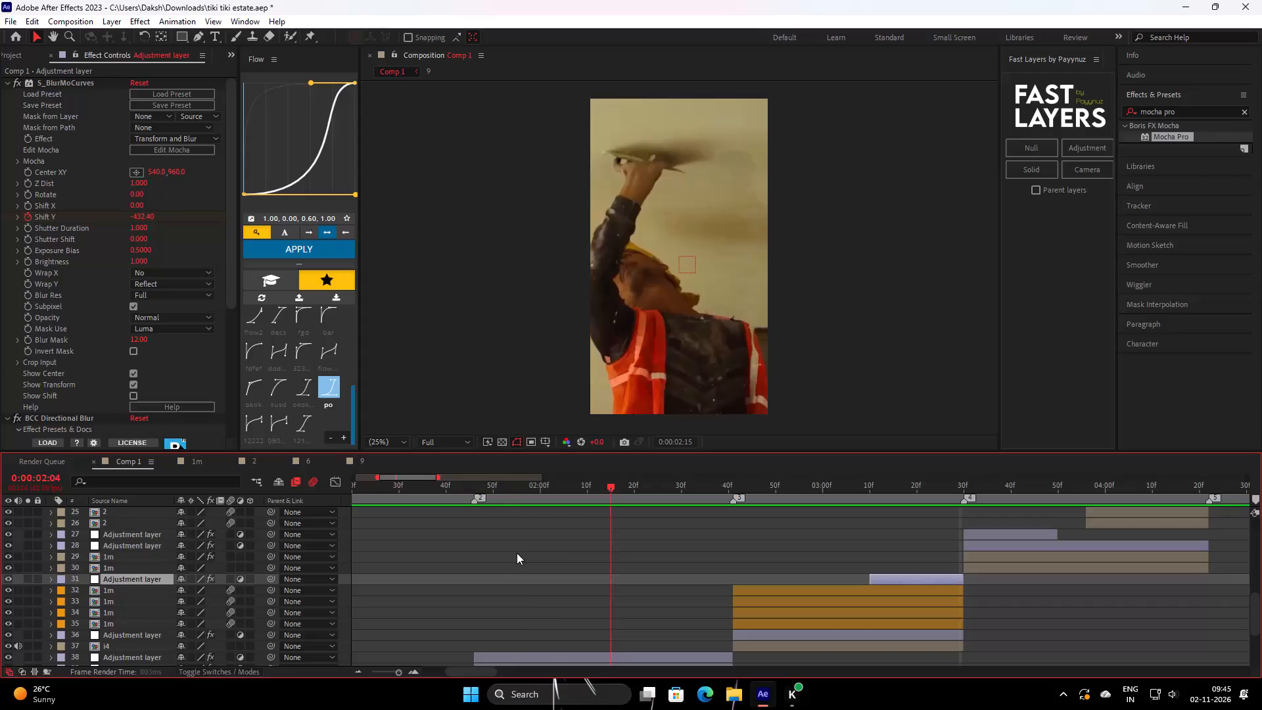
Play back a preview of Comp 1 starting from 0:00:01:30, stopping at the tower site-map shot.
left_click_drag(507, 491, 400, 519)
key("space")
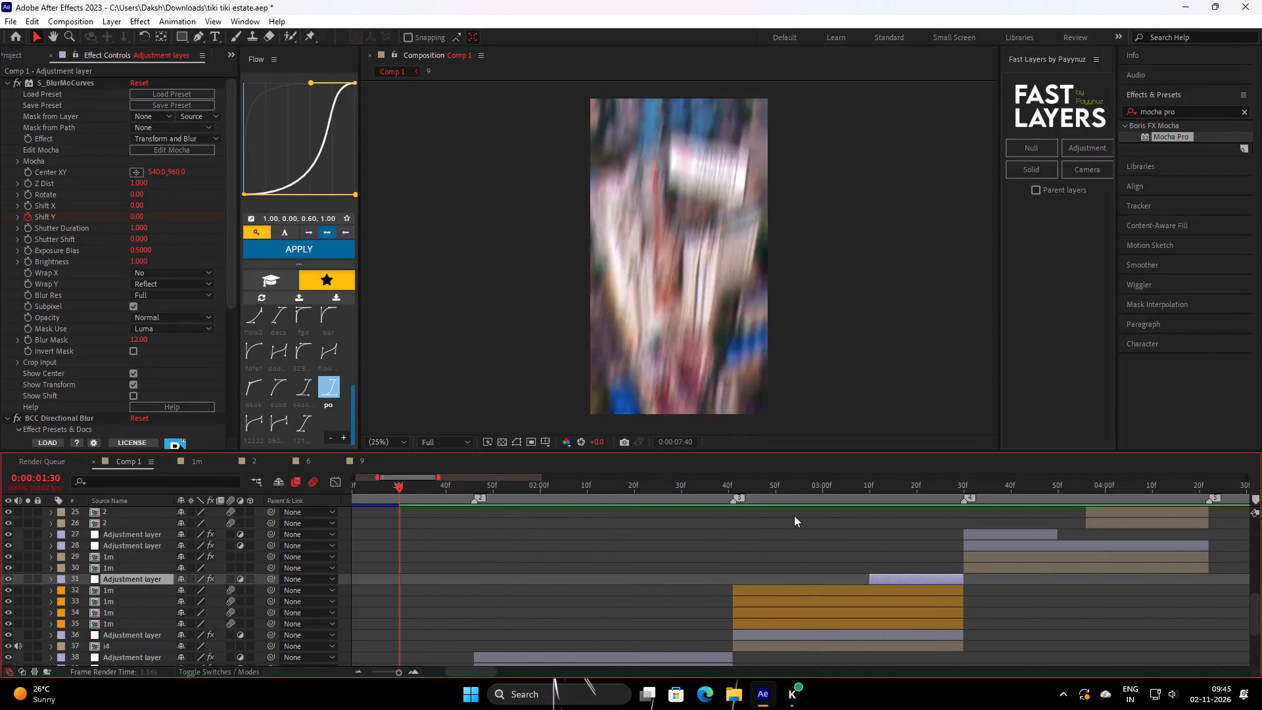
key("space")
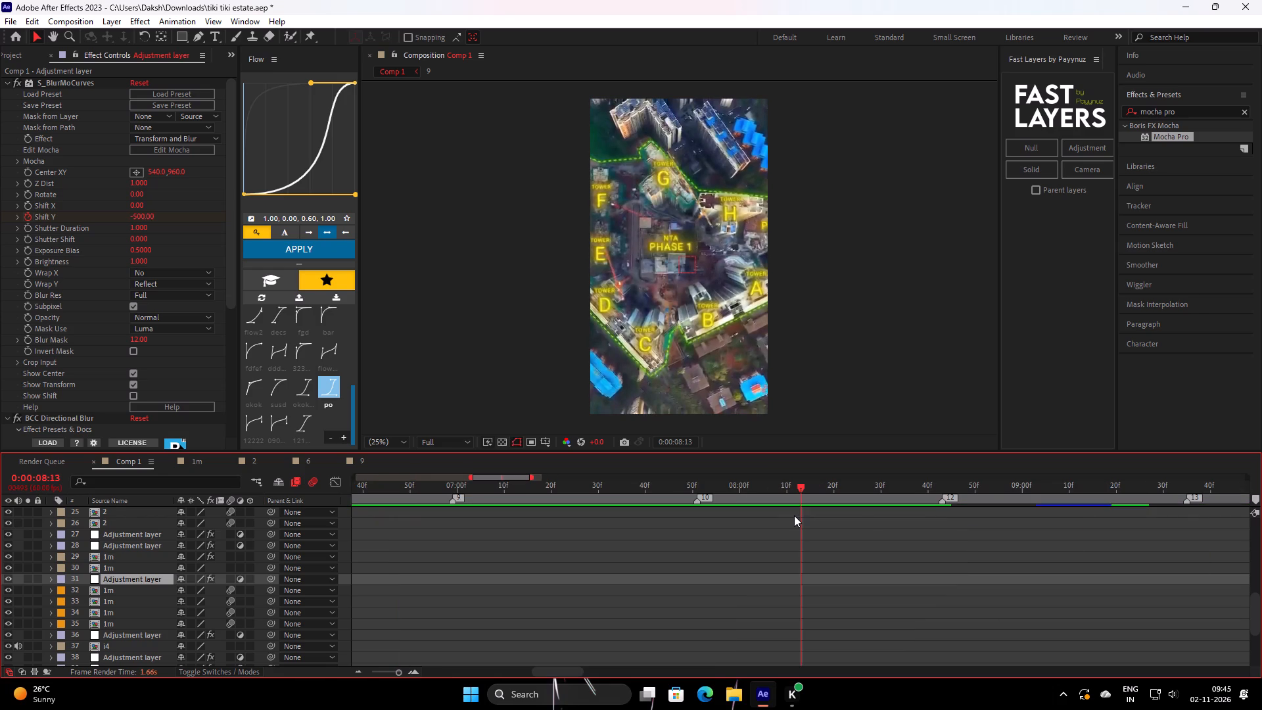
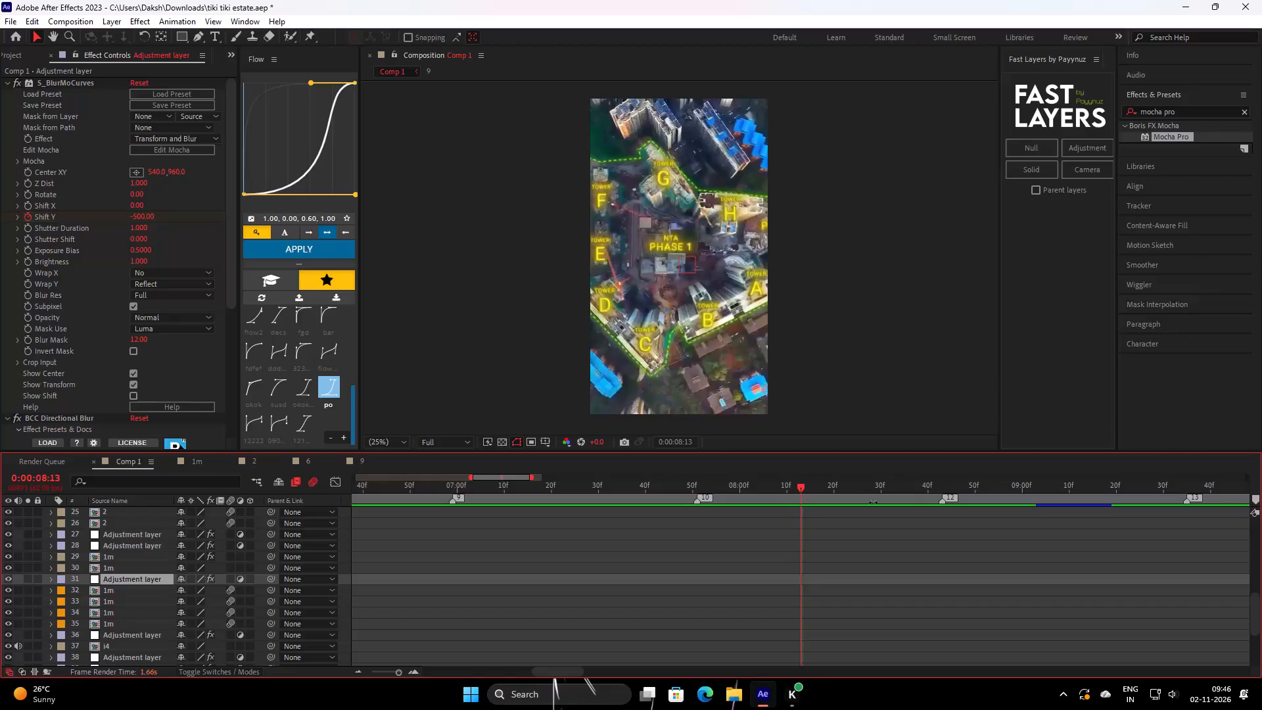
Play back Comp 1 from 0:00:00:00 twice to review the cuts and transitions.
left_click_drag(803, 487, 87, 569)
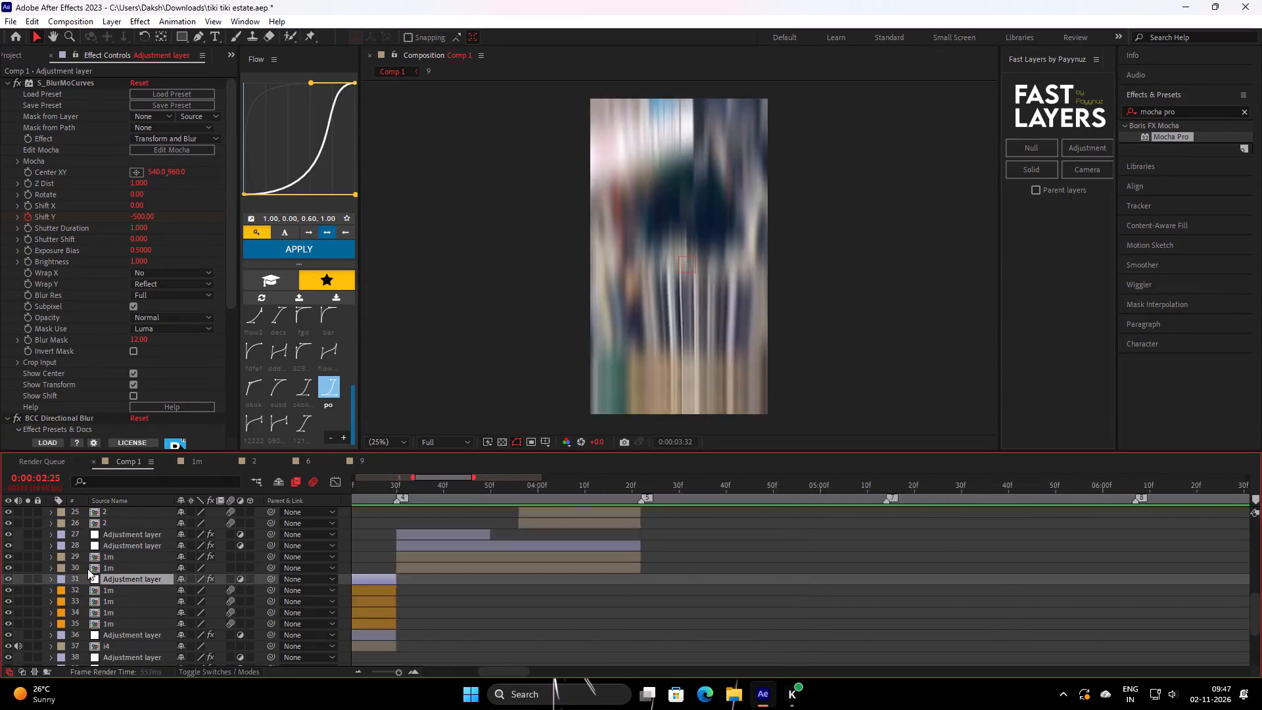
left_click_drag(87, 569, 80, 569)
key("space")
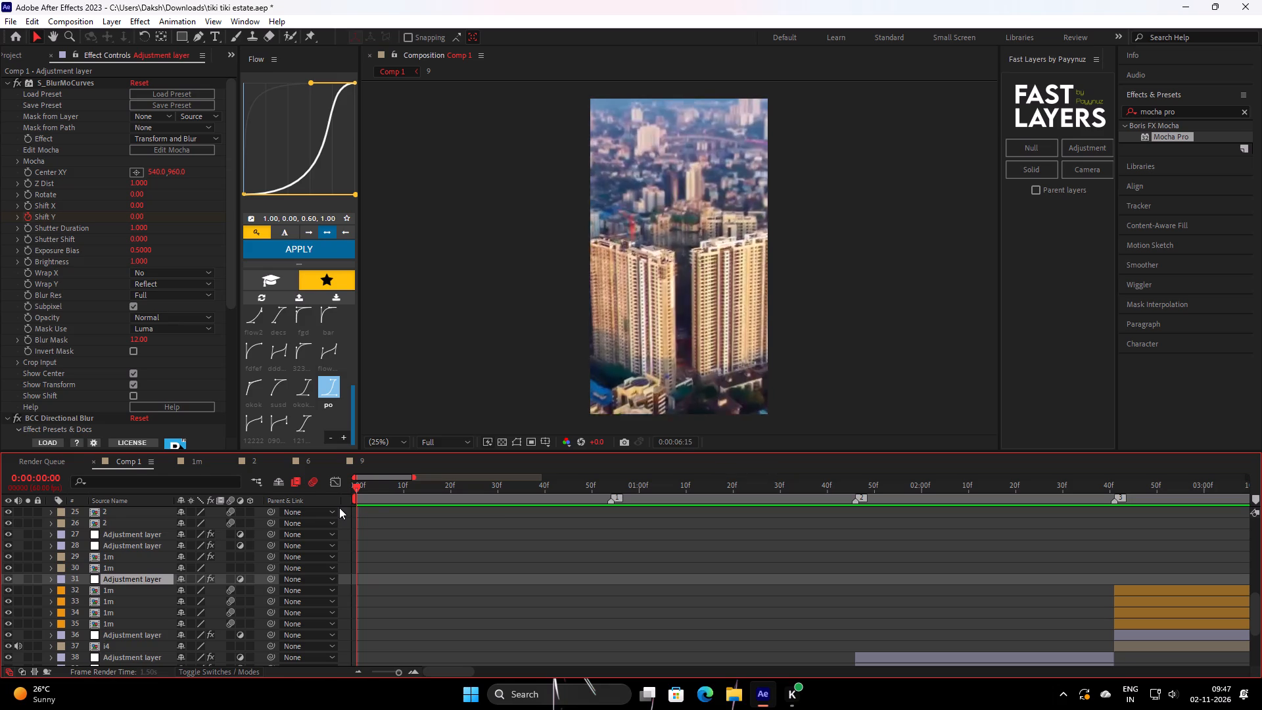
key("space")
left_click_drag(674, 490, 498, 517)
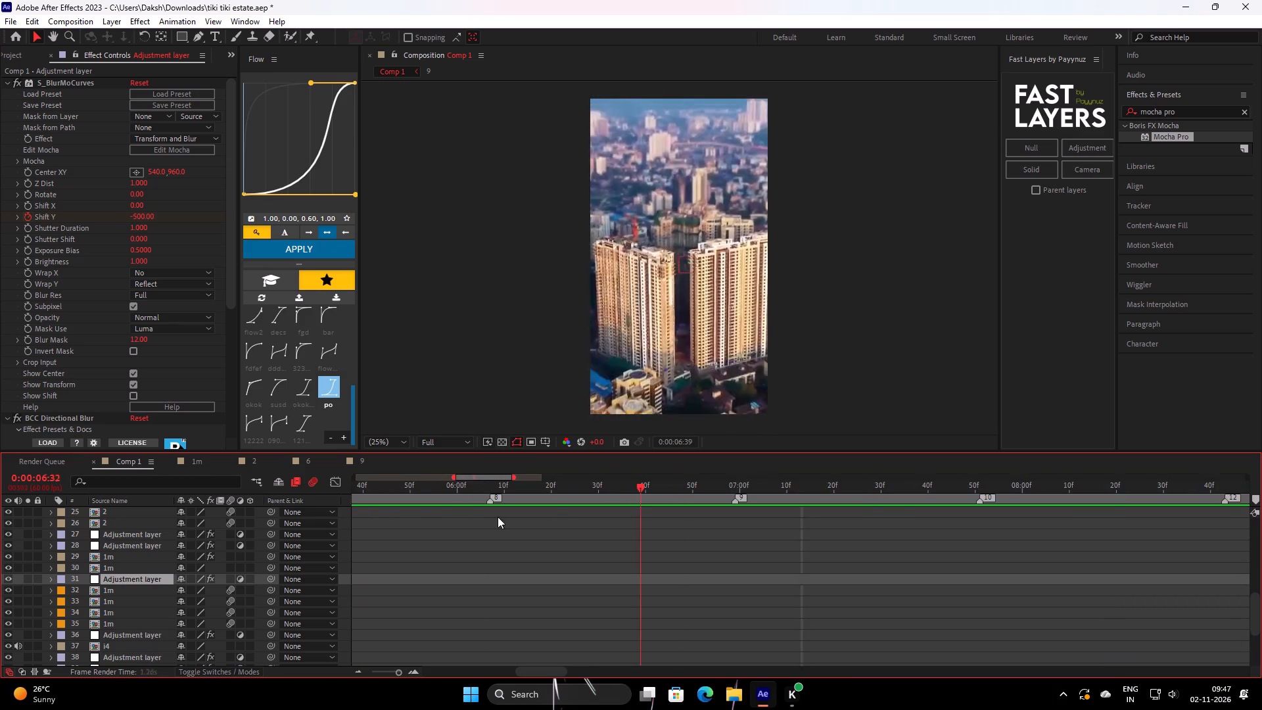
left_click_drag(498, 517, 193, 565)
key("space")
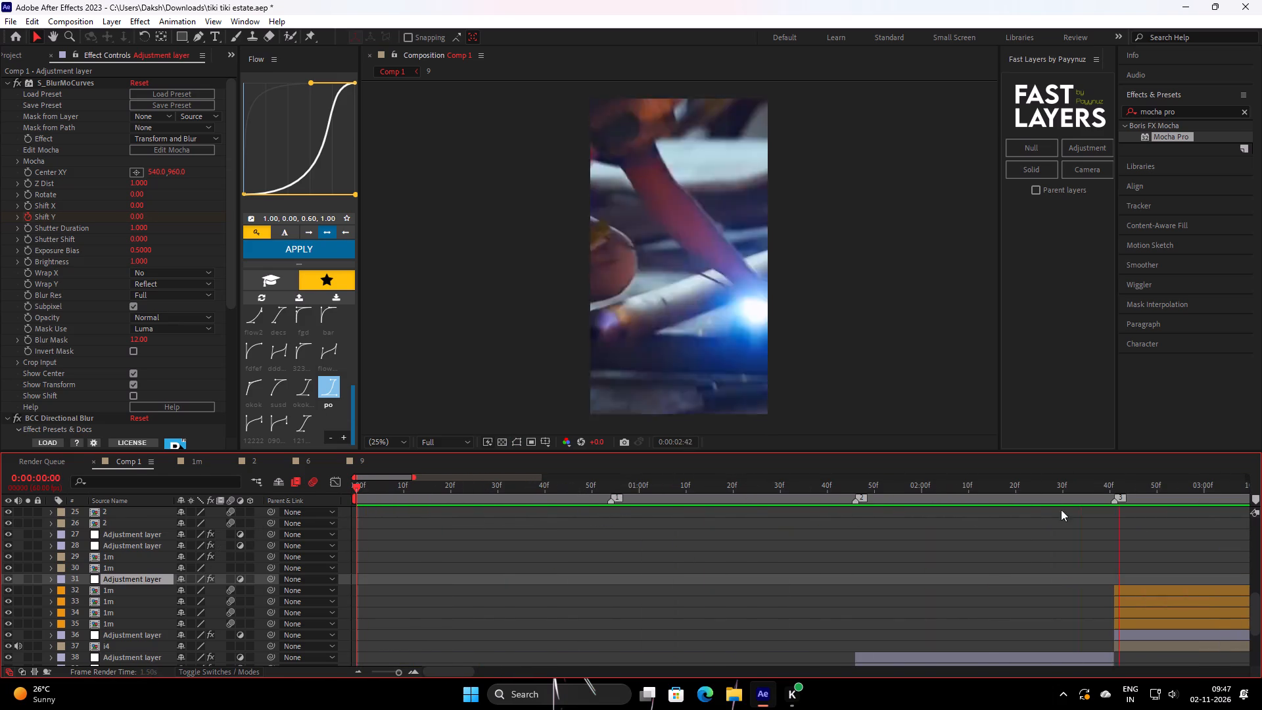
key("space")
Set the current time of Comp 1 to 0:00:03:30, at marker 4.
left_click_drag(805, 494, 794, 508)
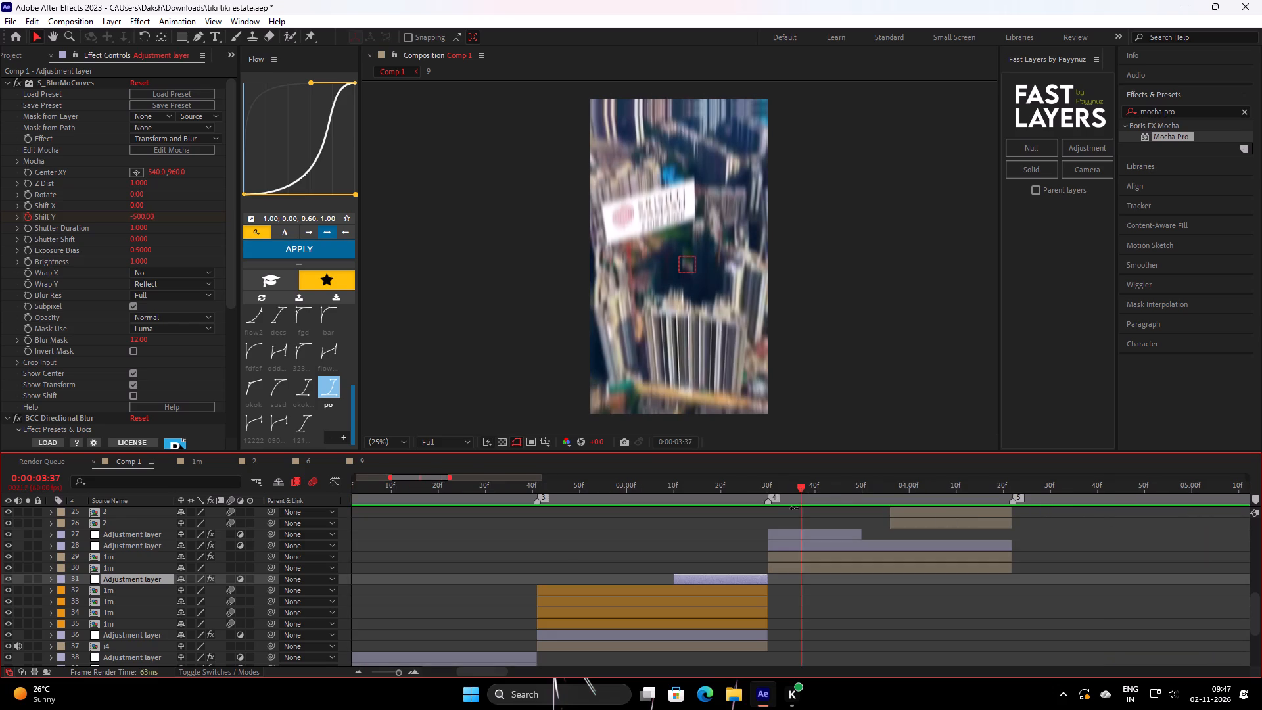
left_click_drag(794, 508, 767, 517)
left_click_drag(803, 483, 770, 515)
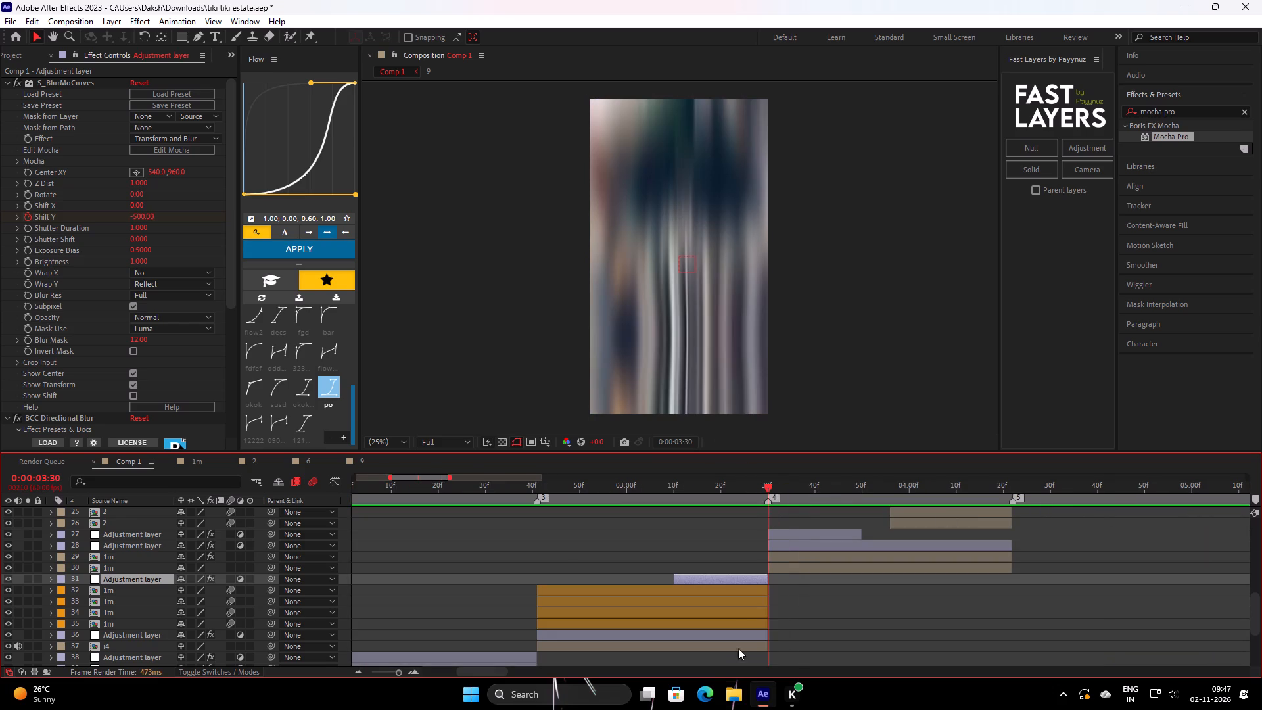
Switch to File Explorer, open the Whoosh folder, and audition 02 Short Whoosh (1), 01 Woosh and 2nd Woosh, raising the system volume.
left_click(730, 701)
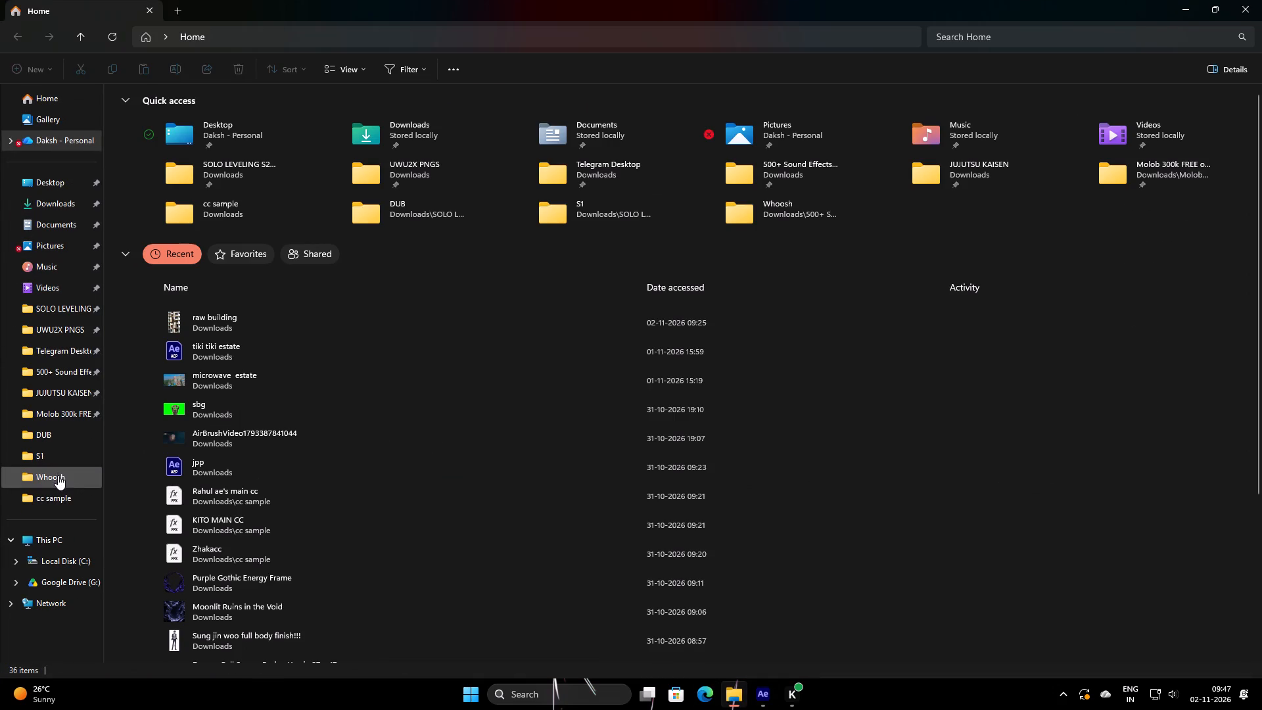
left_click(53, 481)
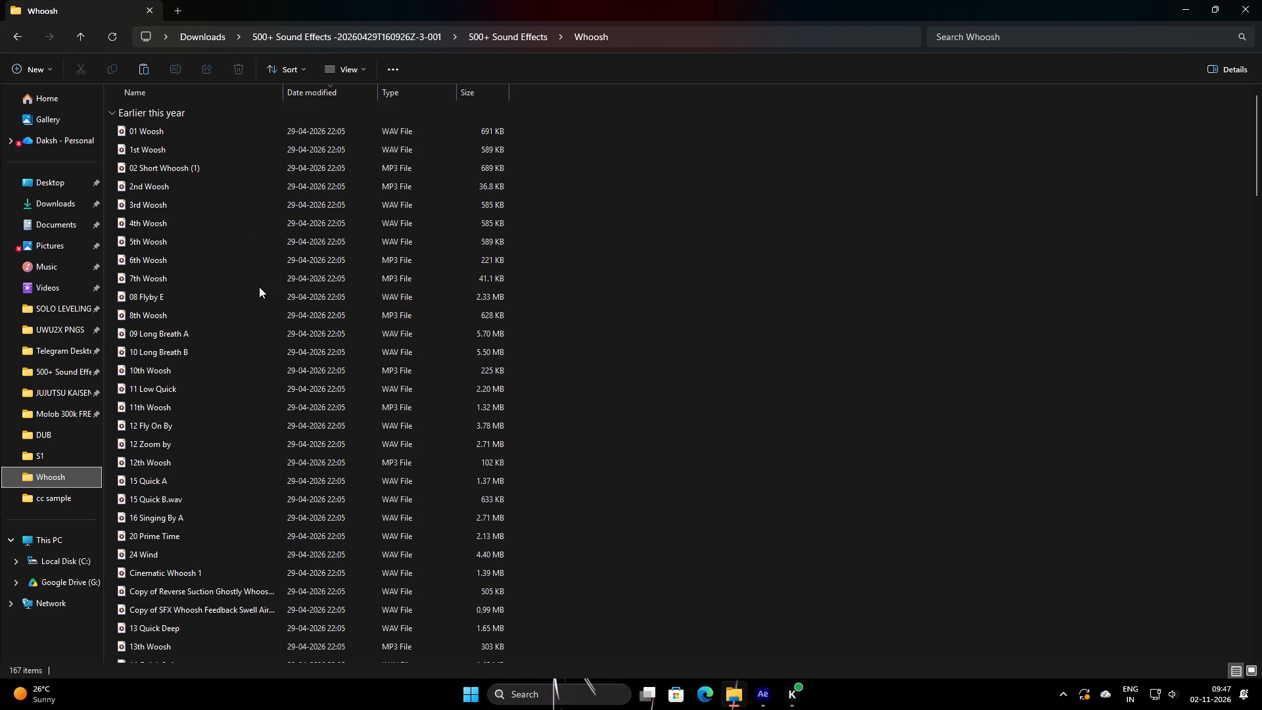
double_click(210, 171)
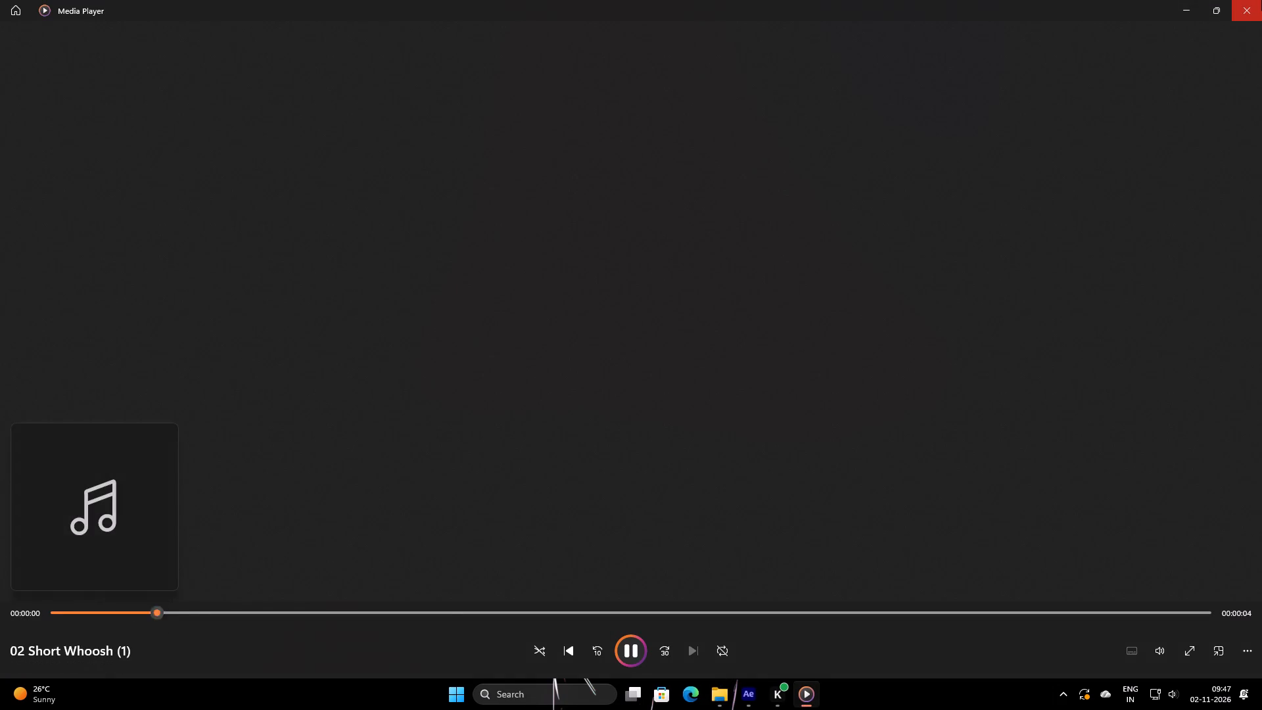
left_click(1261, 0)
double_click(333, 130)
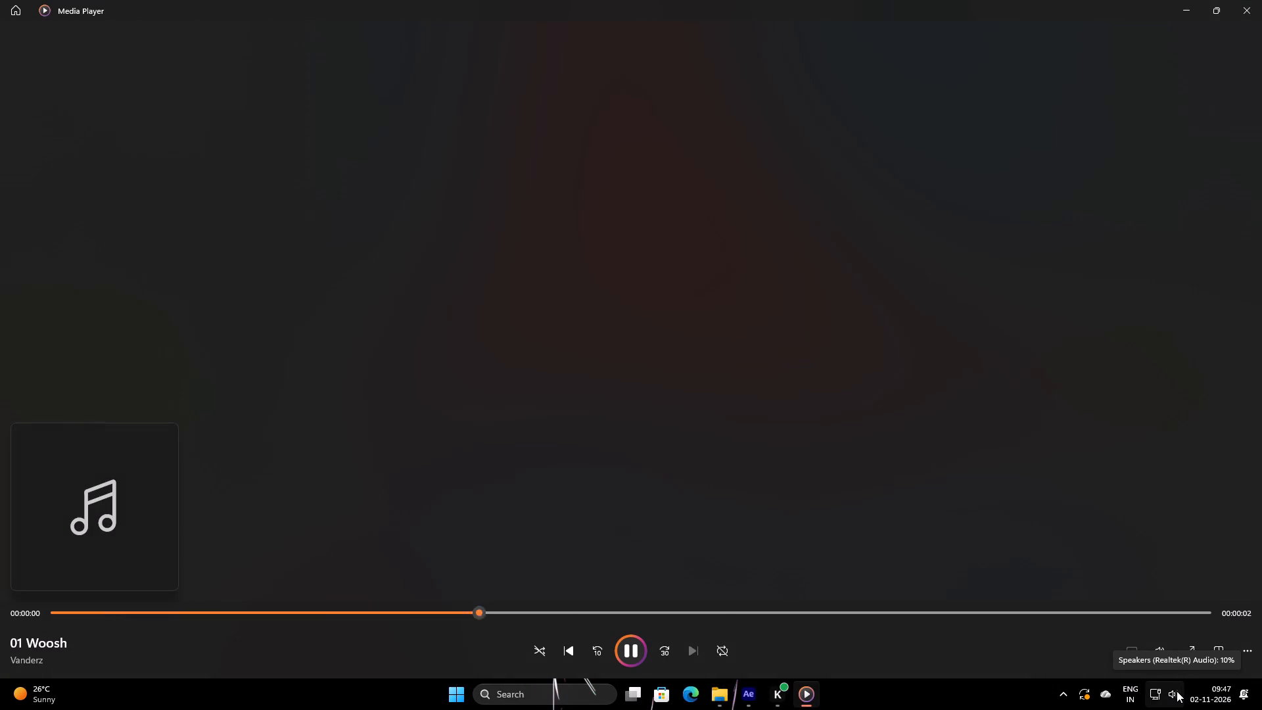
left_click(1261, 0)
double_click(189, 189)
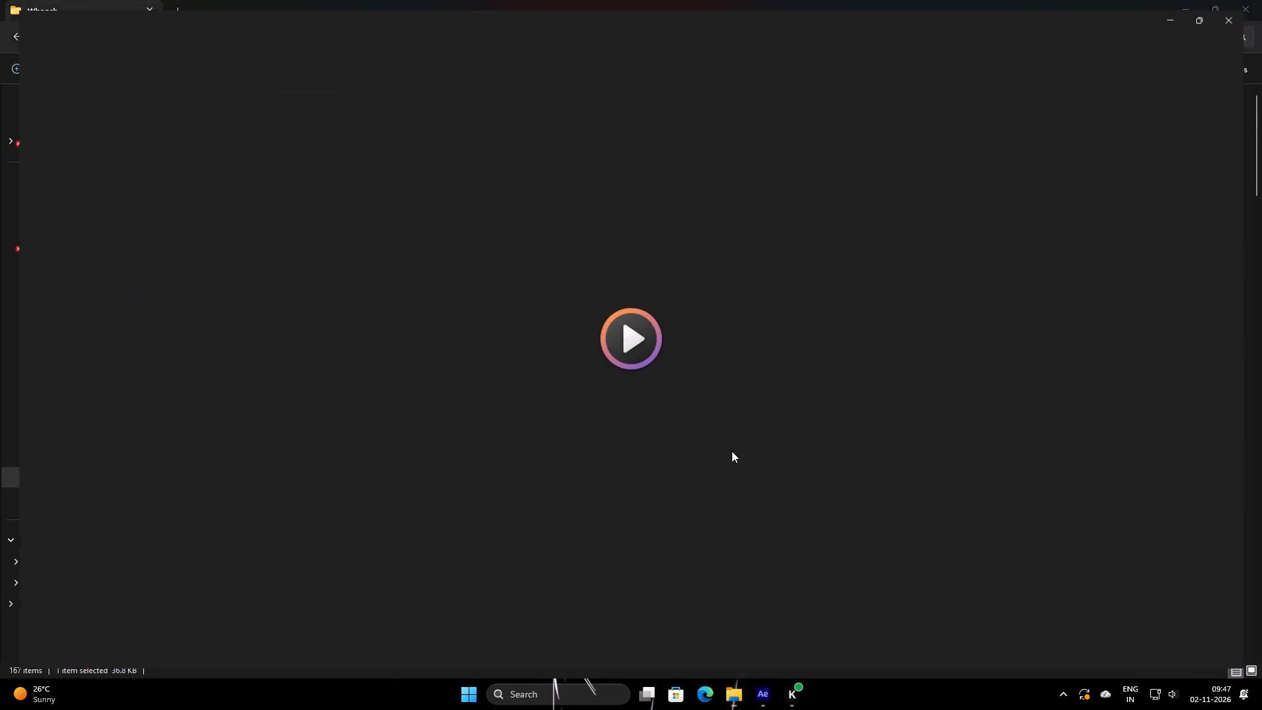
left_click(1154, 698)
scroll(1095, 615, "up", 4)
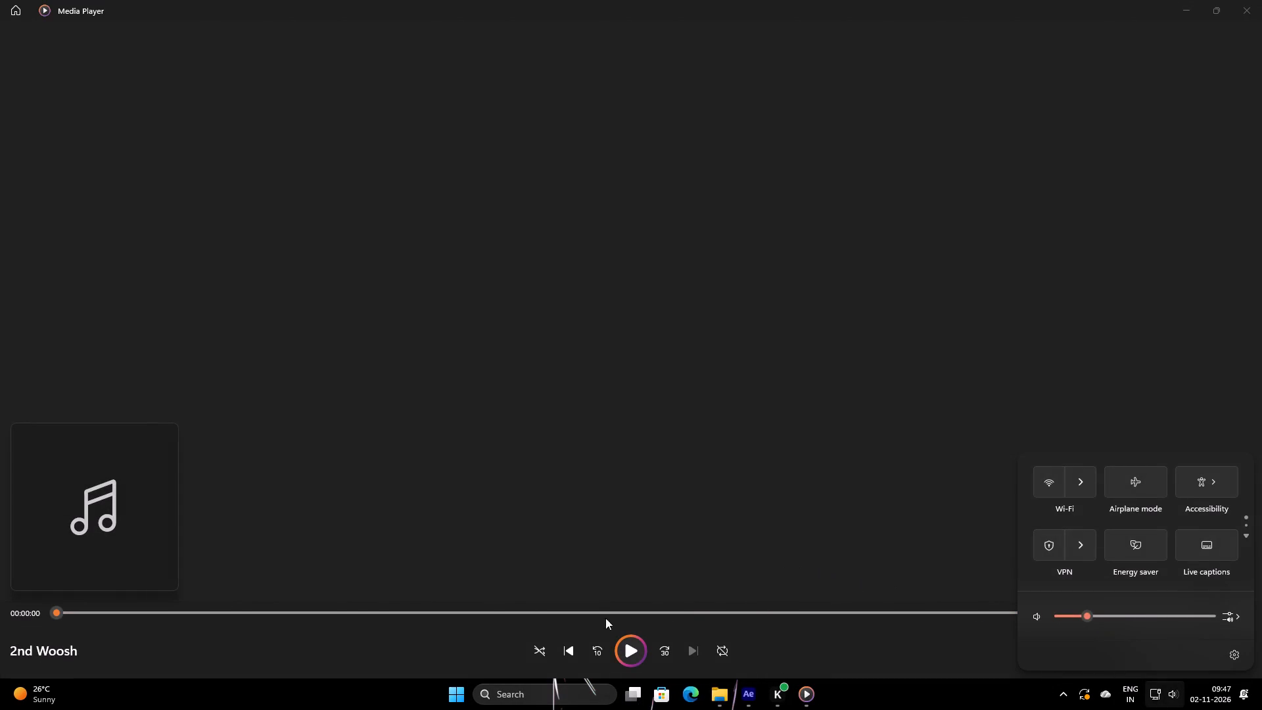
left_click(624, 647)
left_click(1261, 0)
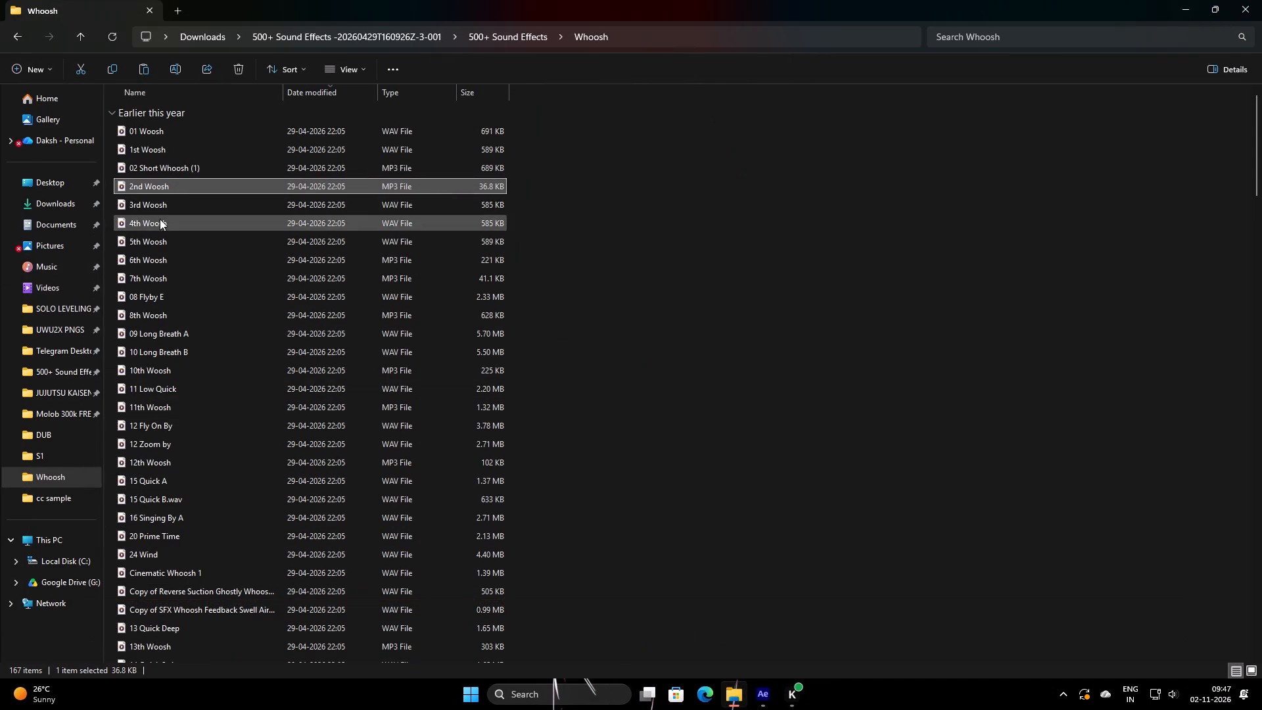
Add 2nd Woosh.mp3 to Comp 1 in After Effects, placing its start at about 0:00:03:05 ahead of marker 4.
left_click_drag(142, 184, 768, 692)
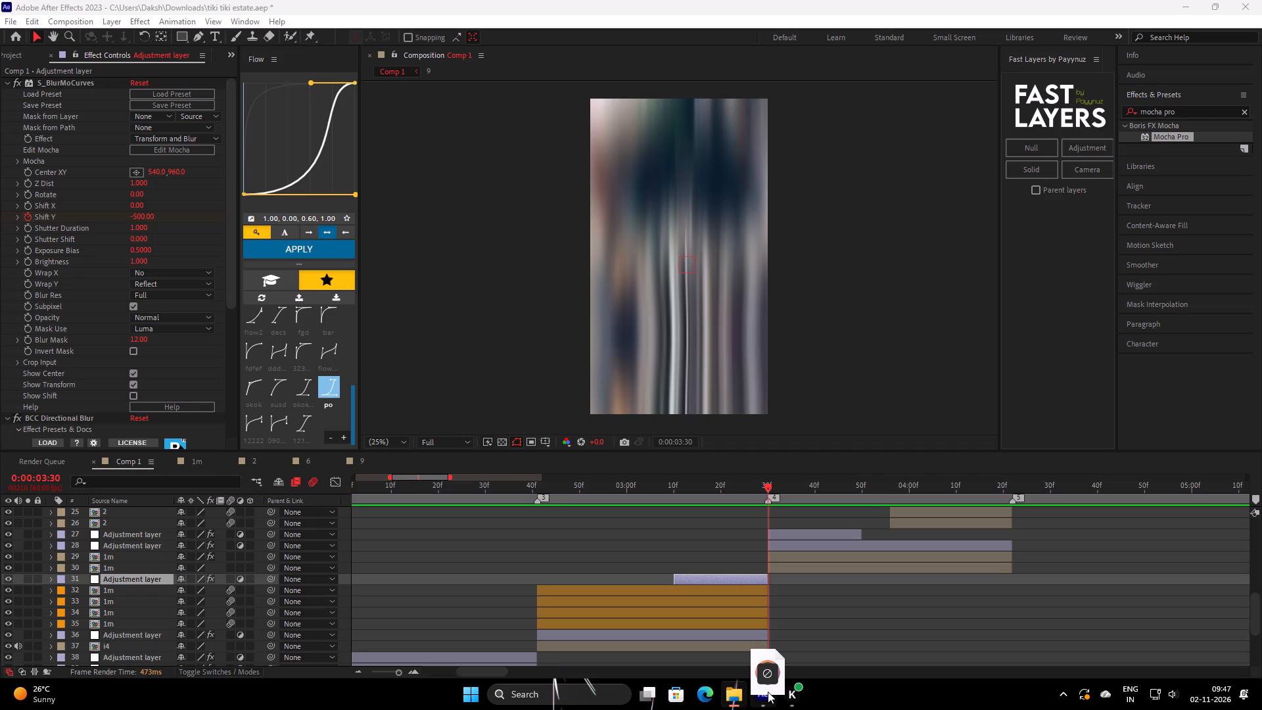
left_click_drag(768, 692, 704, 572)
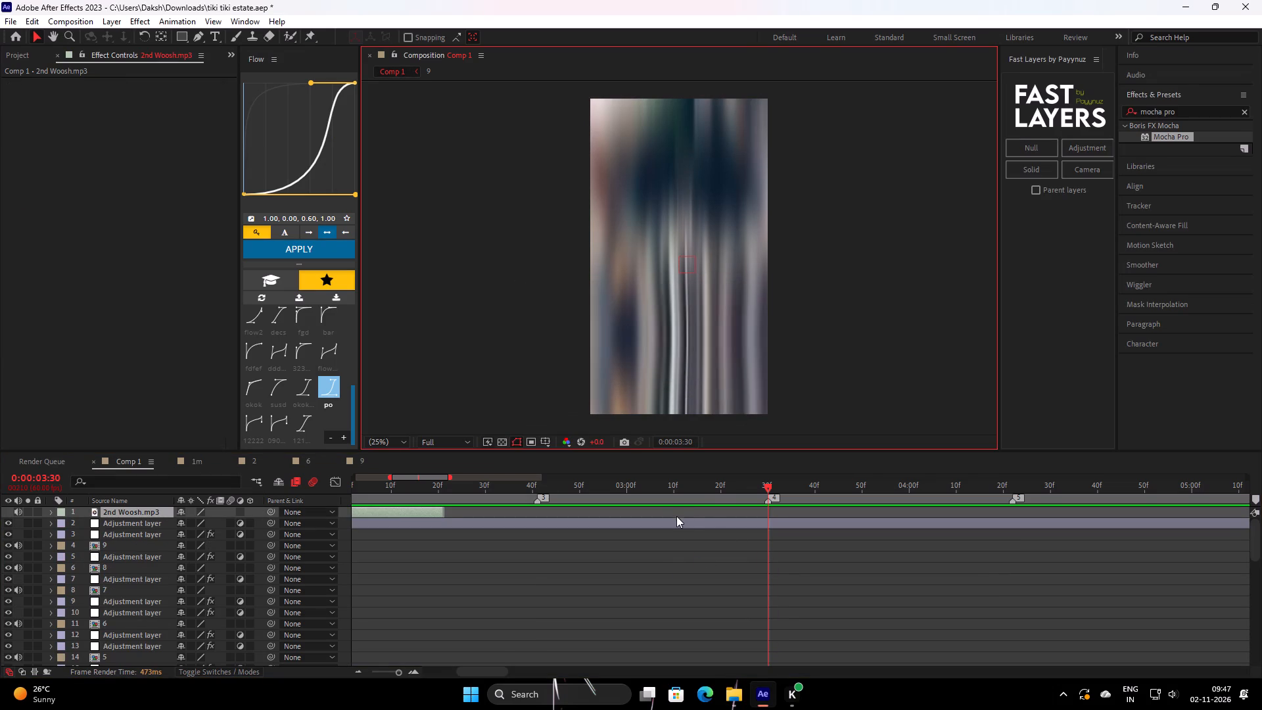
key("bracketleft")
key("u")
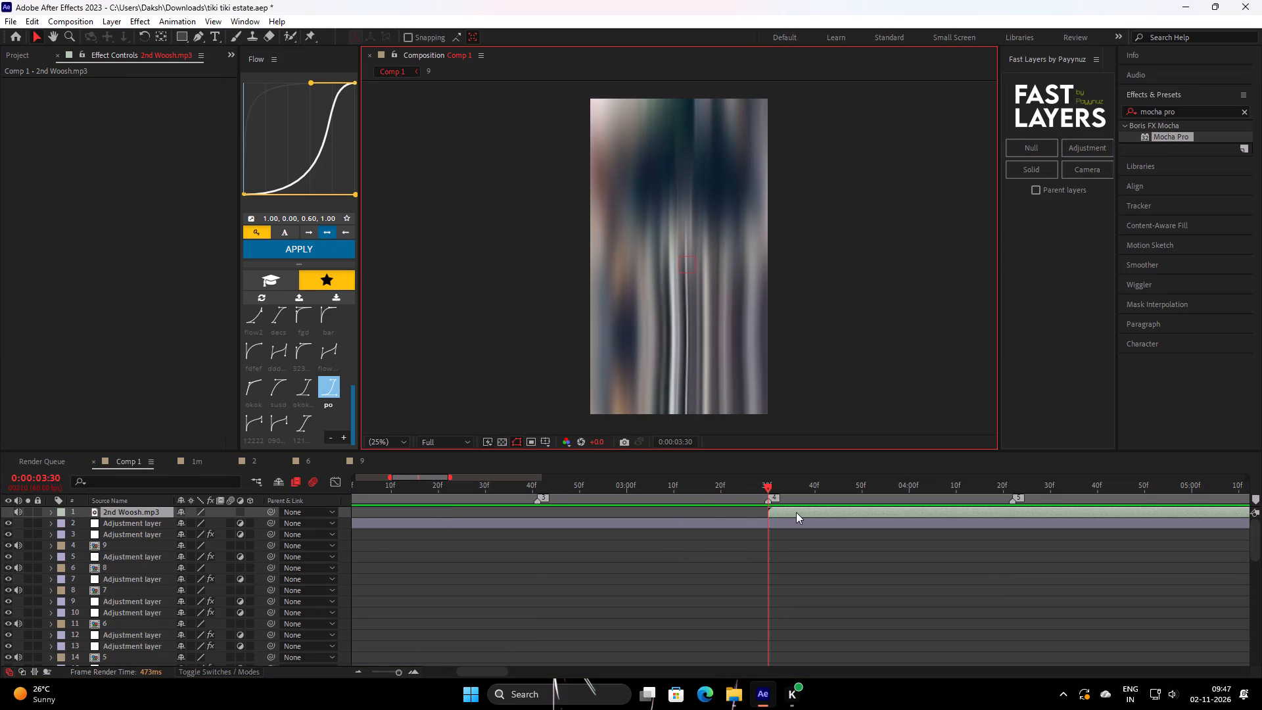
type("ll")
left_click_drag(827, 508, 774, 531)
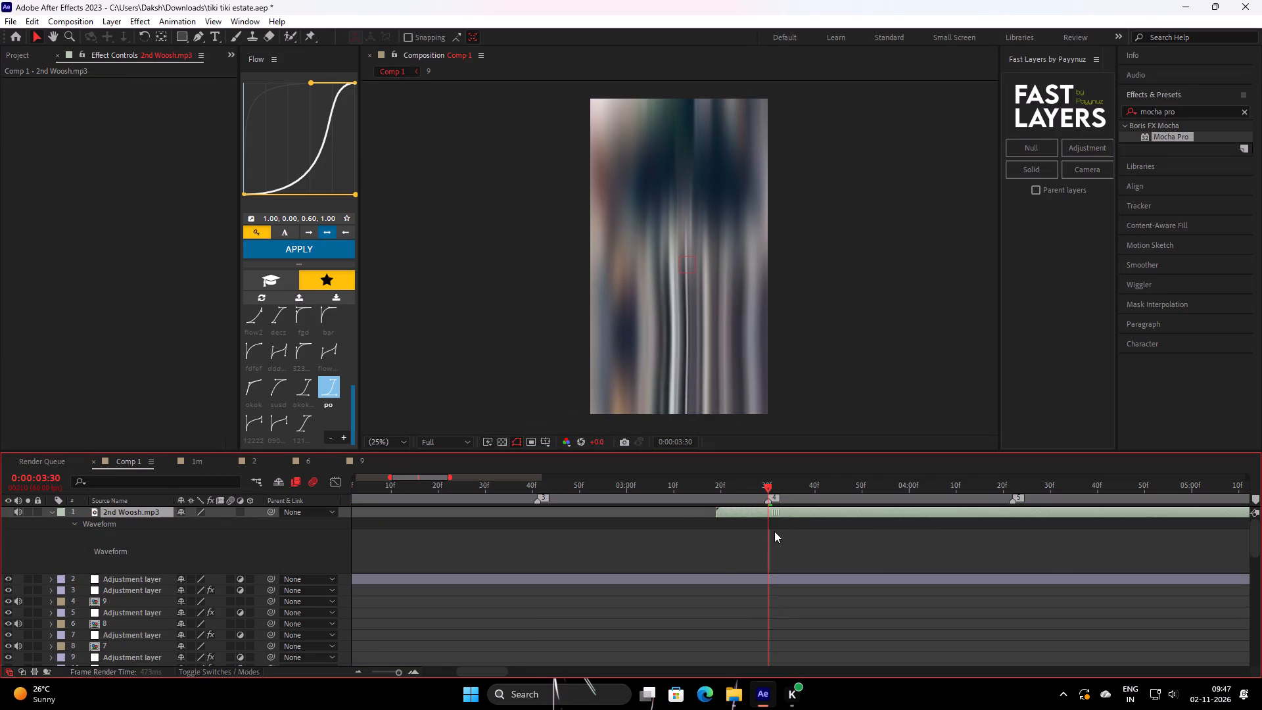
left_click_drag(774, 531, 709, 600)
Set the Audio Levels of the 2nd Woosh.mp3 layer to +5 dB.
key("l")
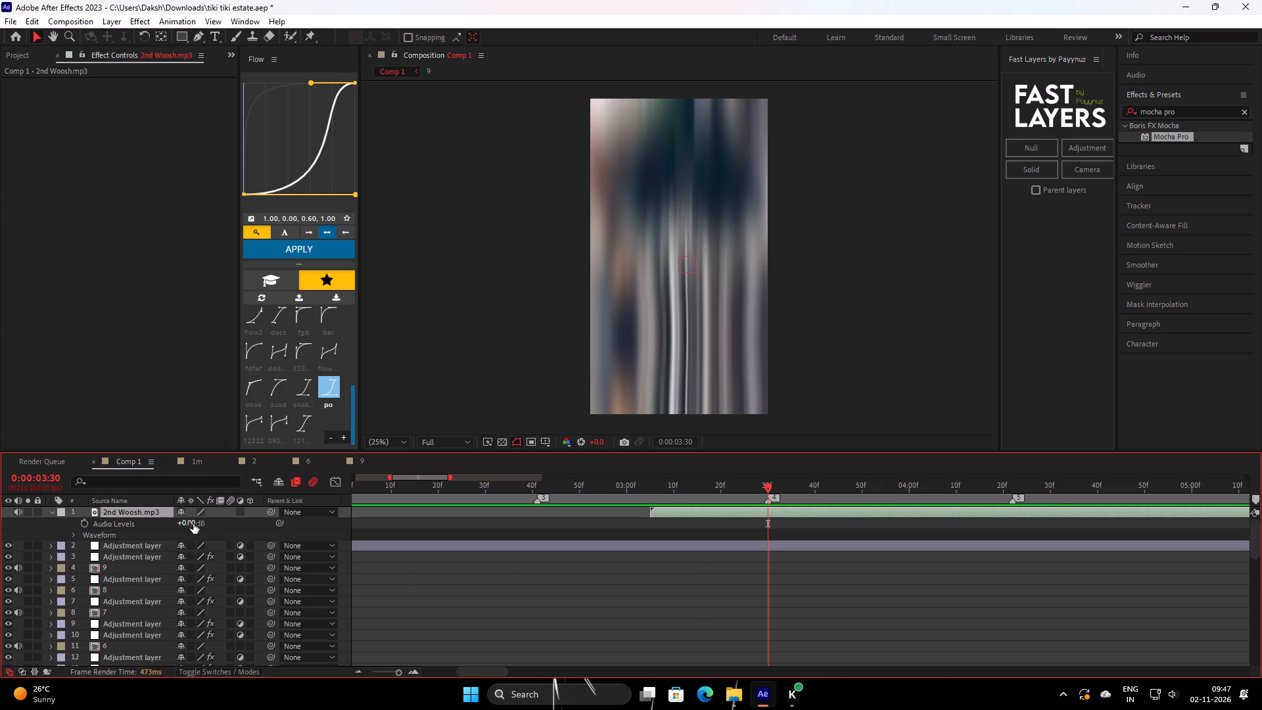
left_click_drag(193, 524, 205, 532)
left_click(185, 525)
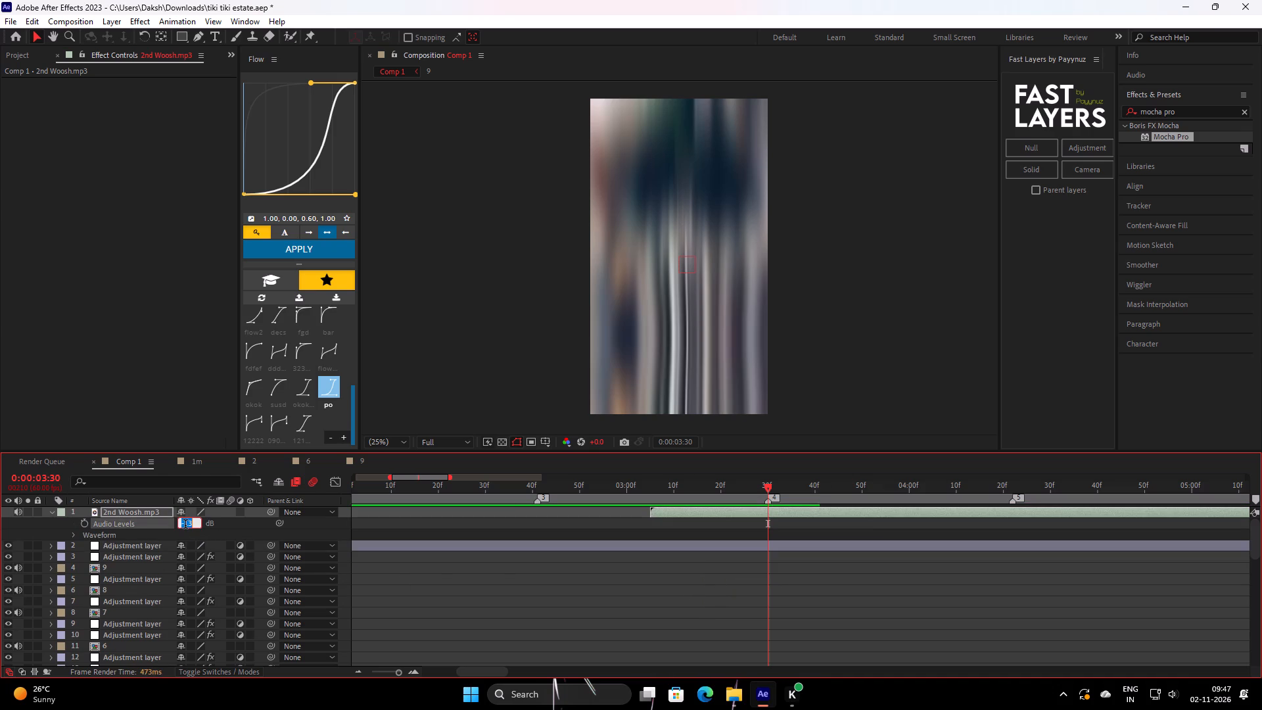
key("5")
left_click(831, 590)
Move the 2nd Woosh.mp3 layer down the stack to sit between the 1i and Audio Amplitude layers.
left_click_drag(136, 513, 142, 607)
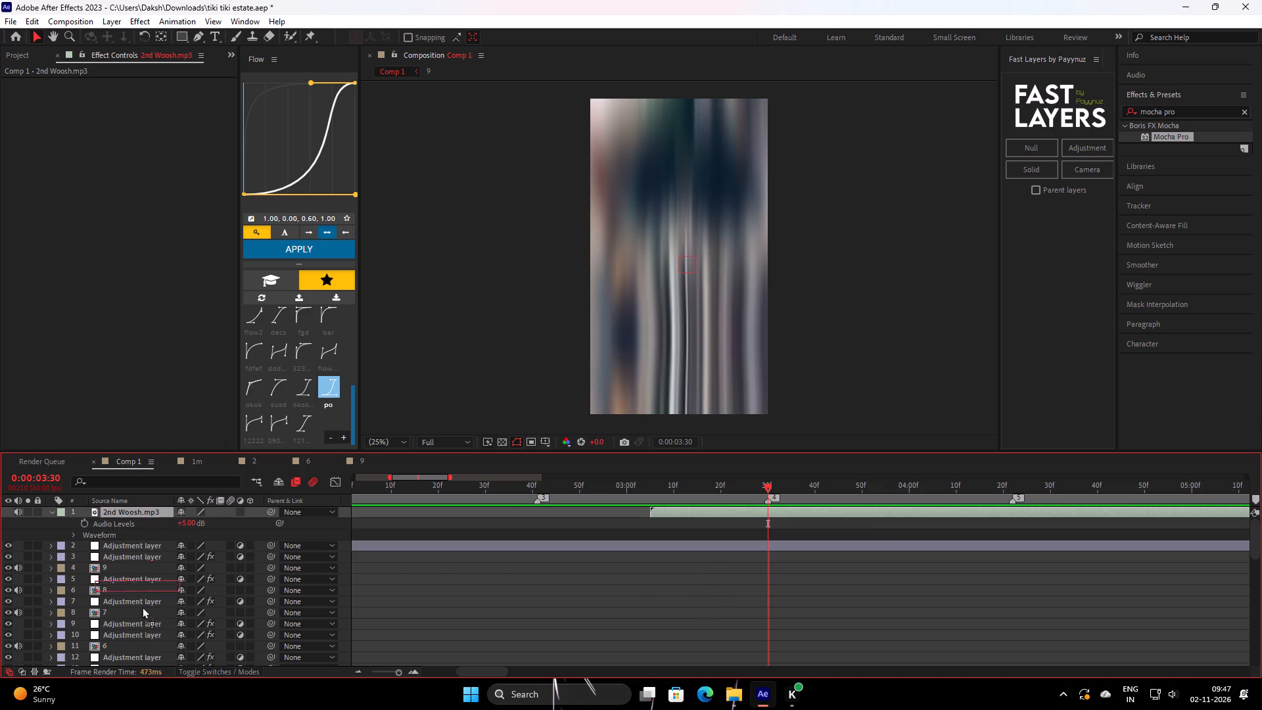
left_click_drag(142, 607, 145, 663)
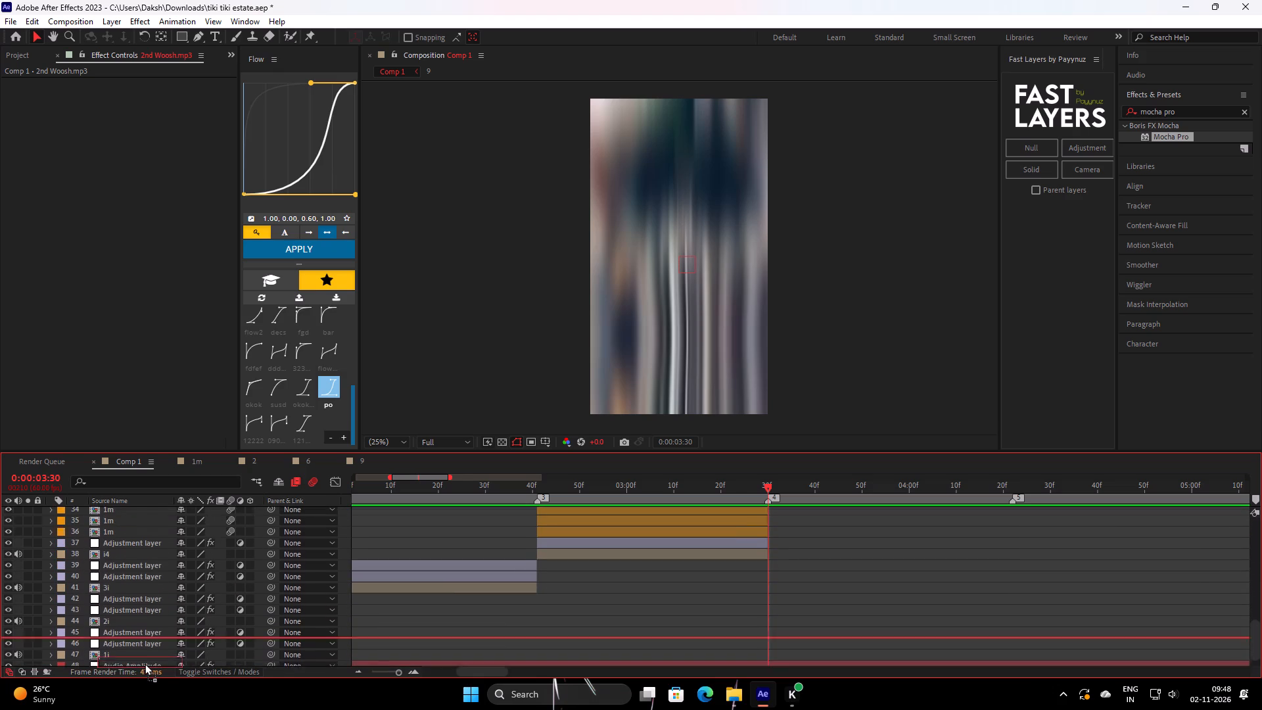
left_click_drag(145, 663, 149, 644)
Preview Comp 1 from 0:00:02:10 through marker 4 to check the added whoosh in context.
left_click_drag(793, 491, 788, 491)
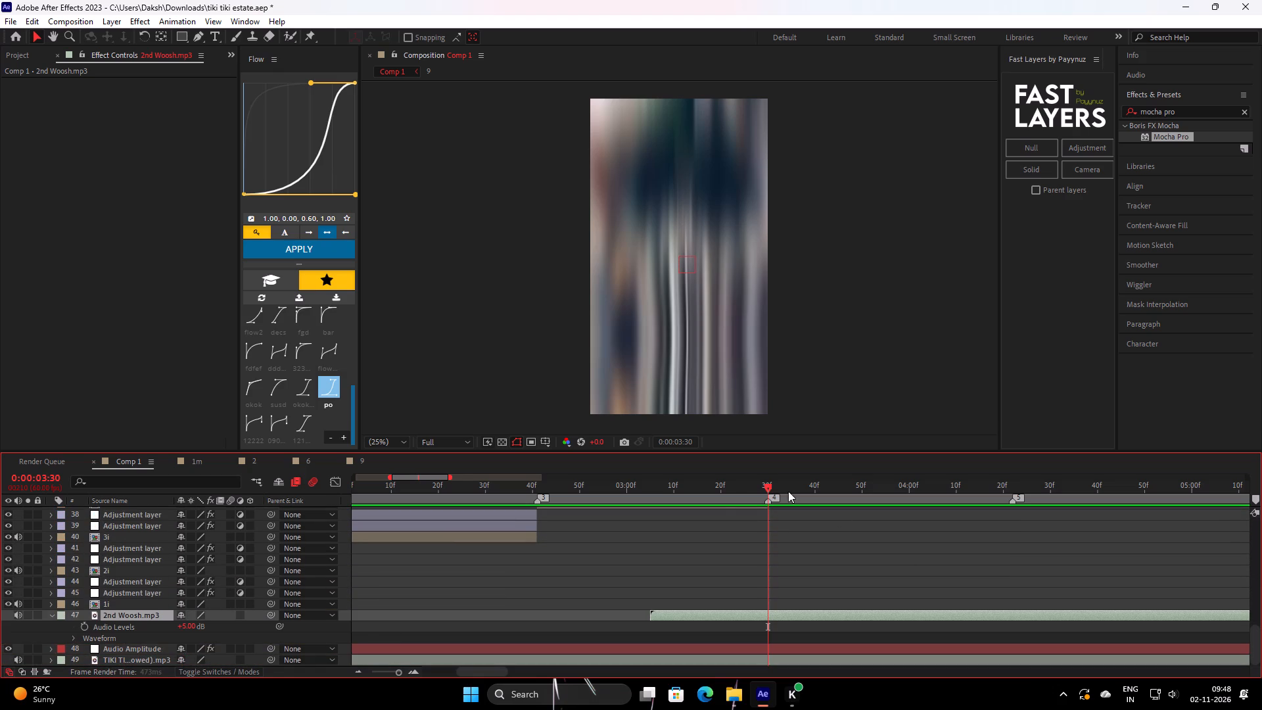
left_click_drag(788, 491, 388, 546)
key("space")
left_click(656, 561)
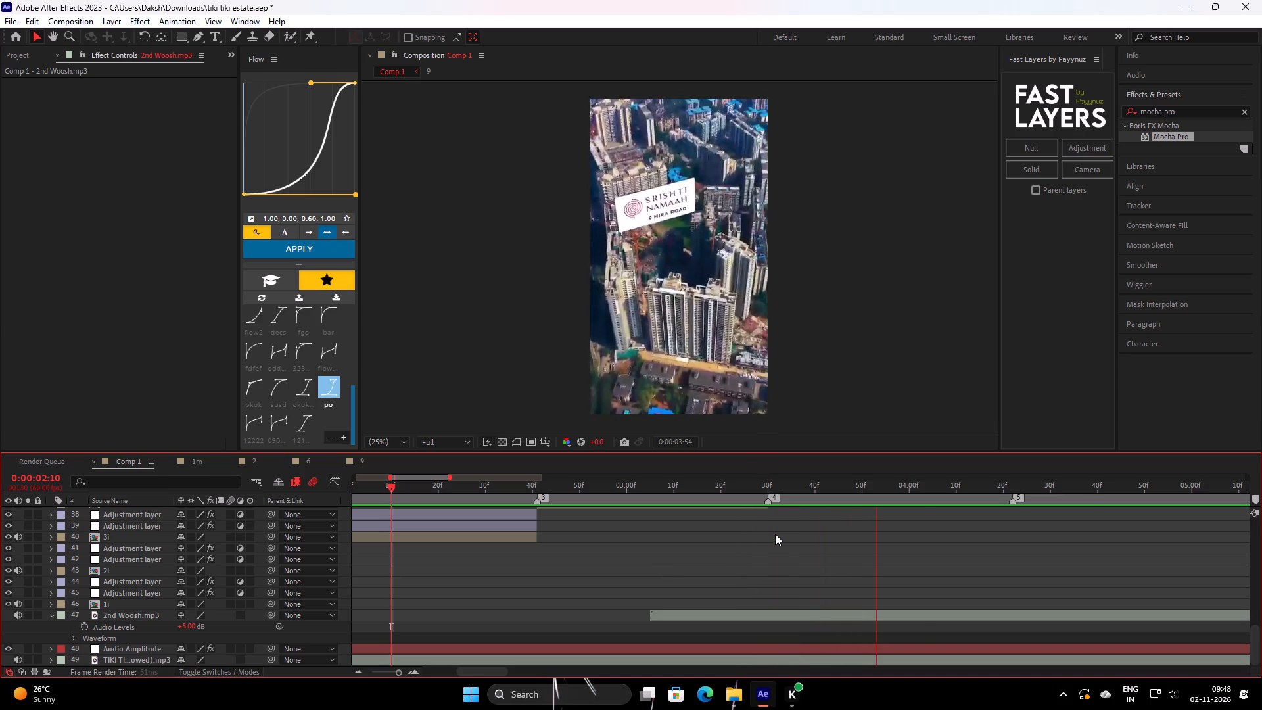
key("space")
Replay the transition into the aerial logo shot from several points between 0:00:02:50 and marker 4 to judge the whoosh timing.
left_click_drag(923, 490, 582, 553)
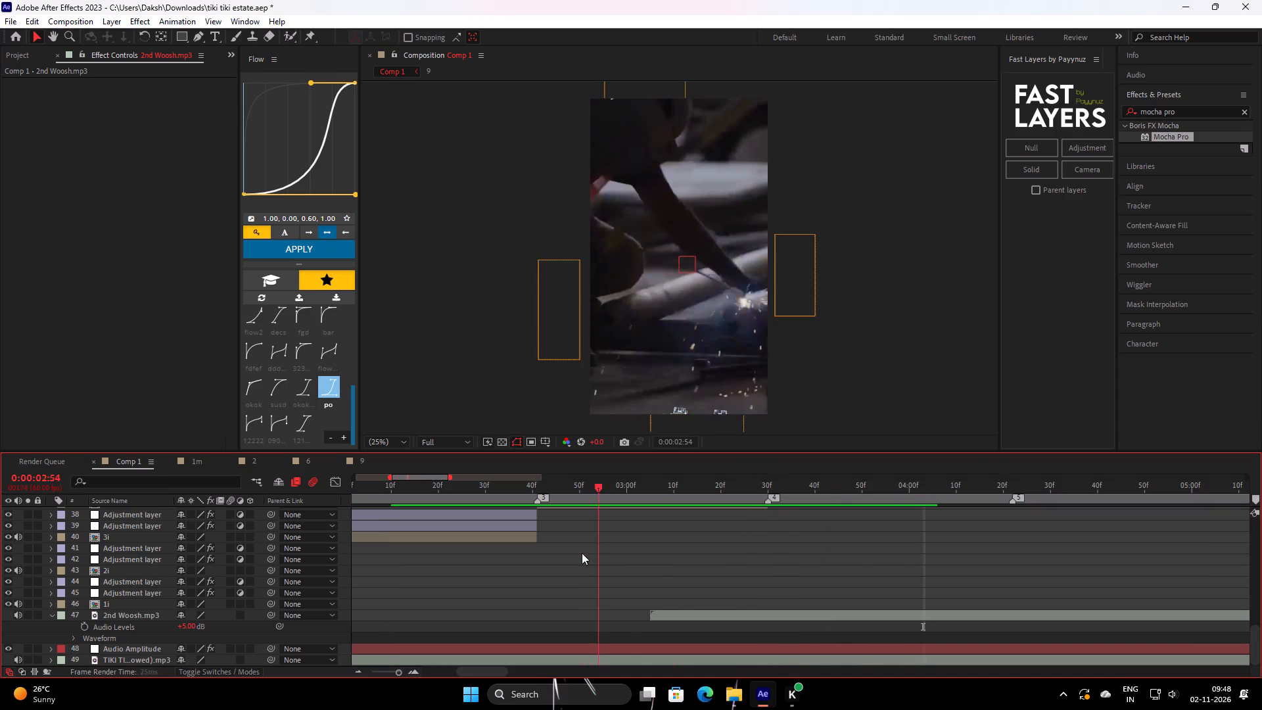
left_click_drag(582, 553, 581, 553)
key("space")
key("space")
left_click_drag(827, 486, 826, 486)
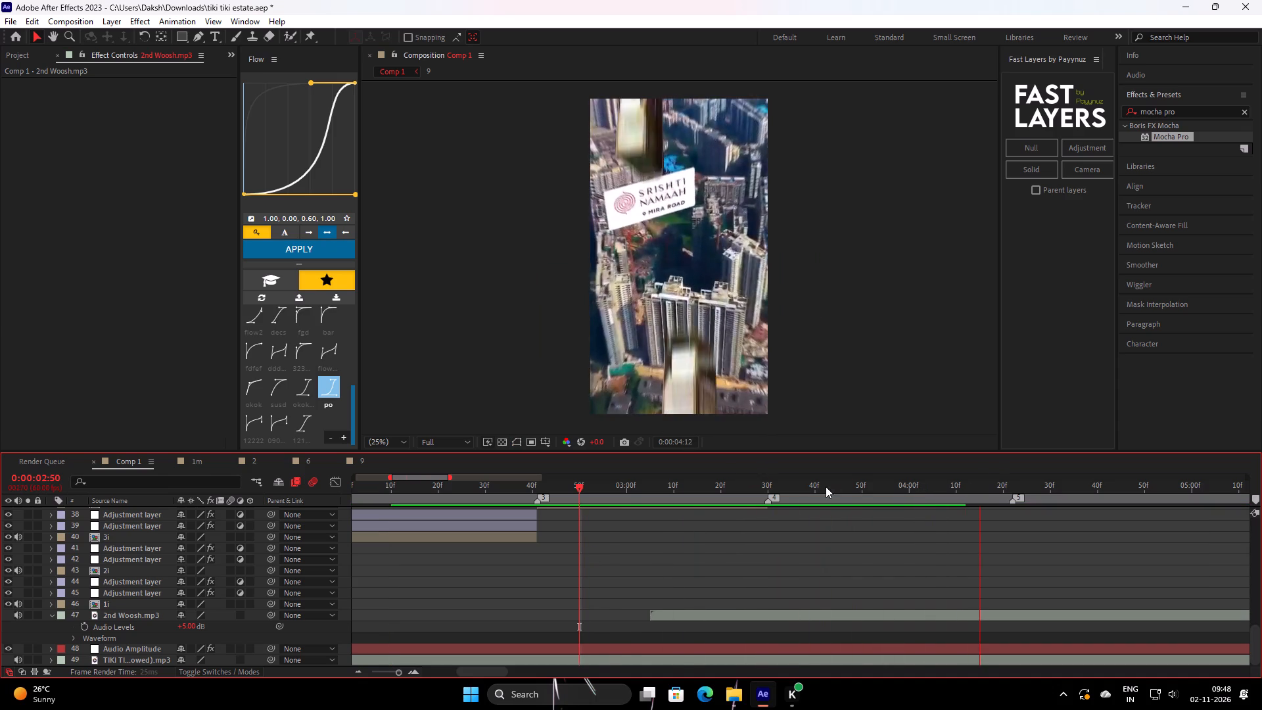
left_click_drag(826, 486, 687, 542)
key("space")
left_click_drag(818, 485, 671, 552)
key("space")
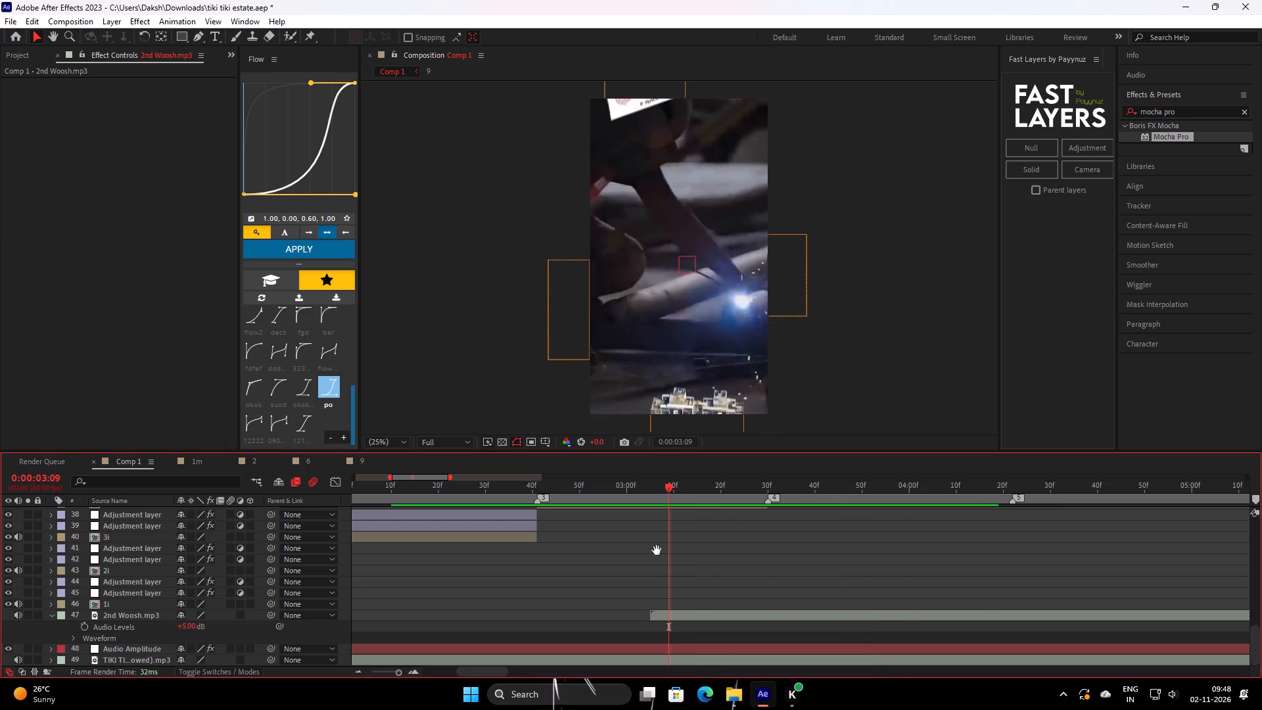
key("space")
left_click_drag(939, 489, 769, 521)
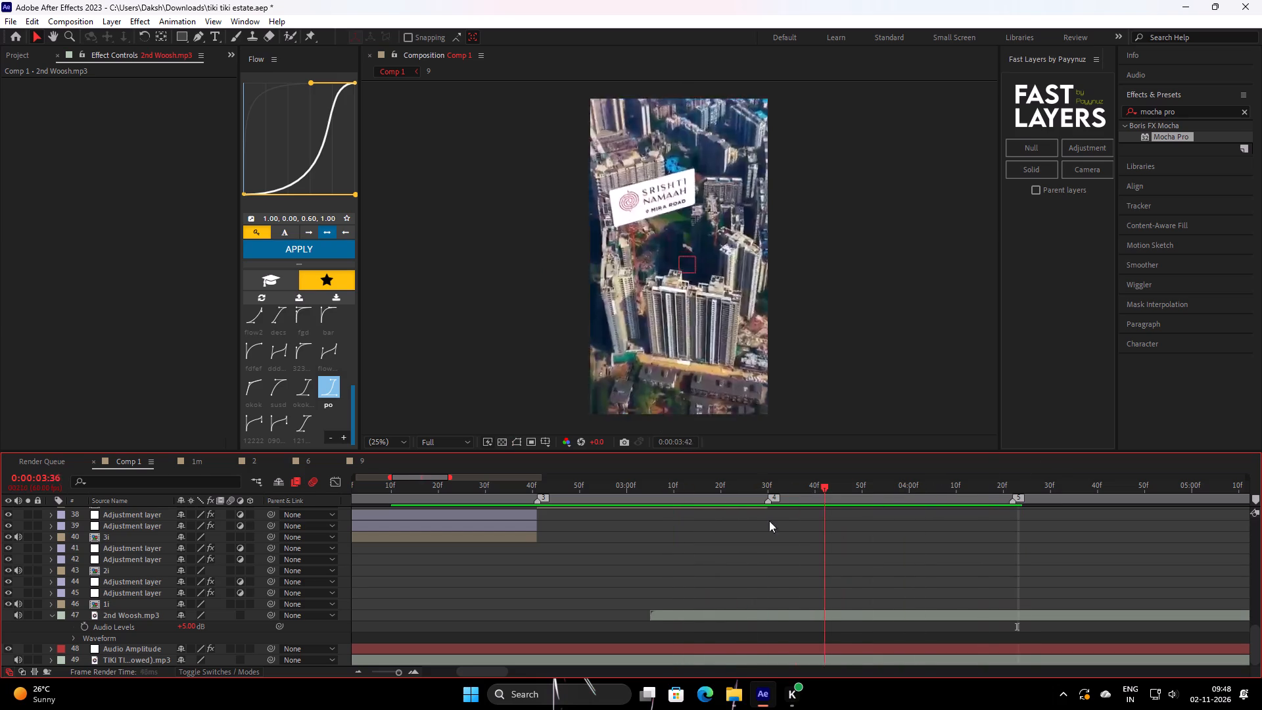
left_click_drag(769, 521, 643, 548)
key("space")
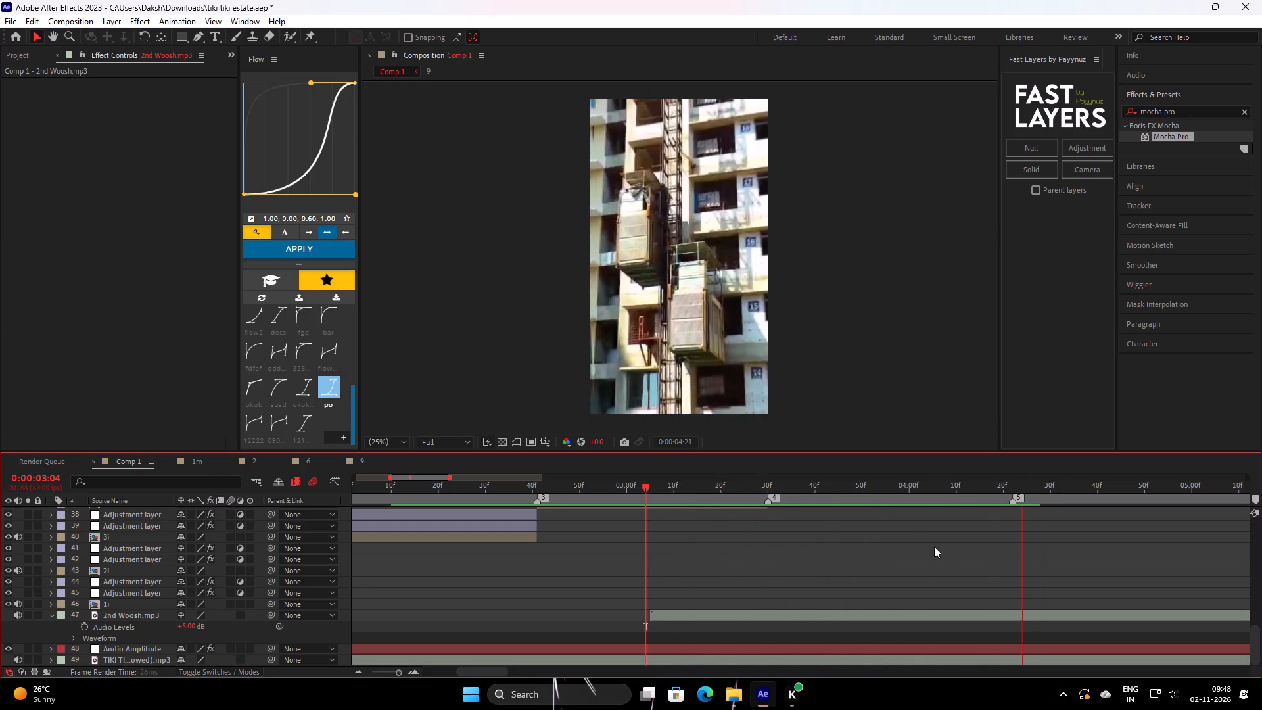
key("space")
left_click_drag(1043, 487, 672, 562)
key("space")
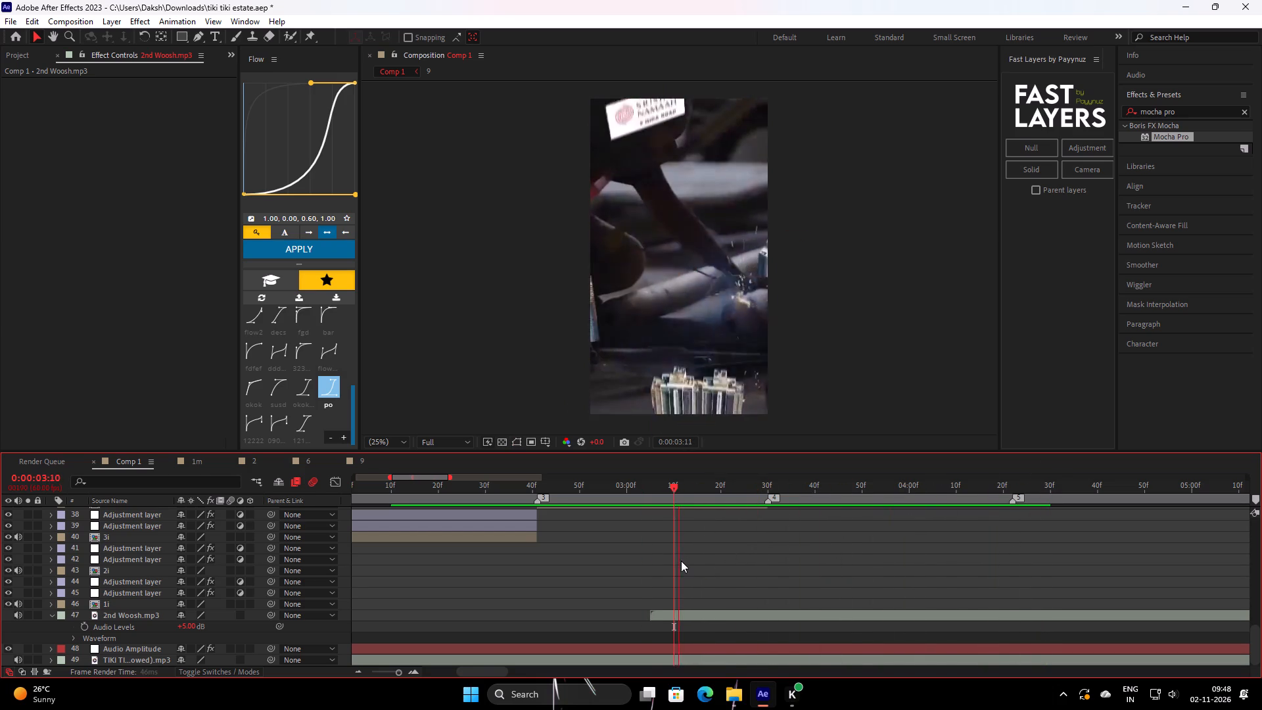
key("space")
Switch to the Whoosh folder in File Explorer and audition 3rd Woosh.
left_click(741, 690)
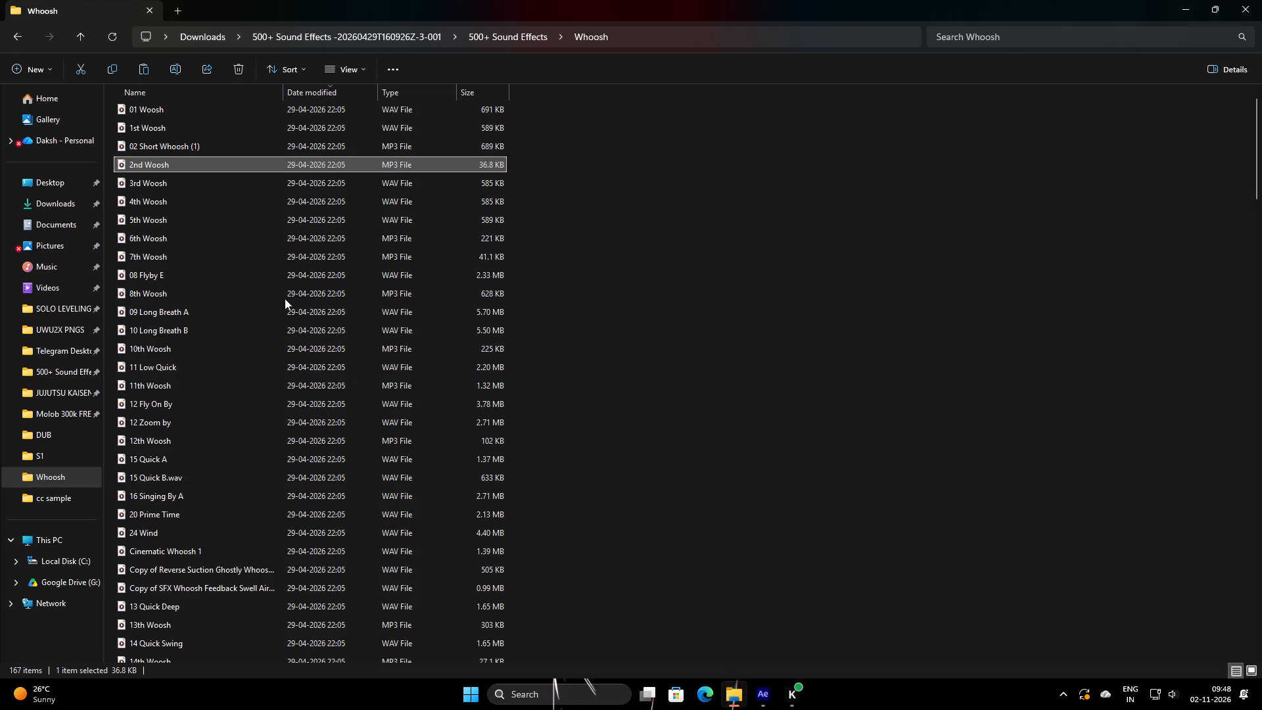
double_click(210, 183)
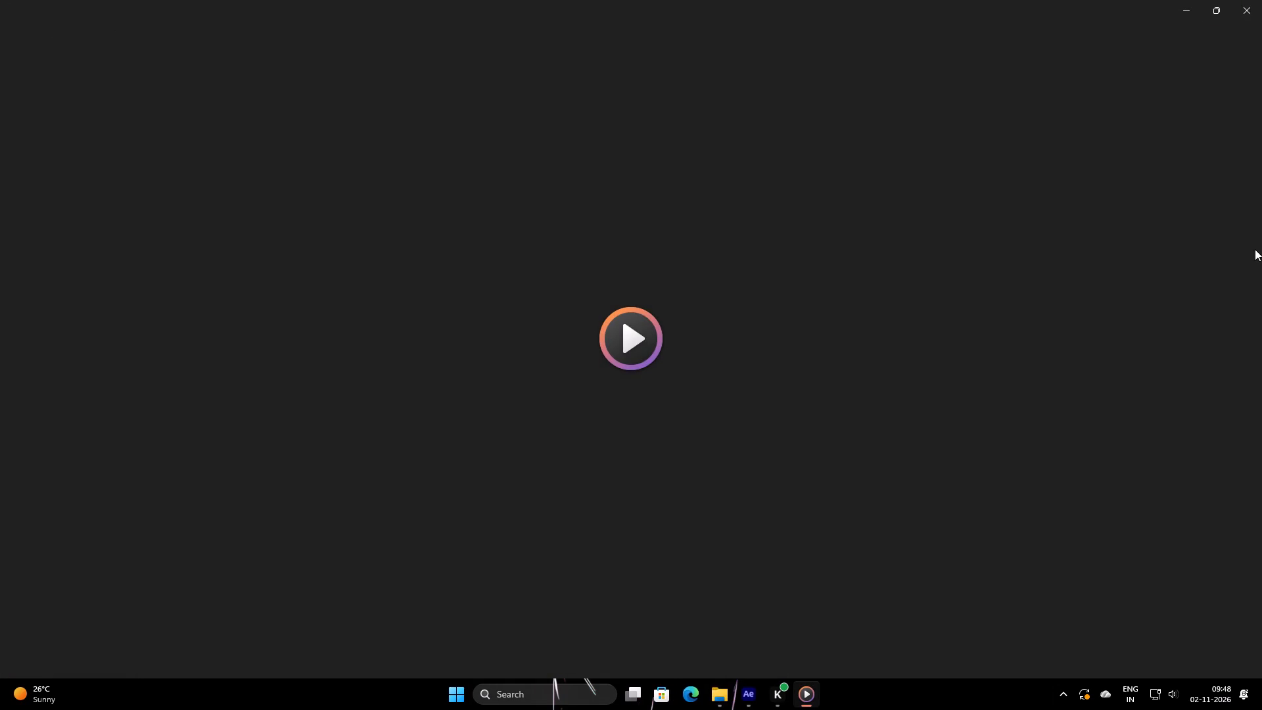
left_click(1261, 0)
Add the 3rd Woosh WAV file from the Whoosh folder to Comp 1 as the top layer.
left_click_drag(164, 183, 216, 195)
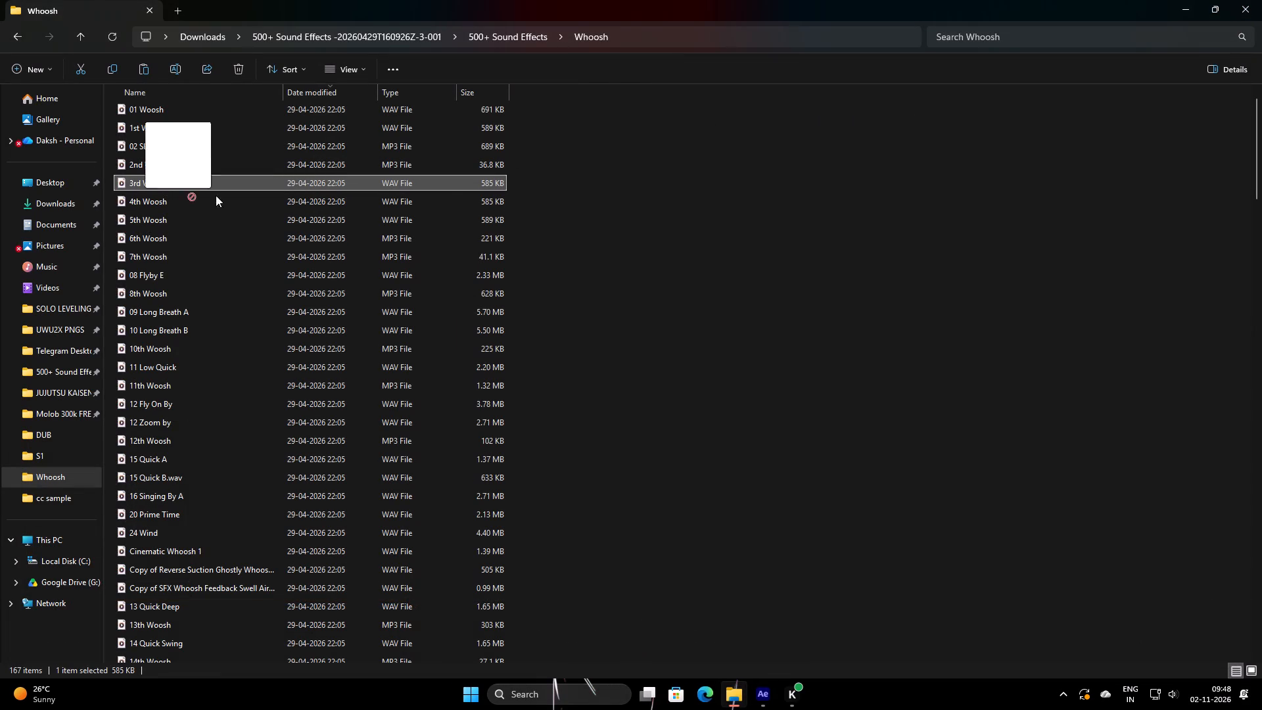
left_click_drag(216, 195, 721, 580)
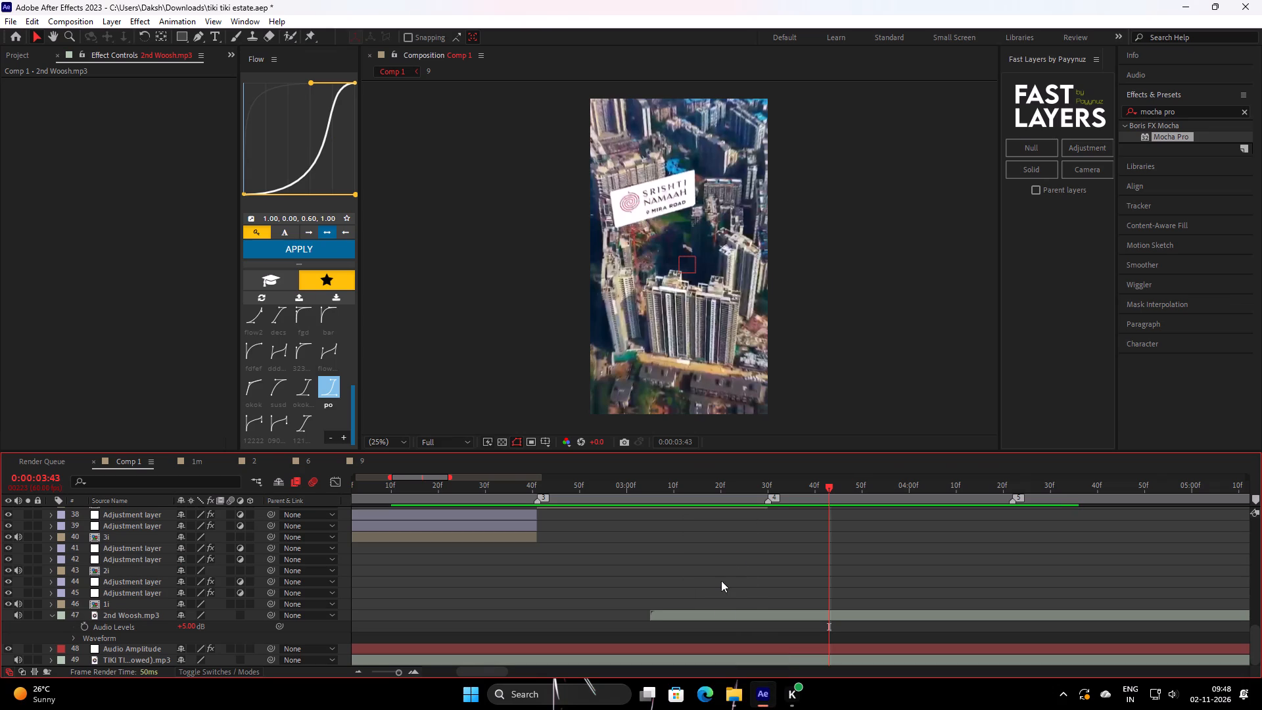
scroll(752, 561, "up", 8)
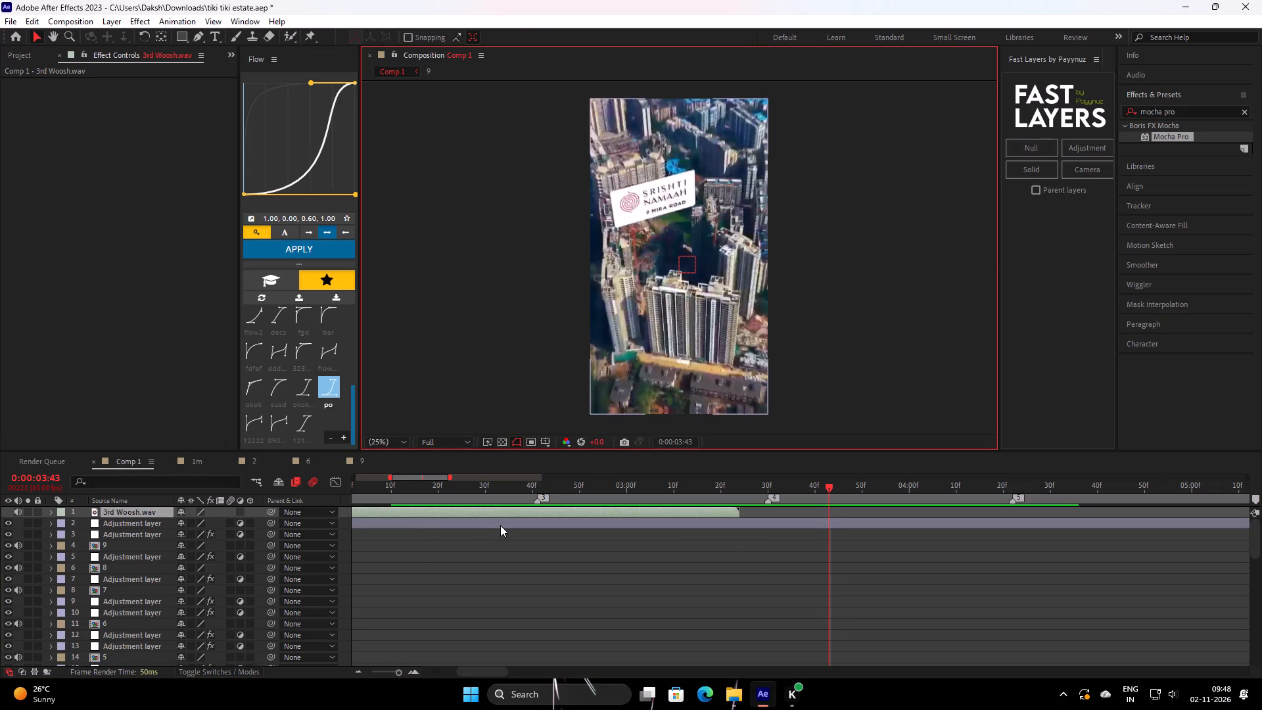
scroll(500, 525, "up", 1)
Show the 3rd Woosh.wav waveform and slide the layer in time so its loudest part meets the transition at 0:00:04:22.
type("uu")
left_click(592, 547)
left_click(626, 513)
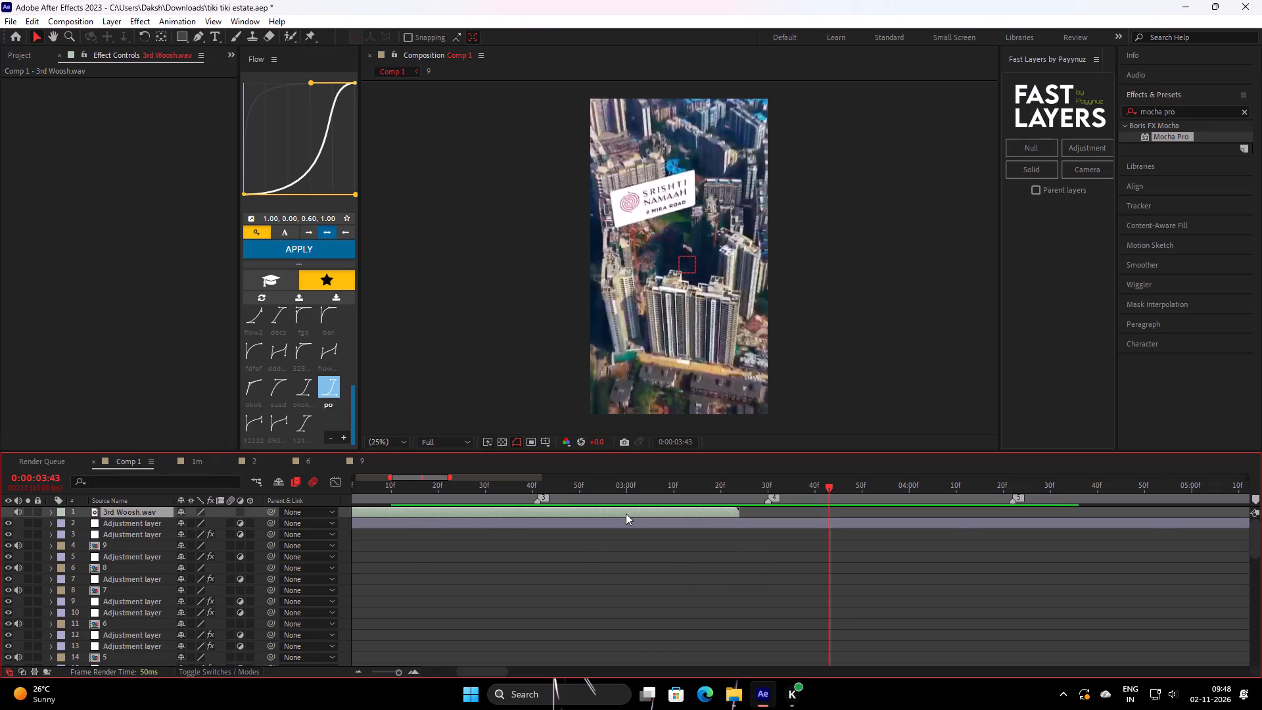
key("l")
key("l")
type("ll")
type("lll")
left_click_drag(517, 513, 1174, 546)
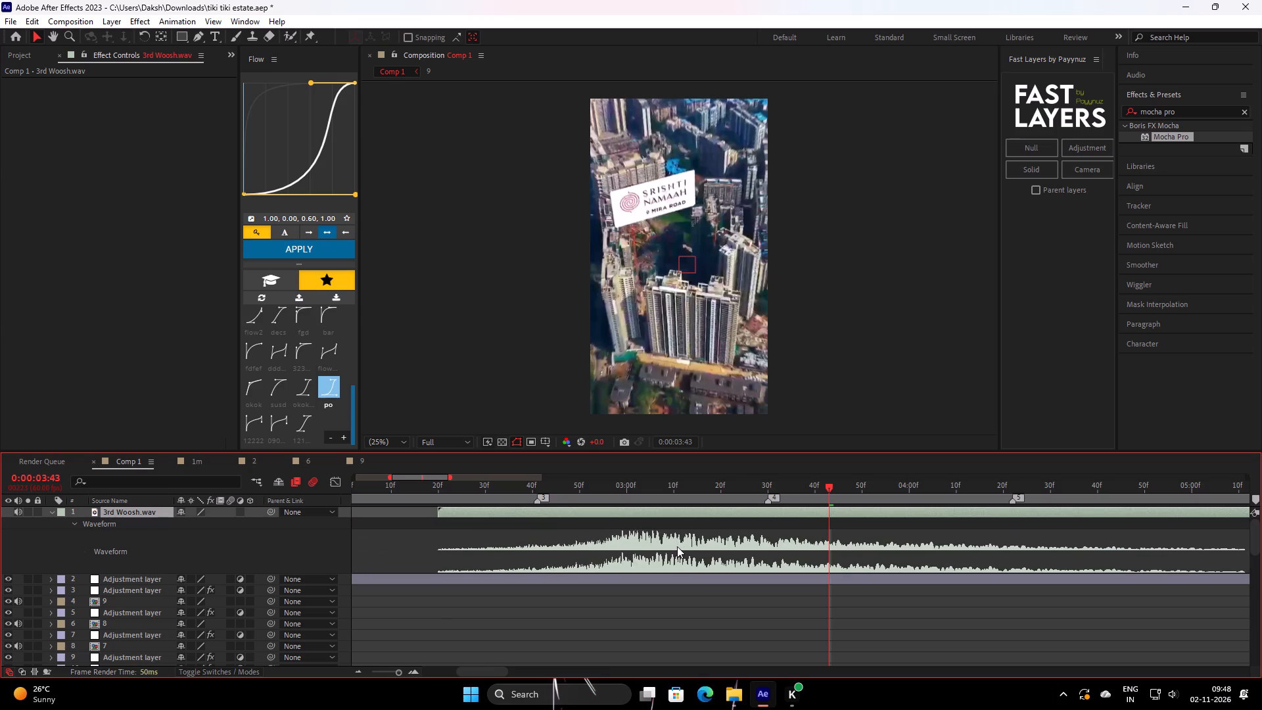
left_click_drag(716, 511, 821, 510)
left_click_drag(801, 486, 765, 504)
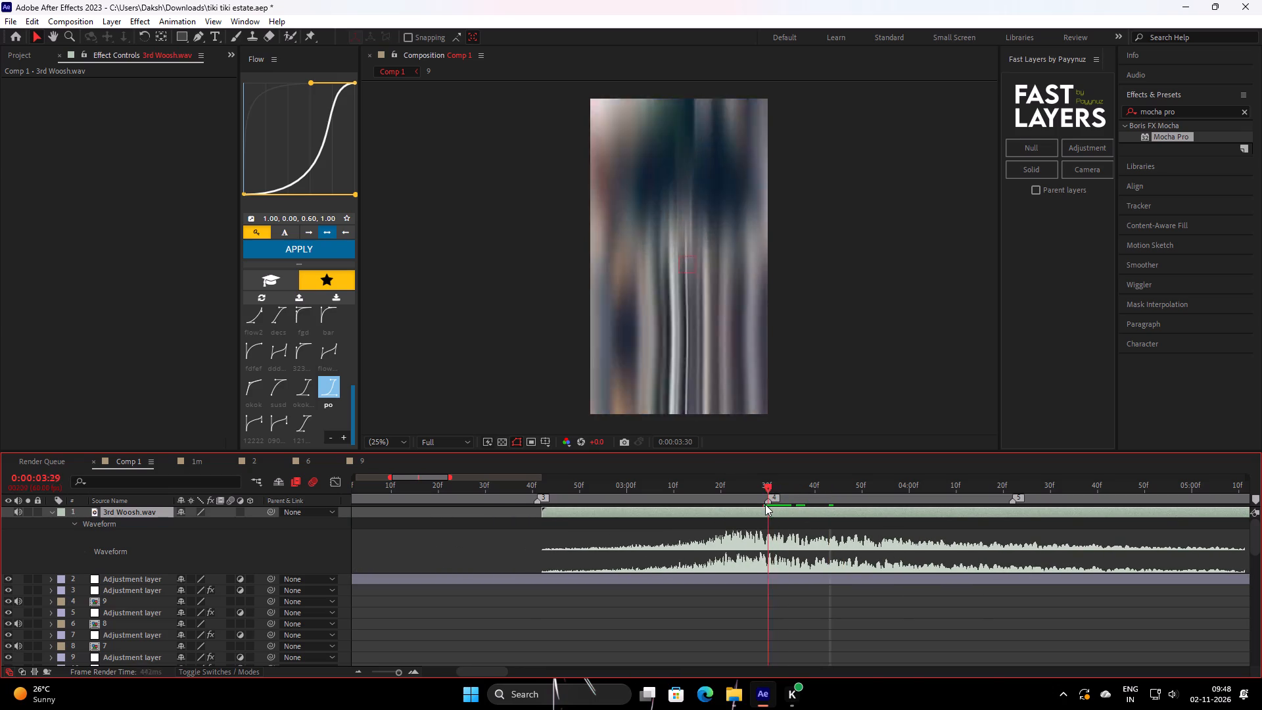
left_click_drag(765, 504, 1012, 513)
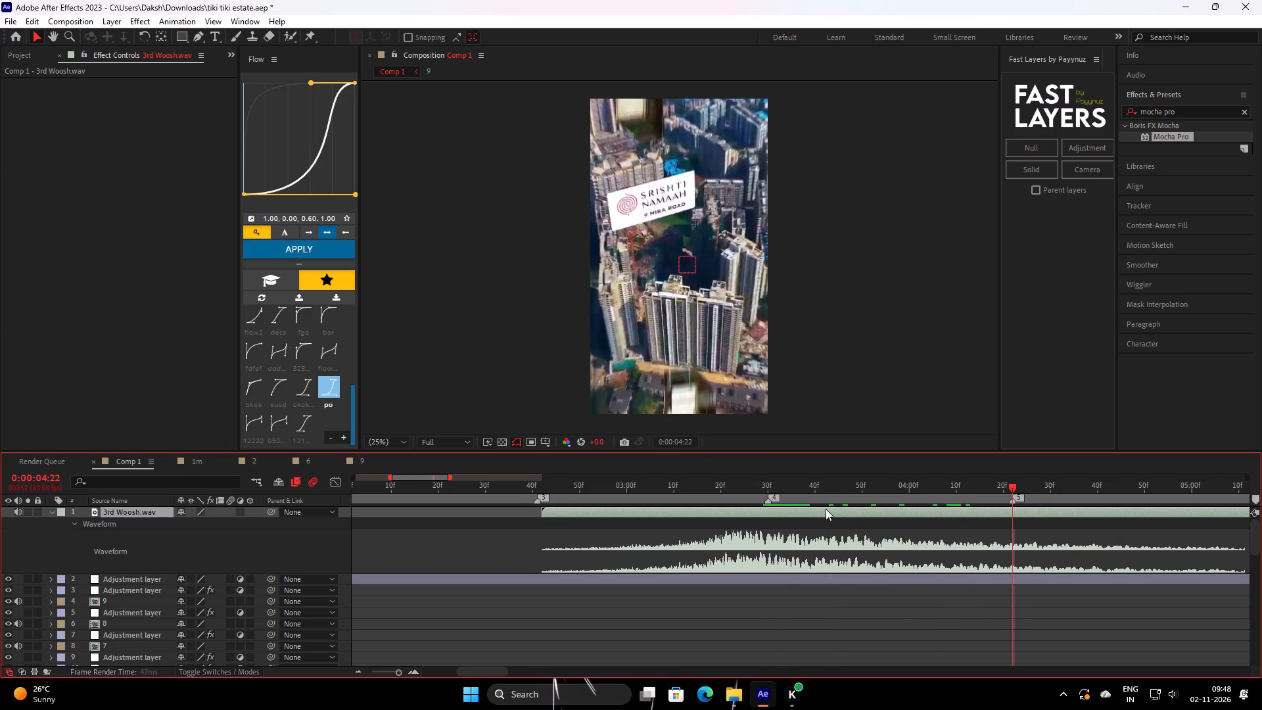
left_click_drag(826, 509, 1109, 512)
left_click_drag(1050, 509, 1056, 509)
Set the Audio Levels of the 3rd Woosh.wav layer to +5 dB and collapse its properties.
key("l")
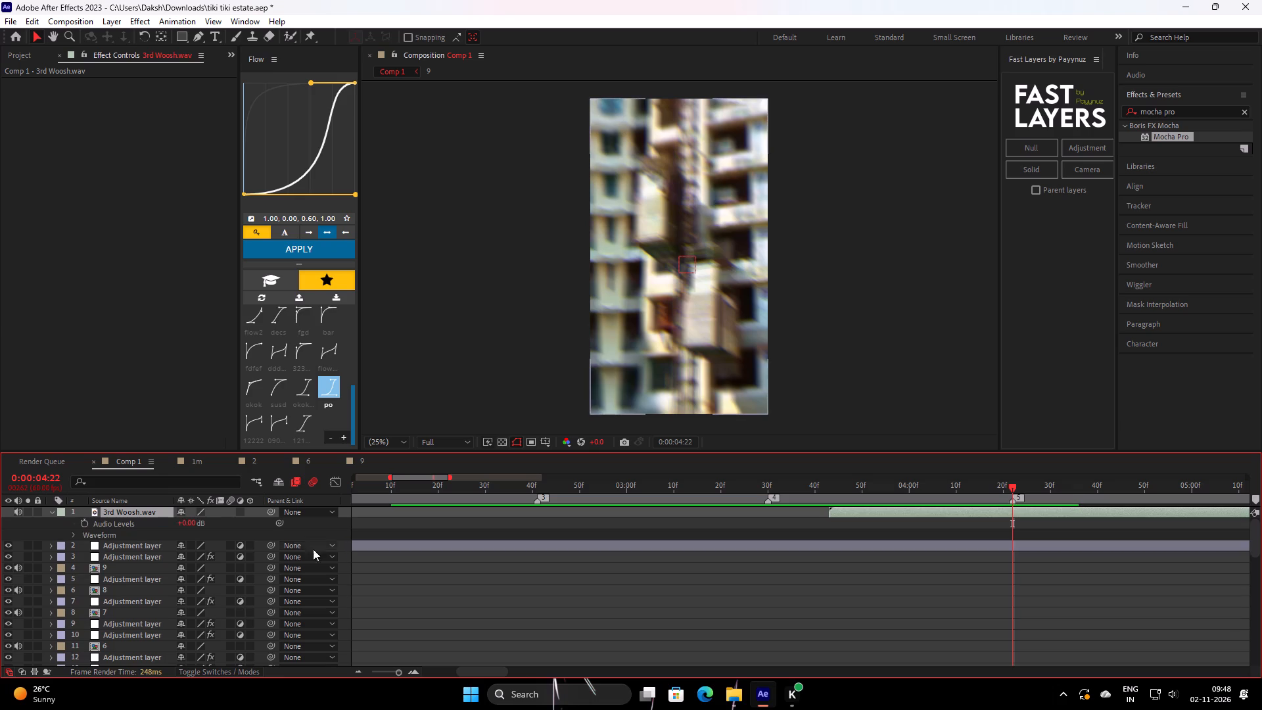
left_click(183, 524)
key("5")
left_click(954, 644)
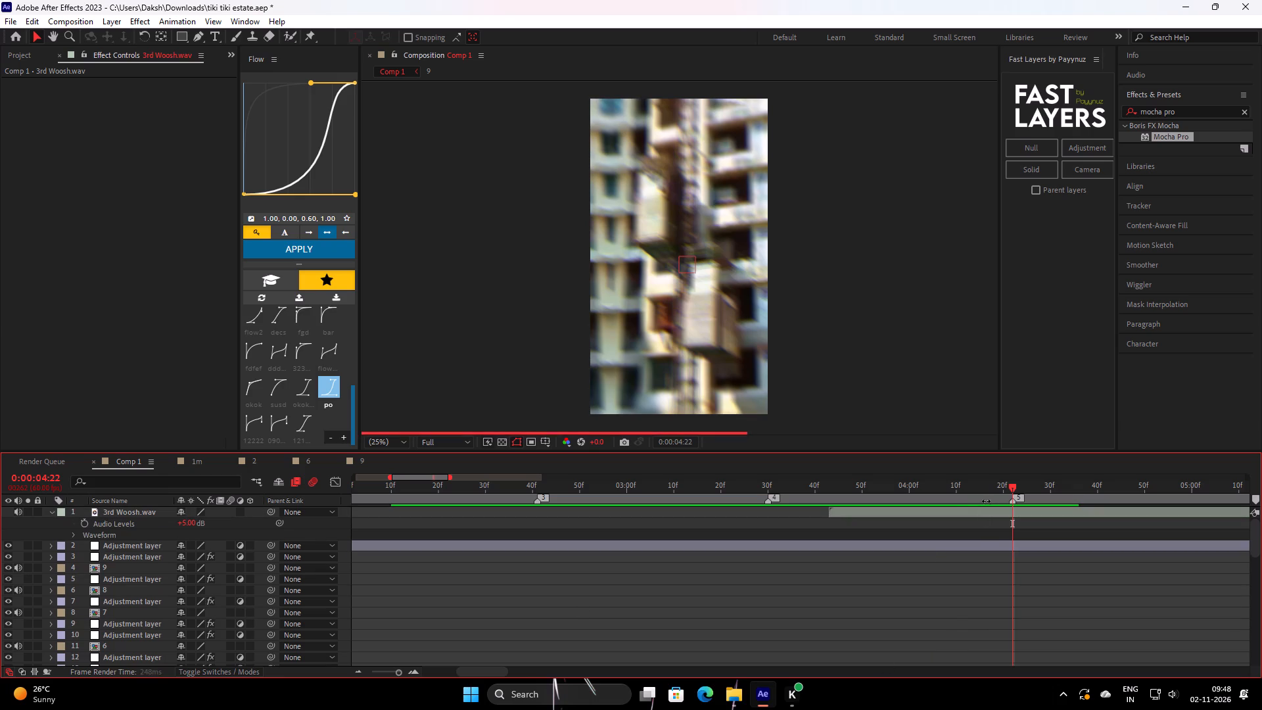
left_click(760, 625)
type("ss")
Move the 3rd Woosh.wav layer down the stack to sit between the 1i and 2nd Woosh.mp3 layers.
left_click_drag(120, 511, 134, 588)
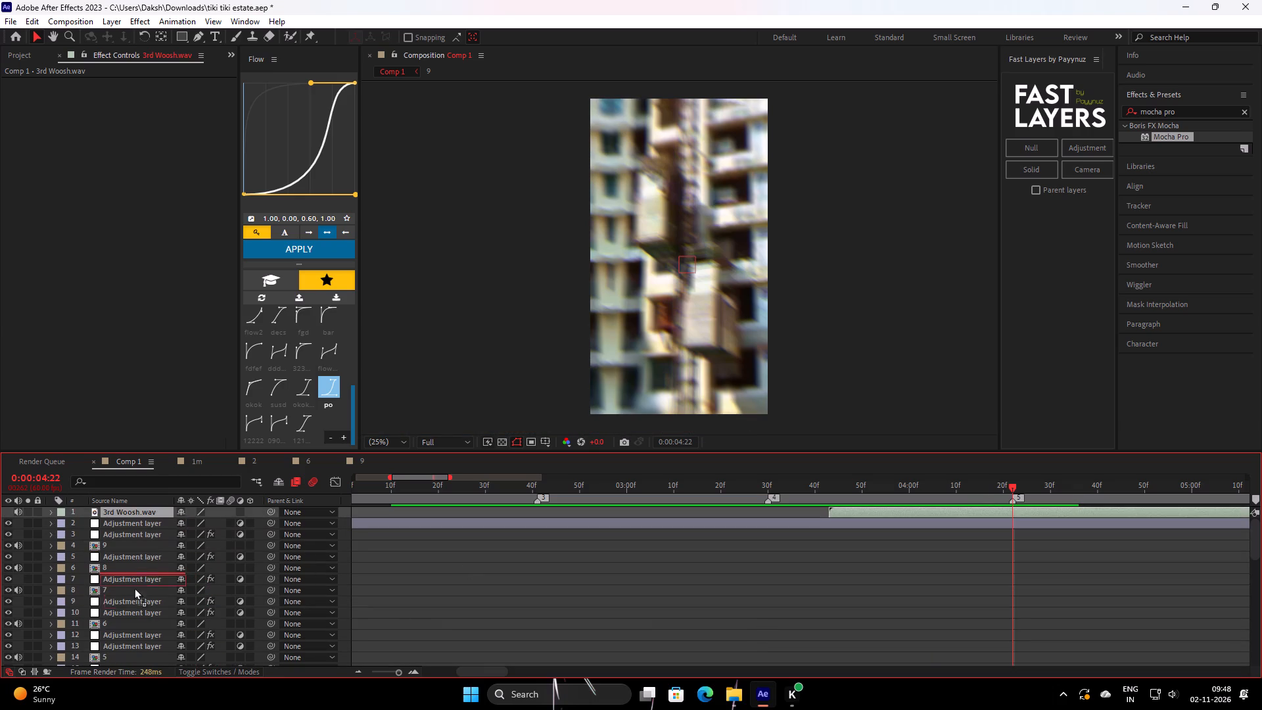
left_click_drag(134, 588, 149, 659)
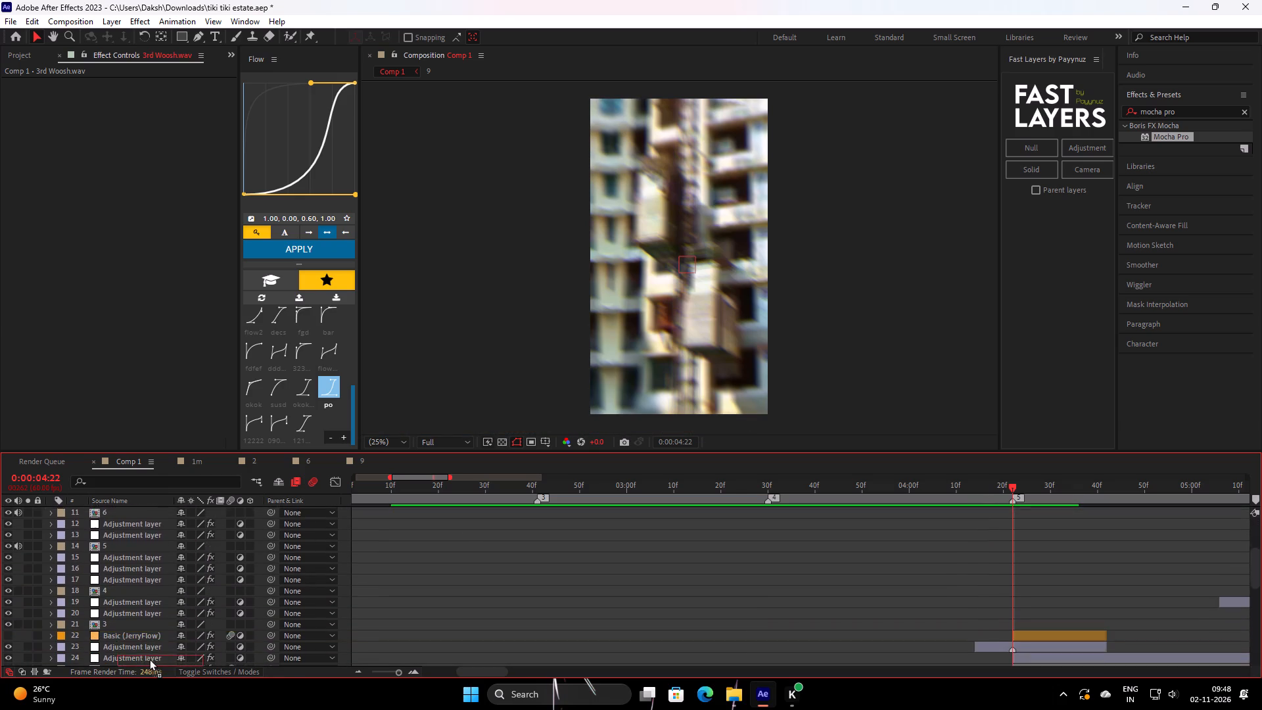
left_click_drag(149, 659, 149, 660)
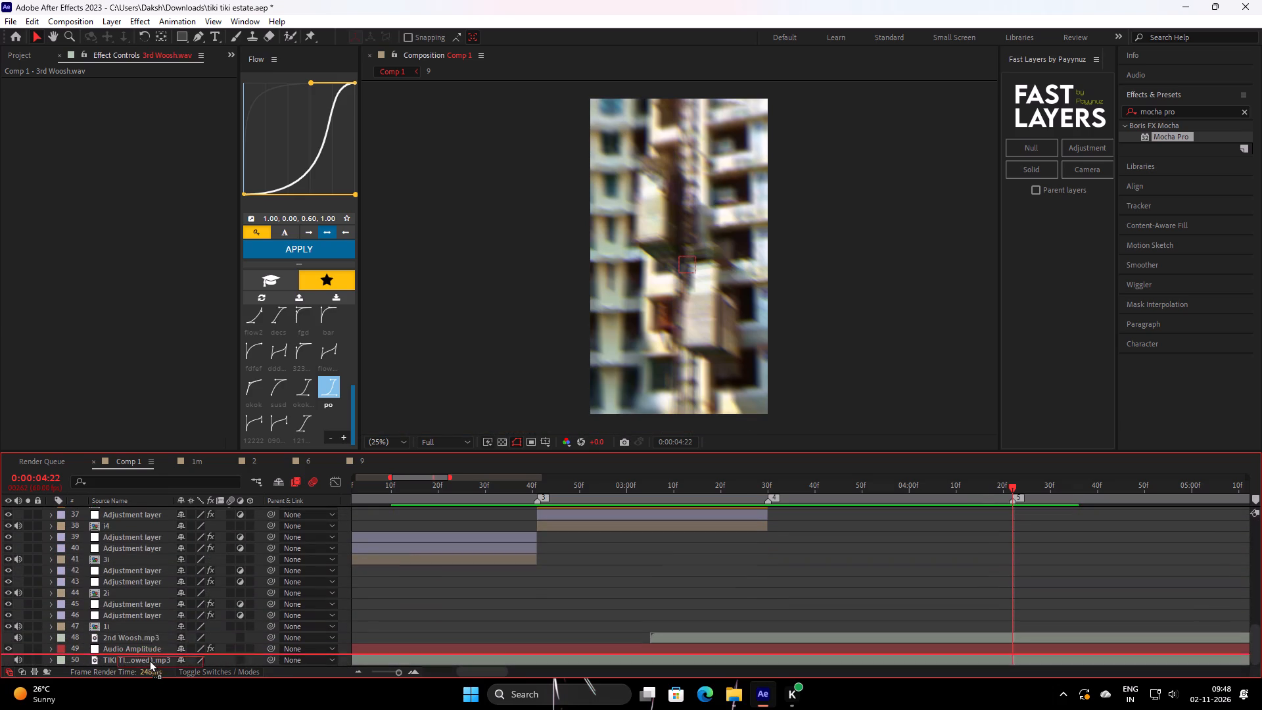
left_click_drag(149, 660, 154, 632)
Preview Comp 1 from 0:00:02:42 to check the sound around marker 4.
left_click_drag(1009, 486, 536, 559)
key("space")
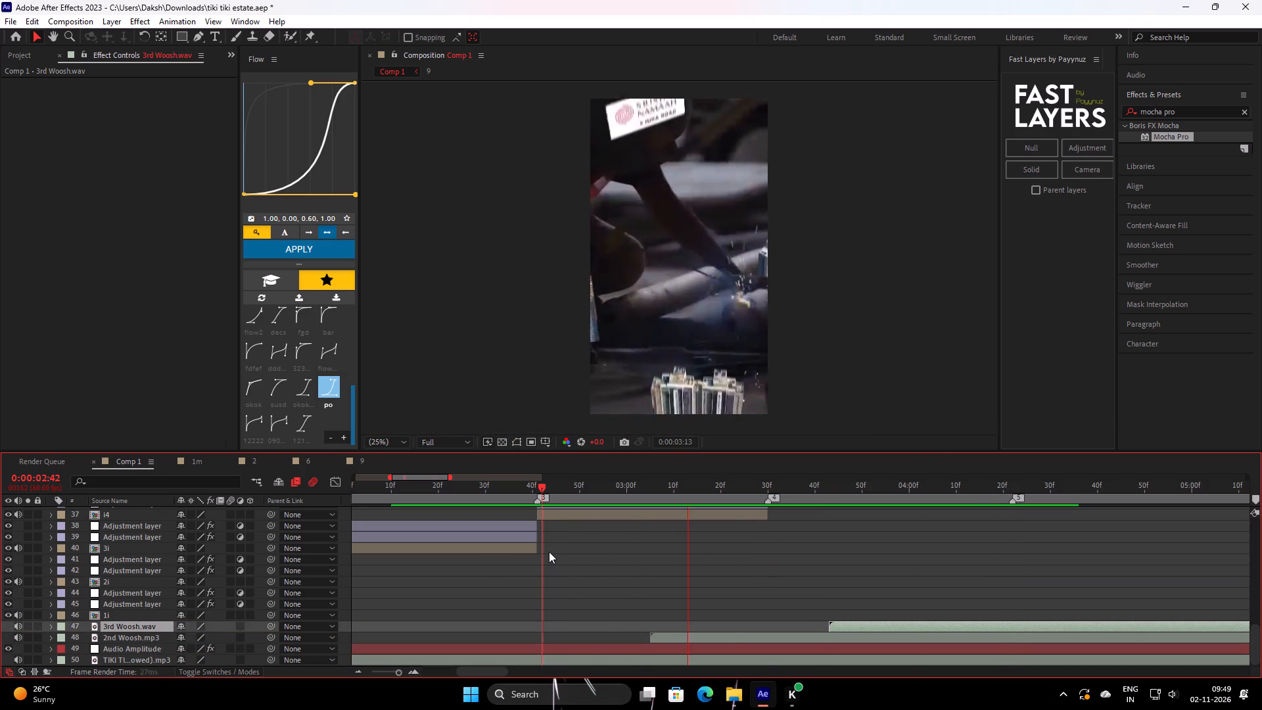
key("space")
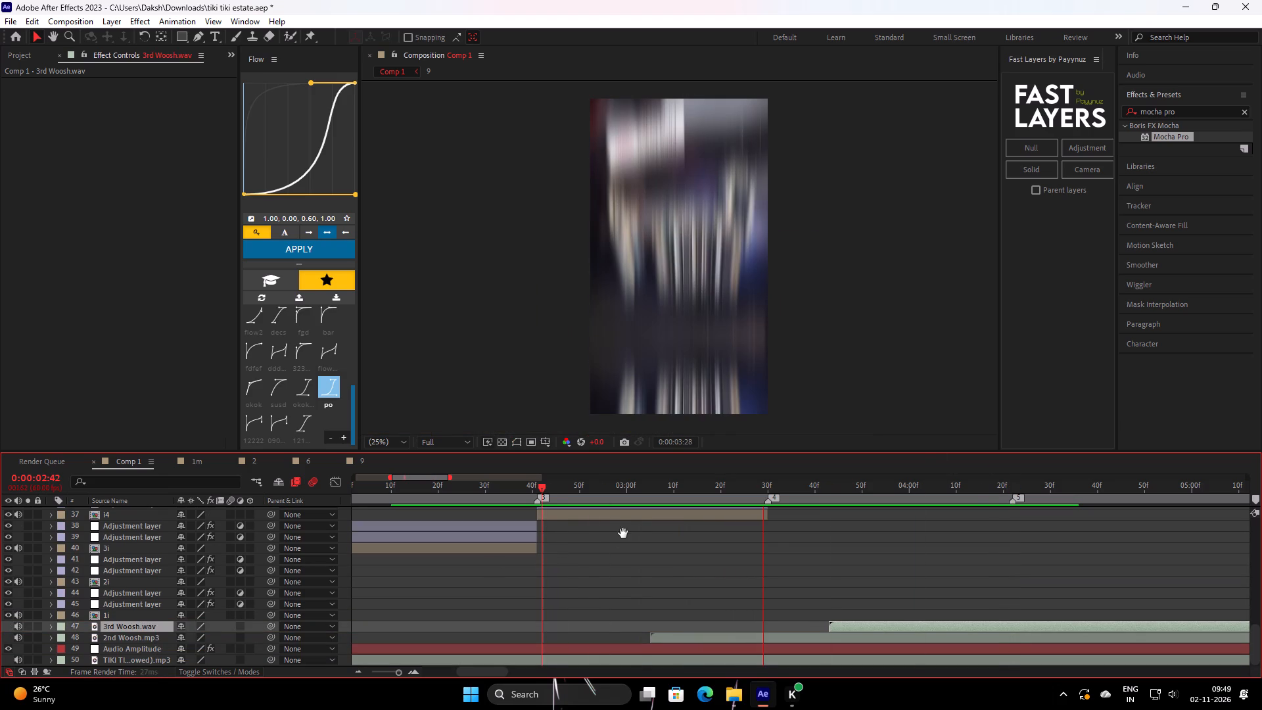
Raise the Audio Levels of the 3rd Woosh.wav layer to +12 dB.
key("l")
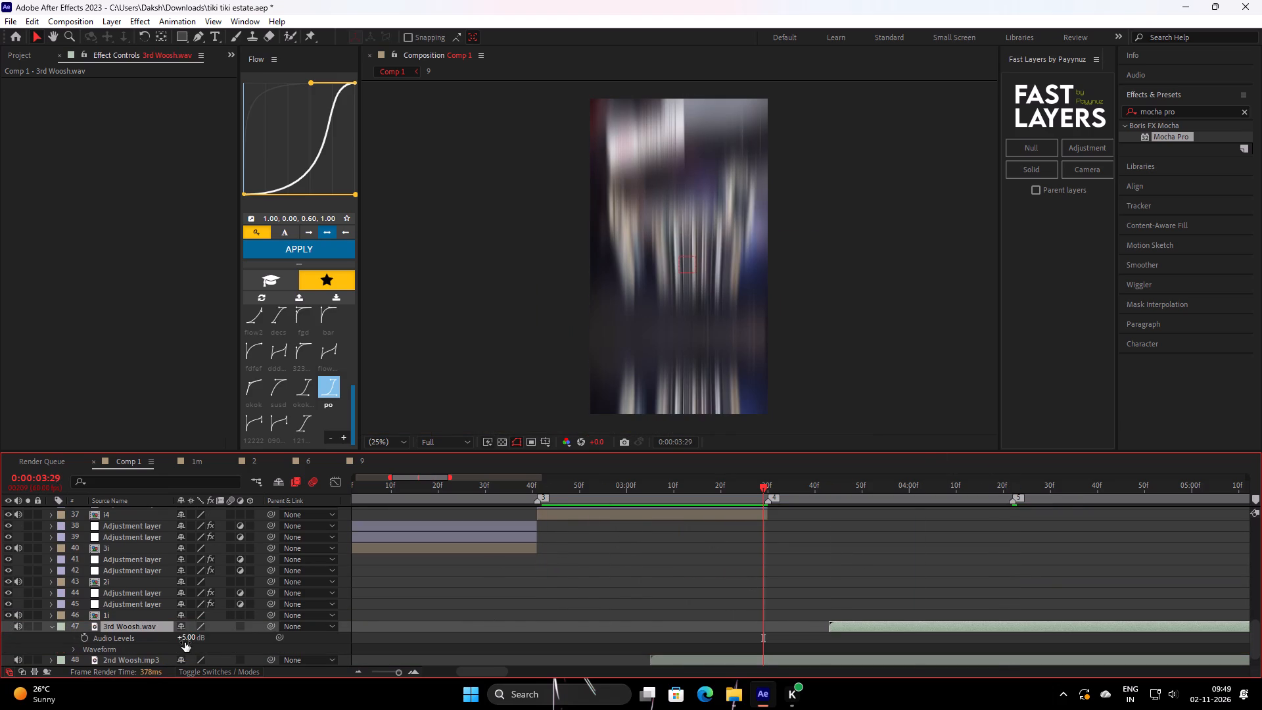
left_click_drag(185, 642, 547, 634)
Set the composition preview resolution to Quarter with the playhead at 0:00:02:28.
left_click_drag(742, 484, 478, 521)
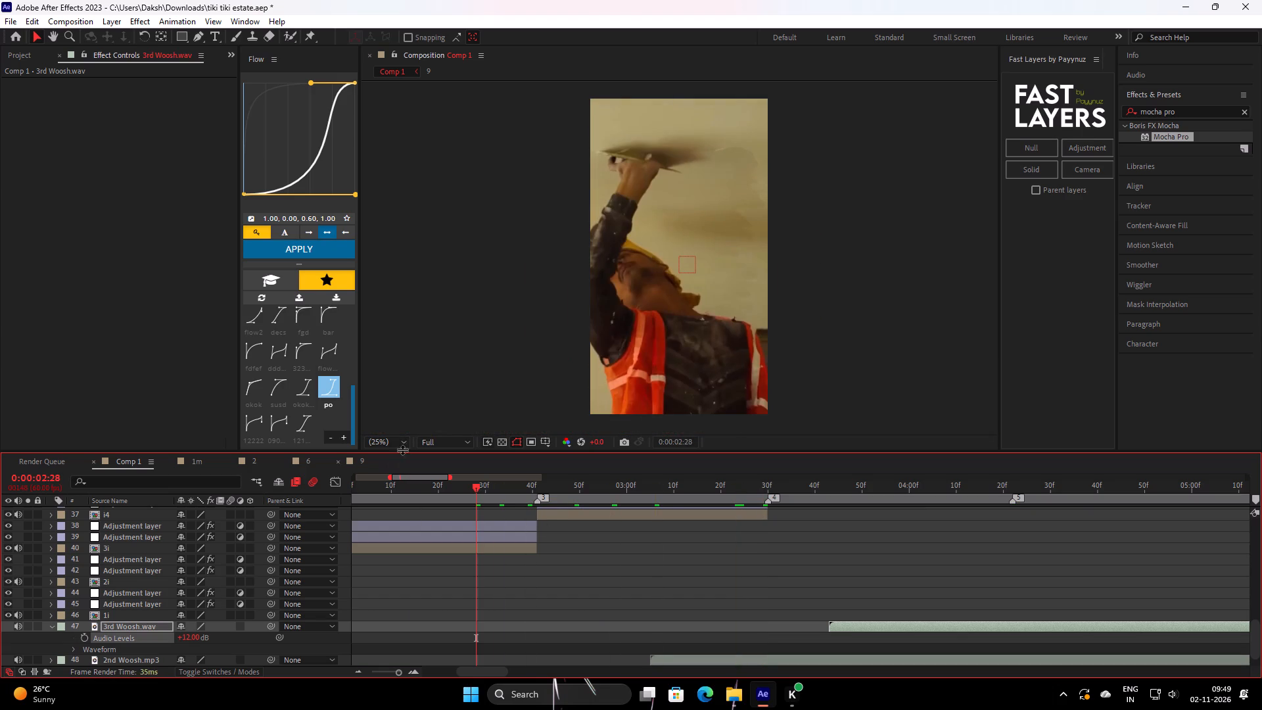
left_click(421, 443)
left_click(454, 515)
Replay Comp 1 from 0:00:02:28, 0:00:02:04 and about 0:00:03:05 to judge the louder whoosh on the transition at 0:00:04:22.
key("space")
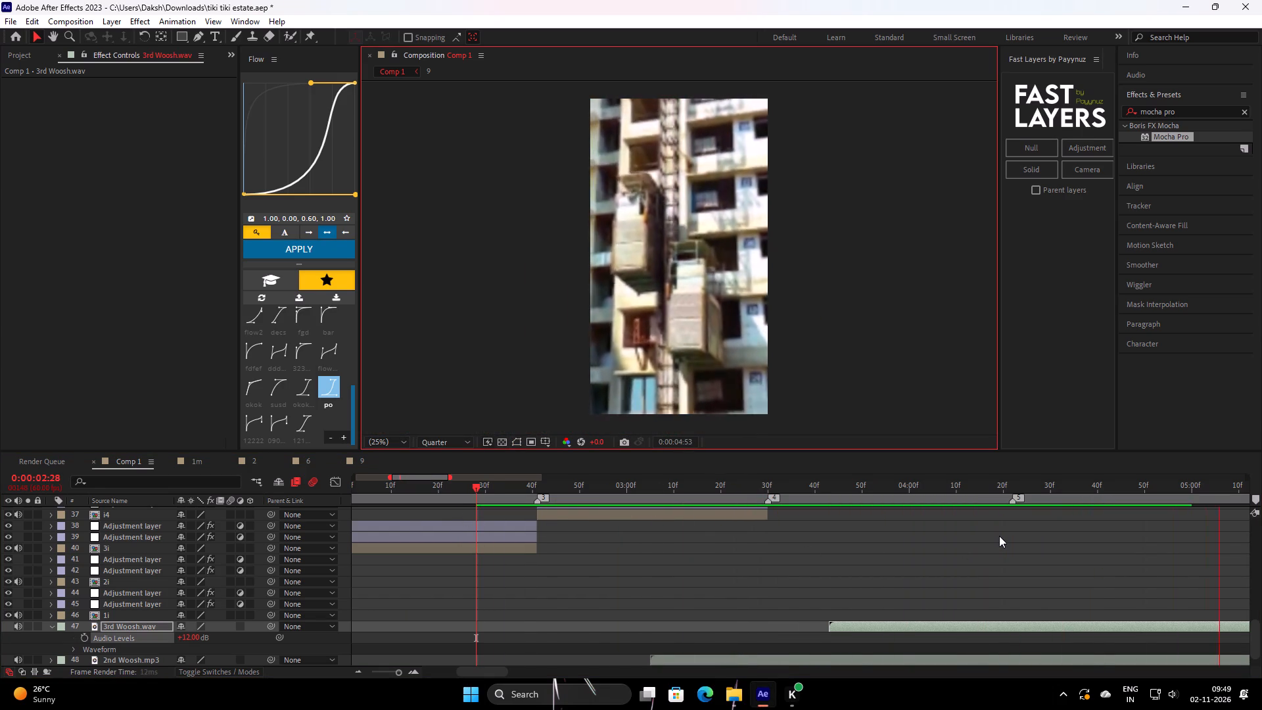
key("space")
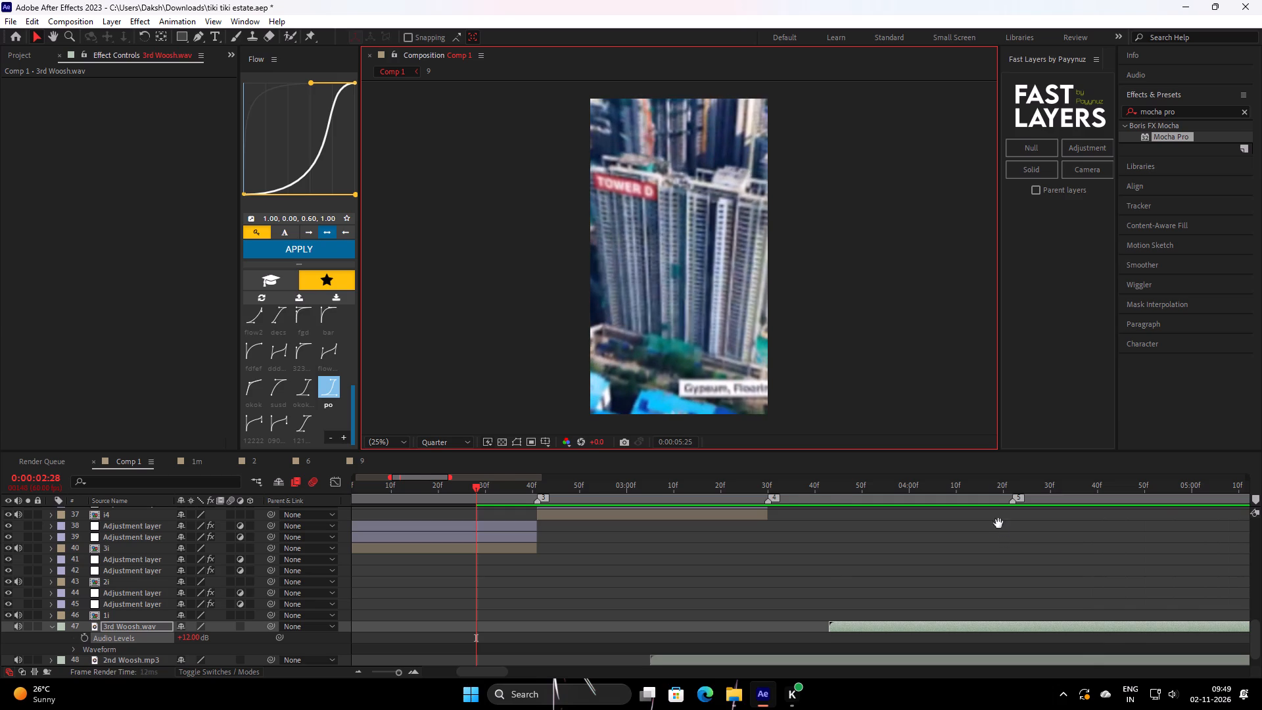
left_click_drag(774, 484, 232, 571)
key("space")
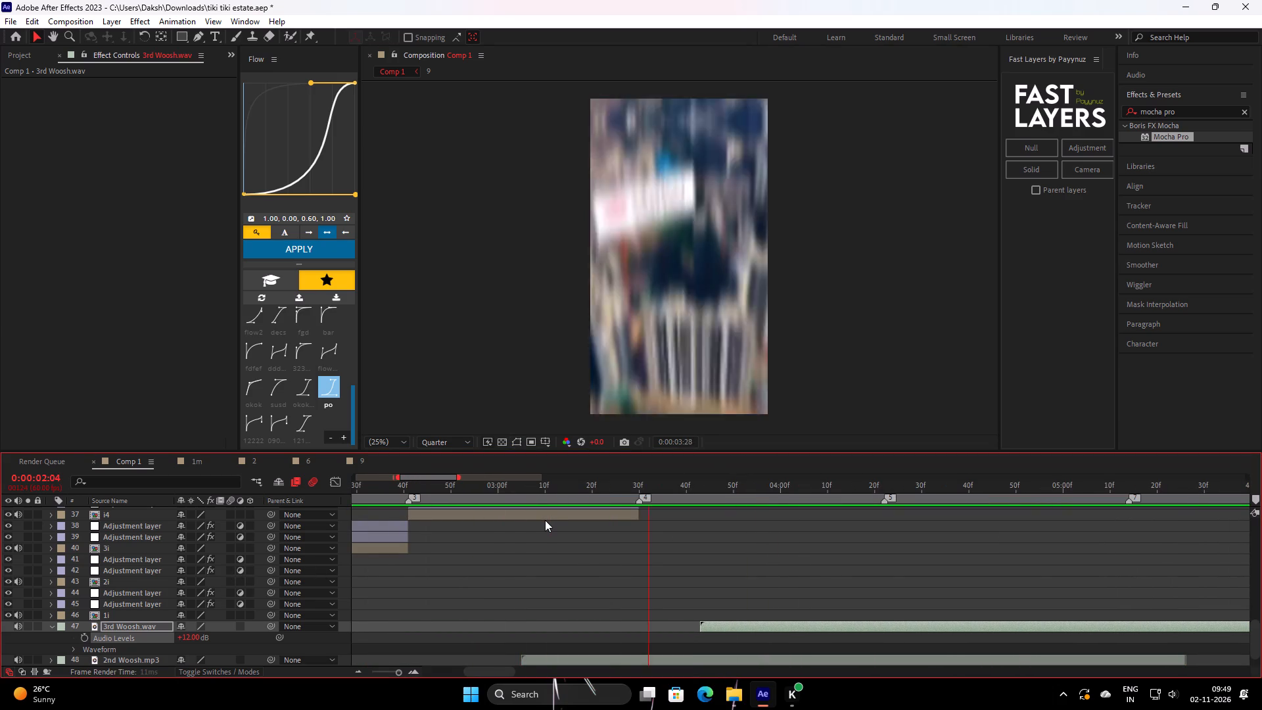
key("space")
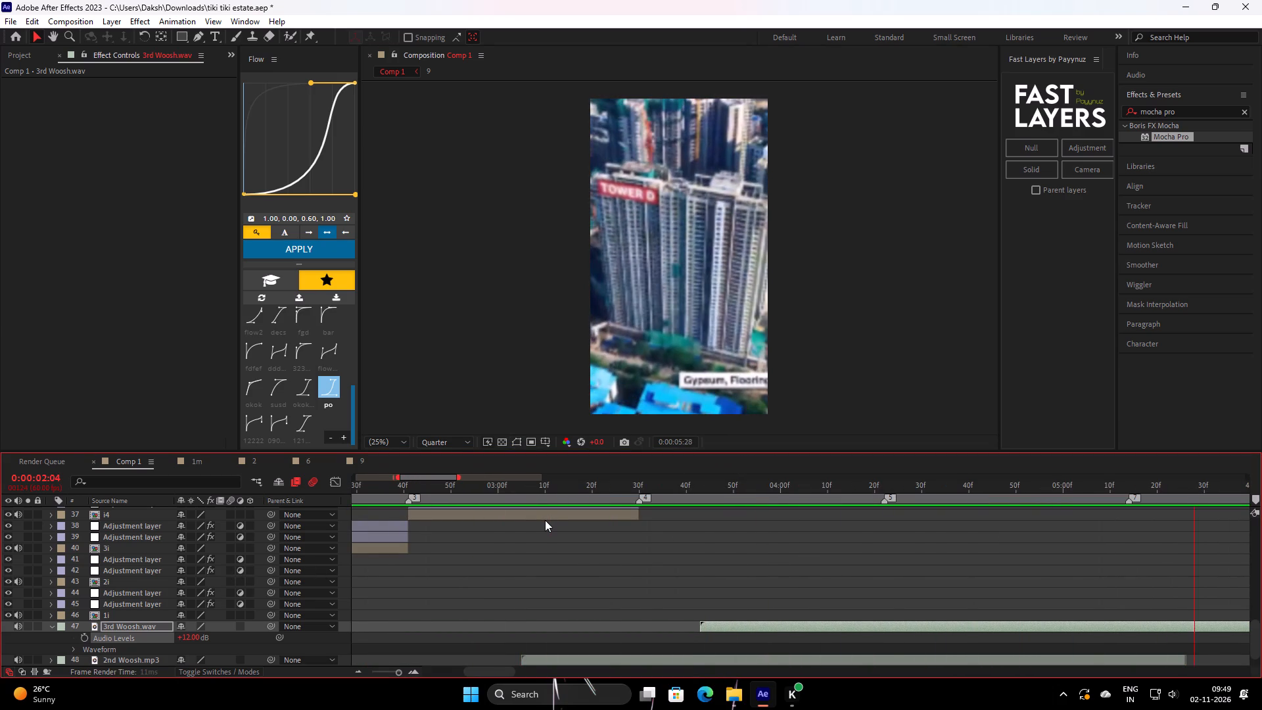
left_click(938, 558)
type("ss")
scroll(961, 540, "down", 11)
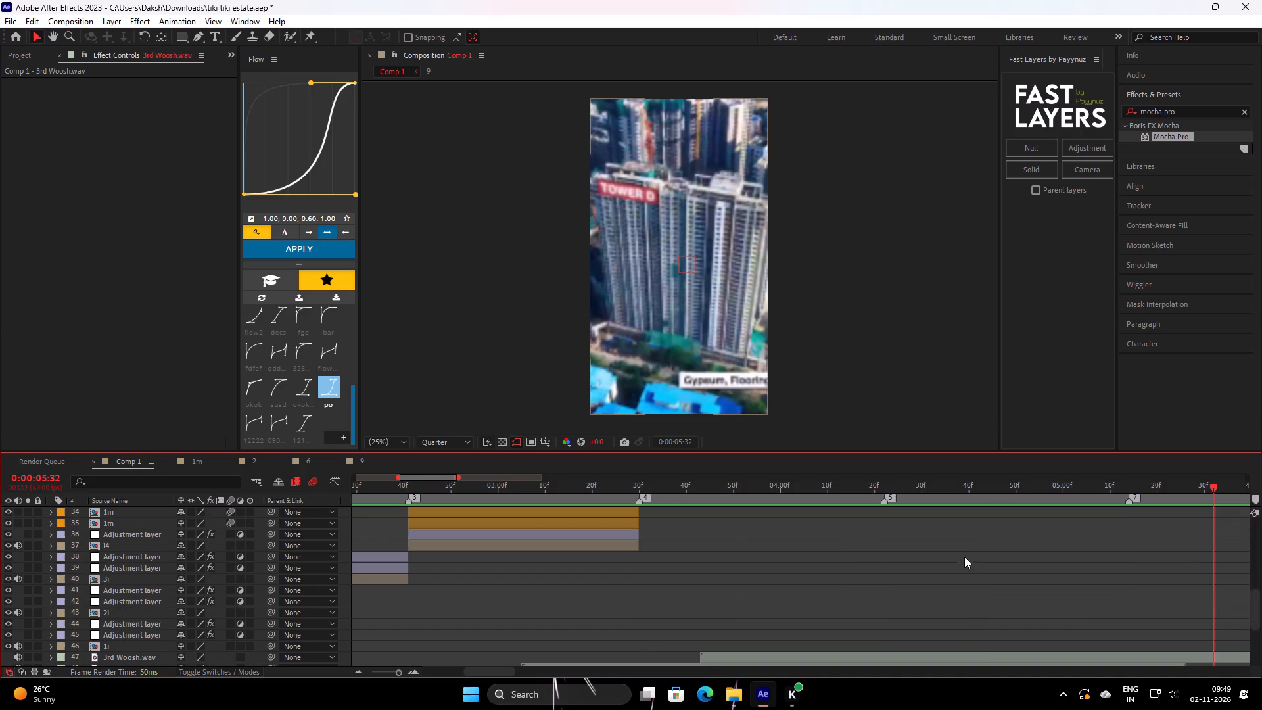
left_click_drag(993, 485, 521, 582)
key("space")
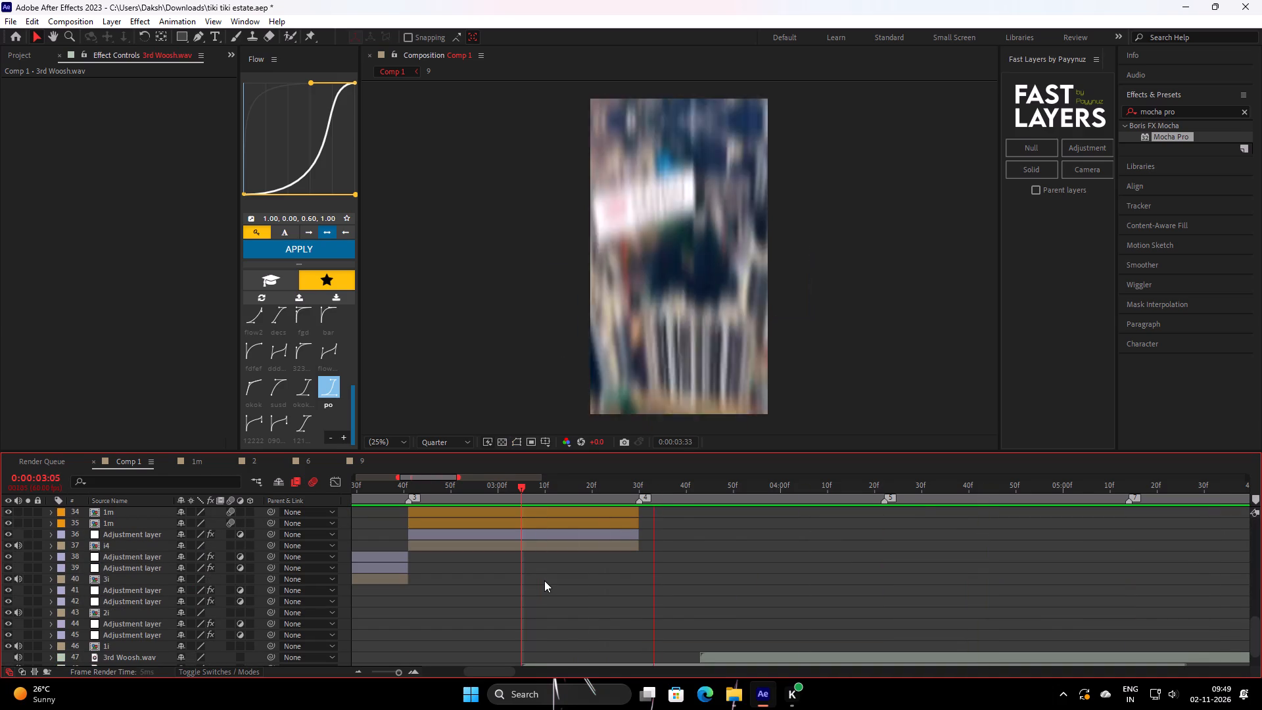
key("space")
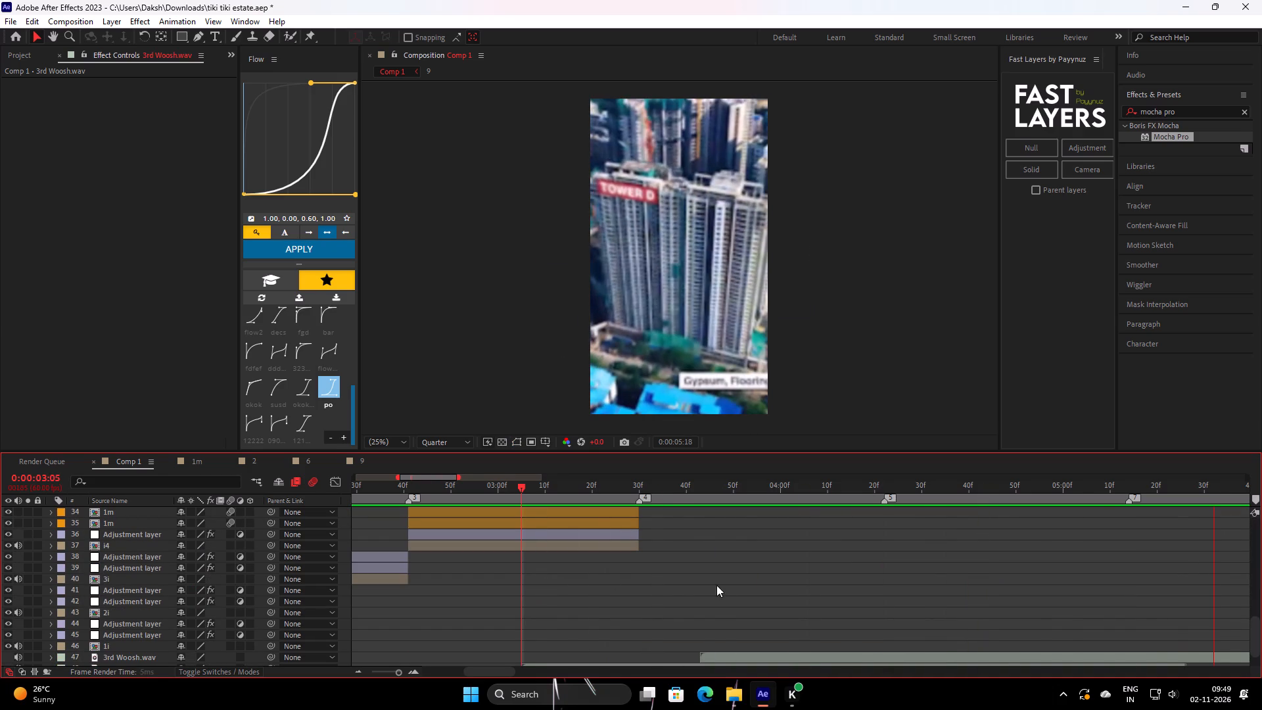
left_click_drag(973, 489, 527, 593)
key("space")
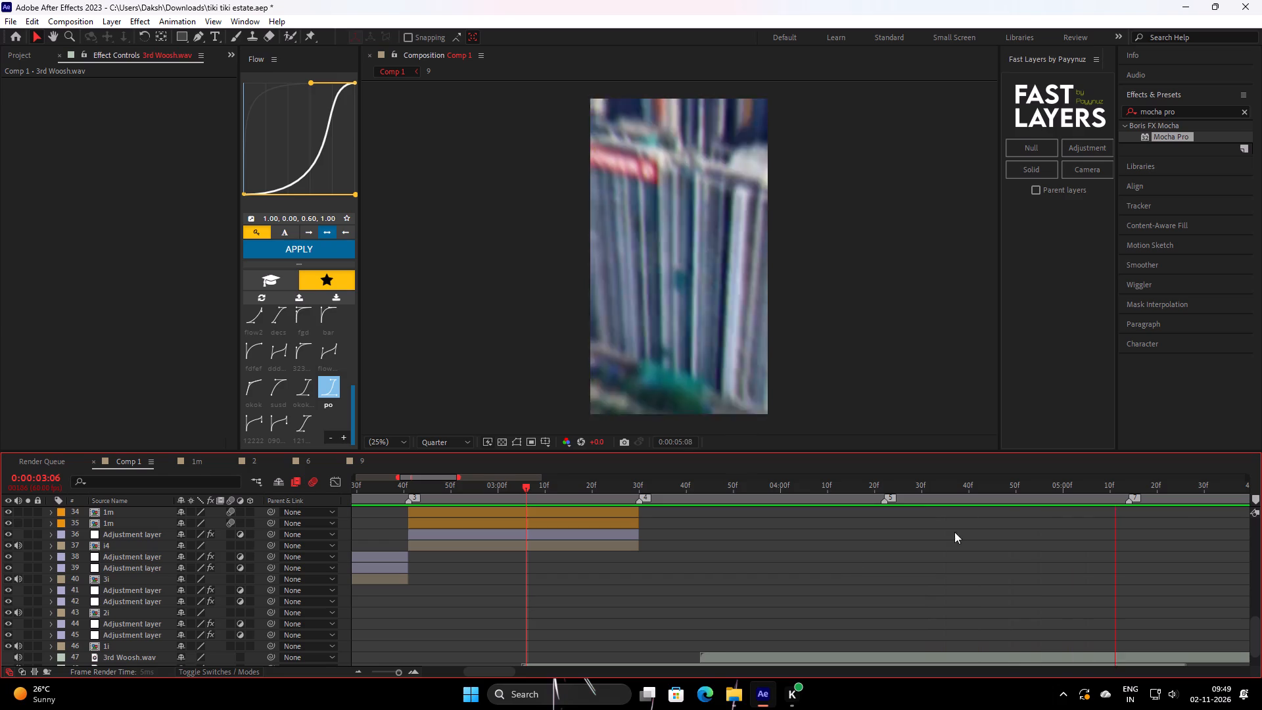
key("space")
Add a layer marker to 3rd Woosh.wav at 0:00:04:22, in line with the composition marker there.
left_click_drag(937, 475, 894, 502)
left_click_drag(902, 487, 885, 508)
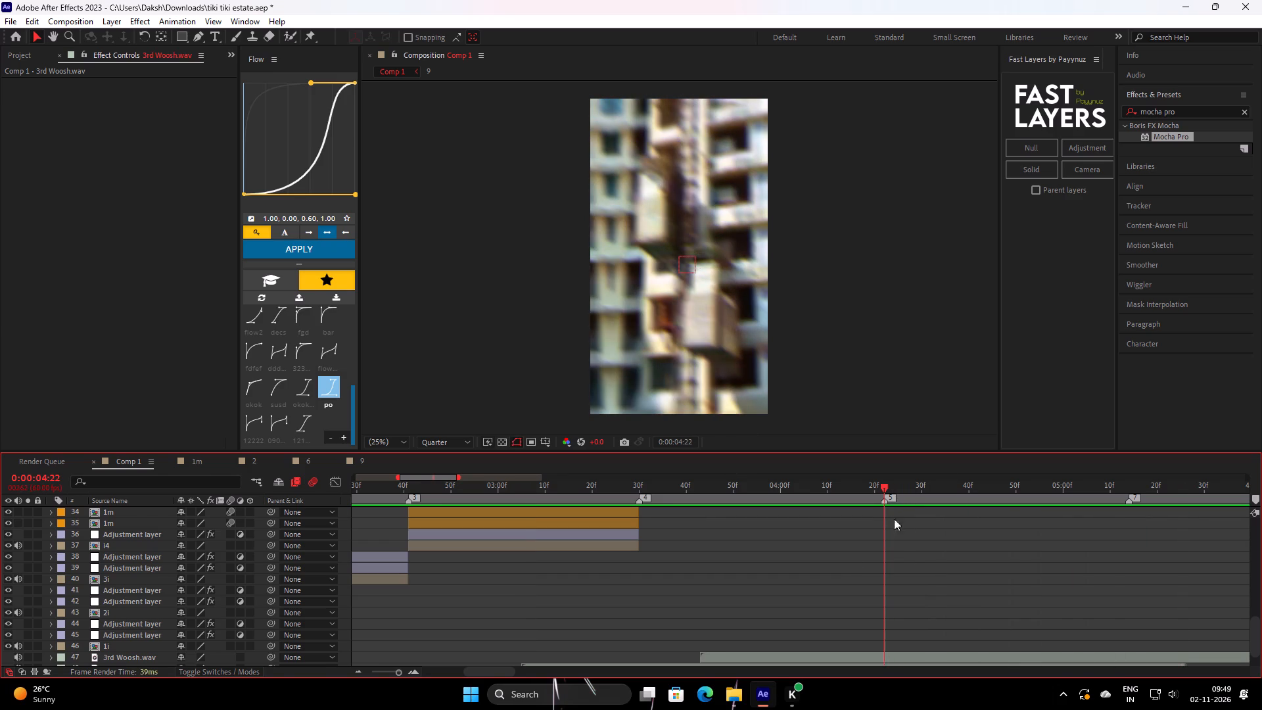
scroll(905, 542, "down", 5)
left_click(939, 623)
key("asterisk")
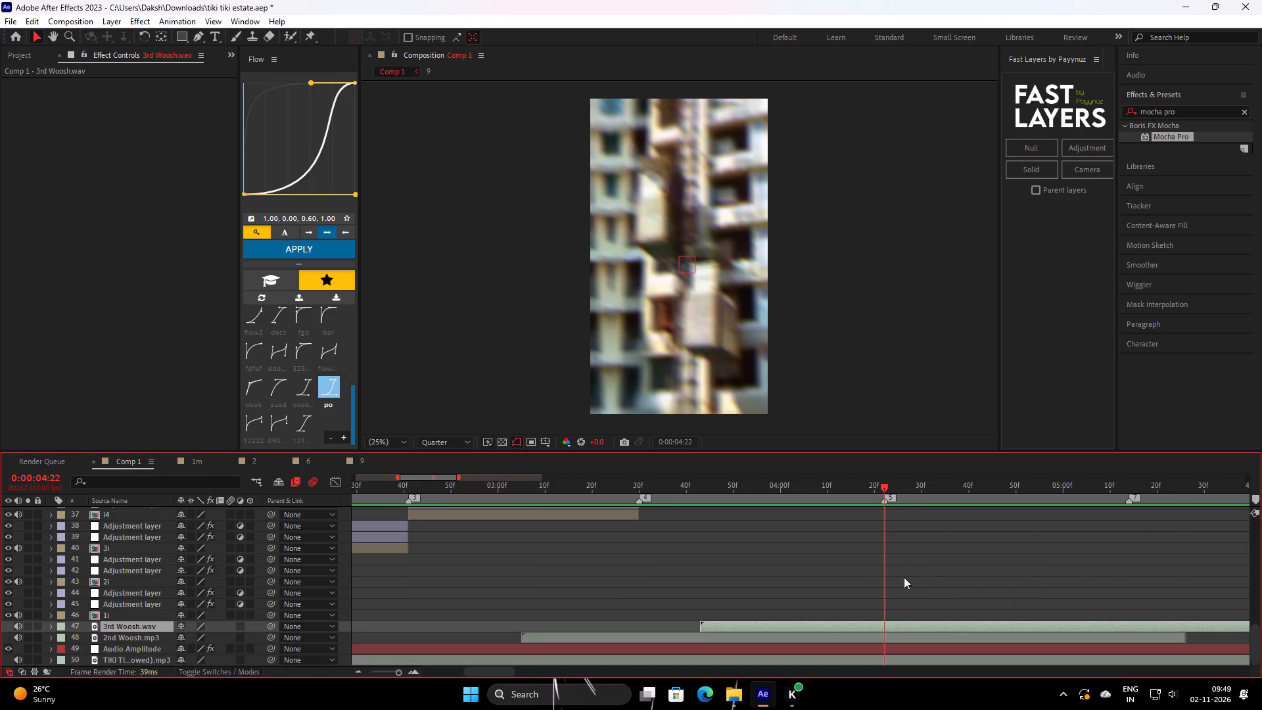
Replay Comp 1 from 0:00:02:43, 0:00:03:05 and 0:00:03:11 to check both whooshes against their transitions.
left_click_drag(903, 482, 419, 579)
key("space")
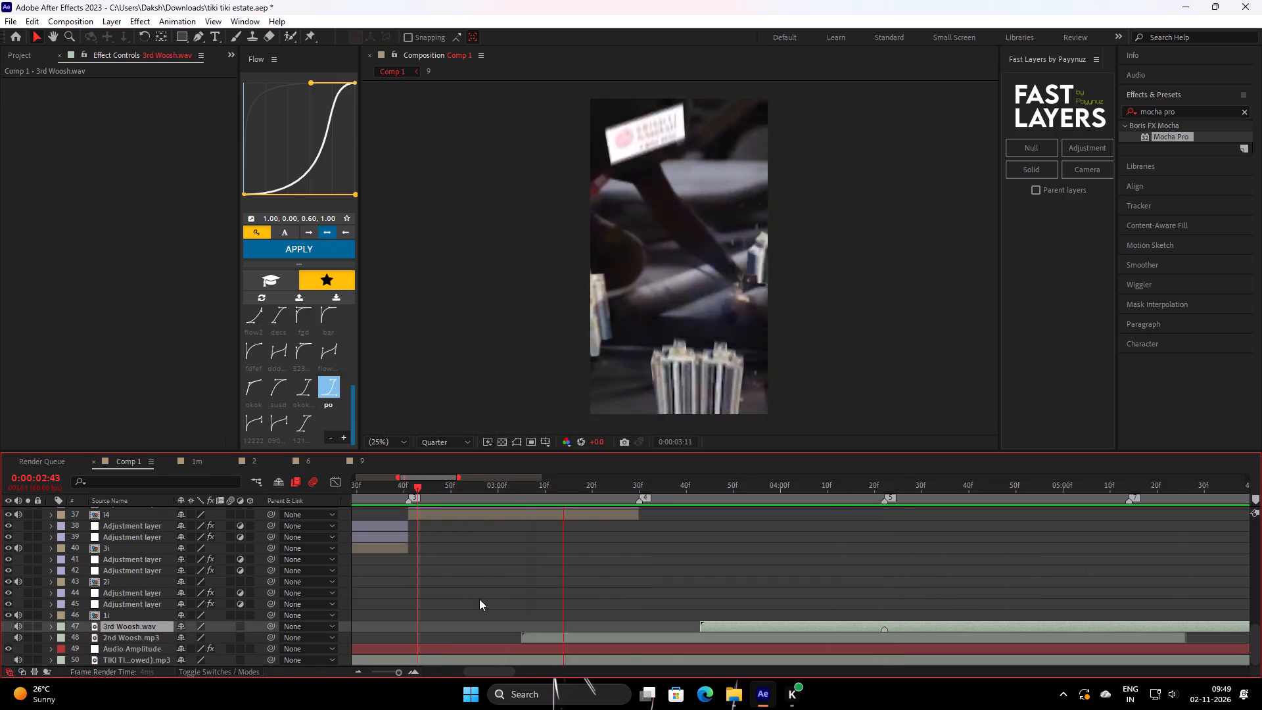
key("space")
left_click_drag(768, 485, 538, 569)
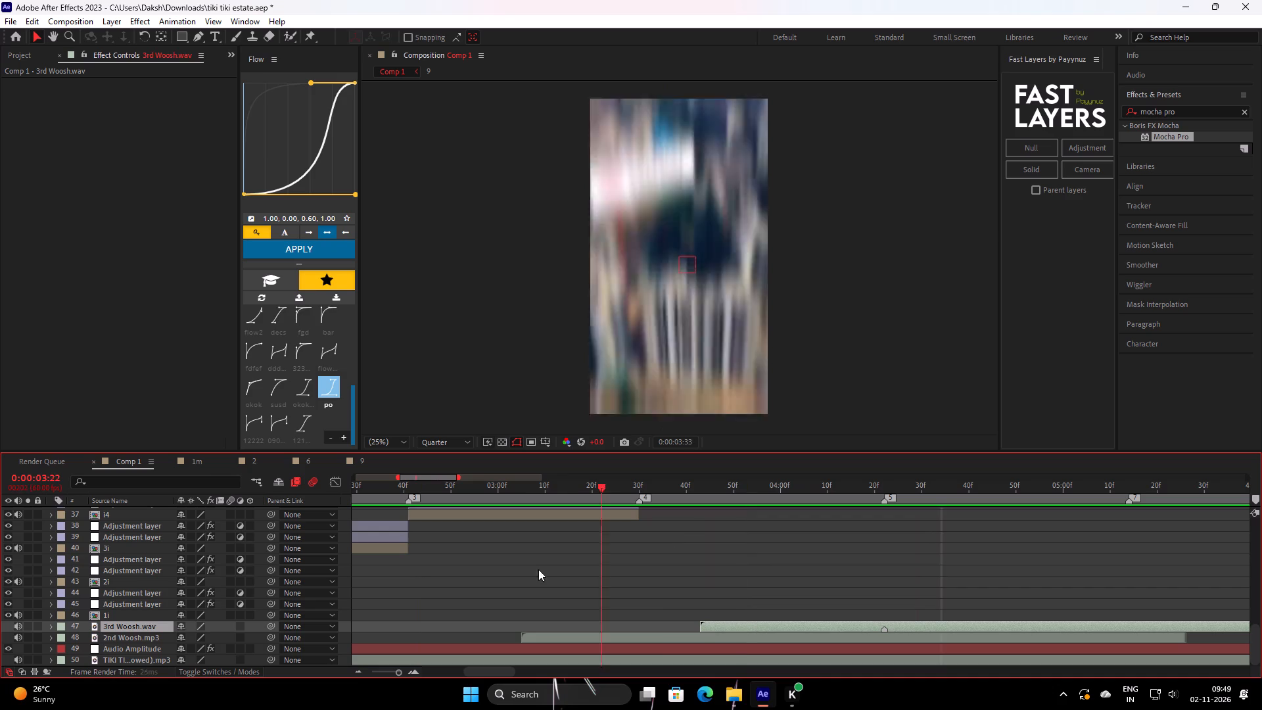
left_click_drag(538, 569, 521, 577)
key("space")
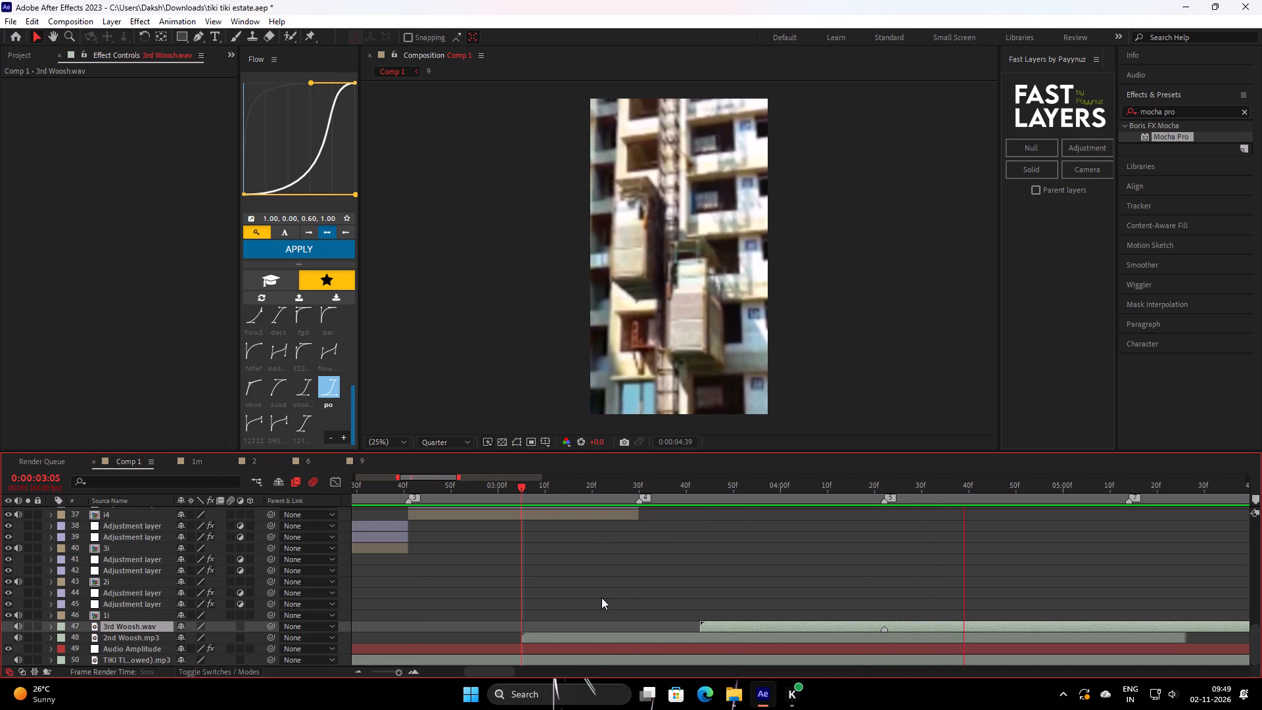
key("space")
left_click_drag(1106, 490, 1033, 504)
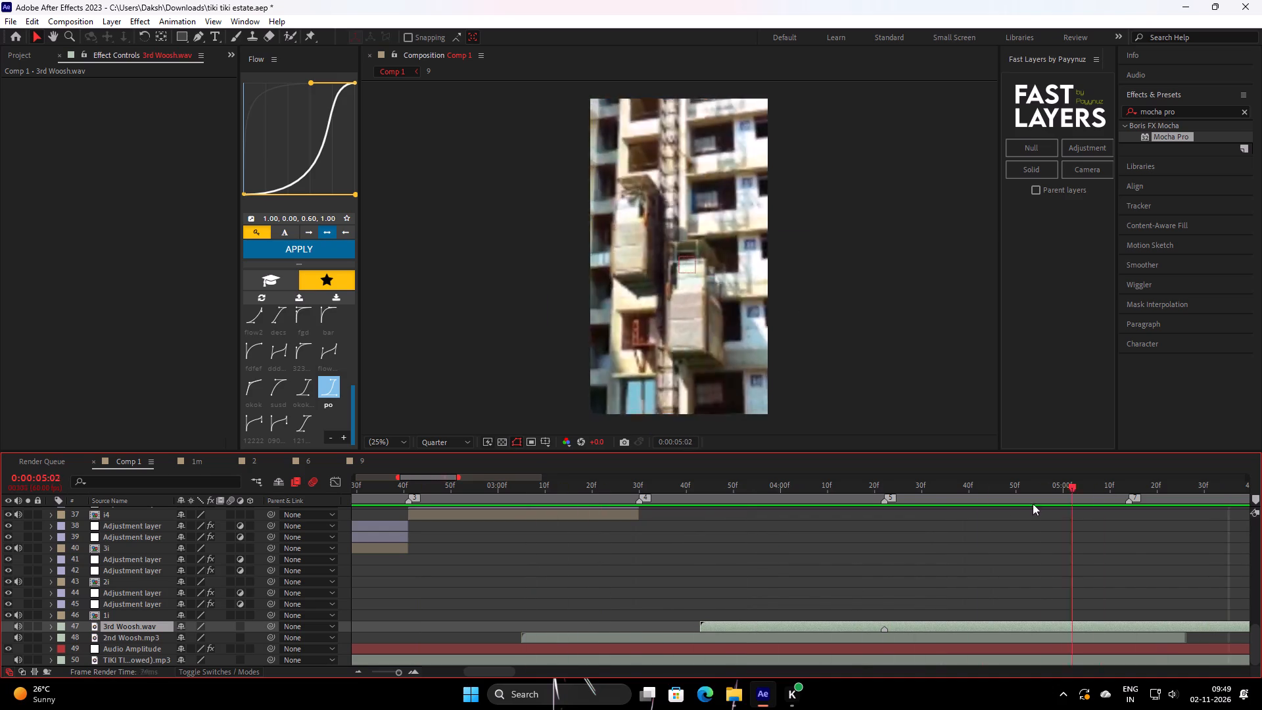
left_click_drag(1033, 504, 549, 636)
key("space")
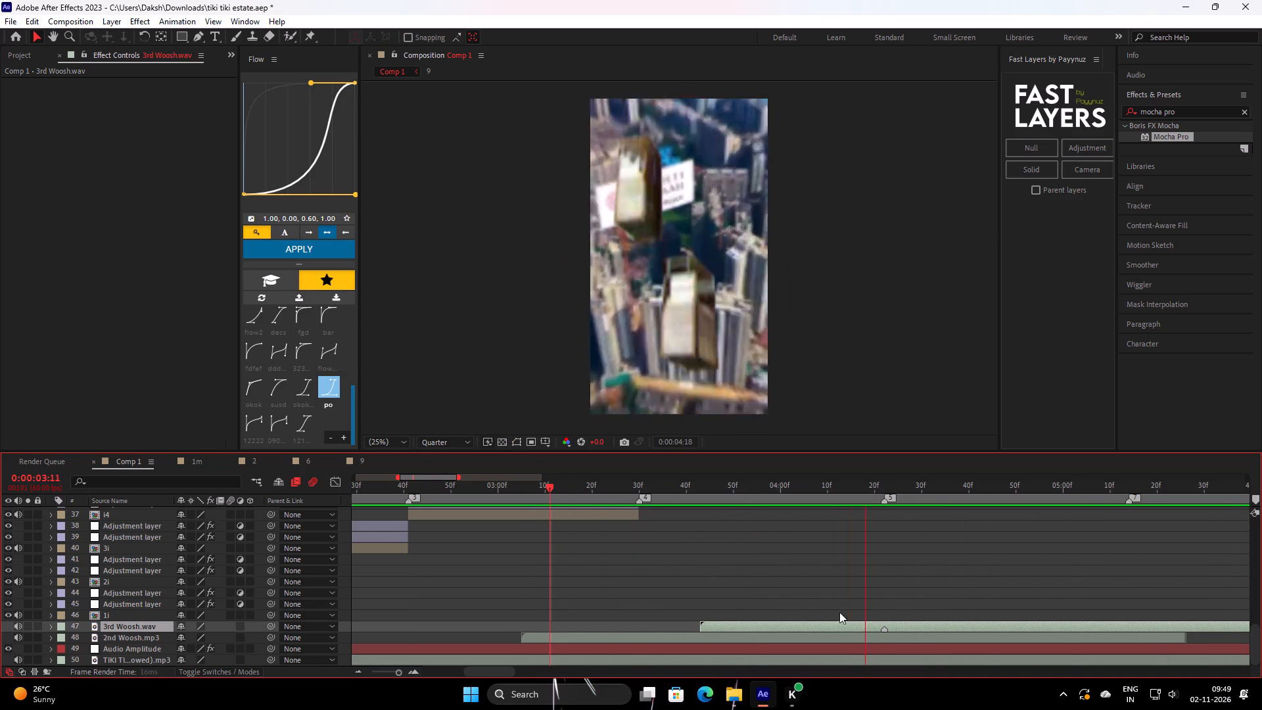
key("space")
Duplicate the 3rd Woosh.wav layer and slide the copy later so its layer marker lines up with marker 7 at 0:00:05:14.
left_click_drag(1144, 479, 1127, 500)
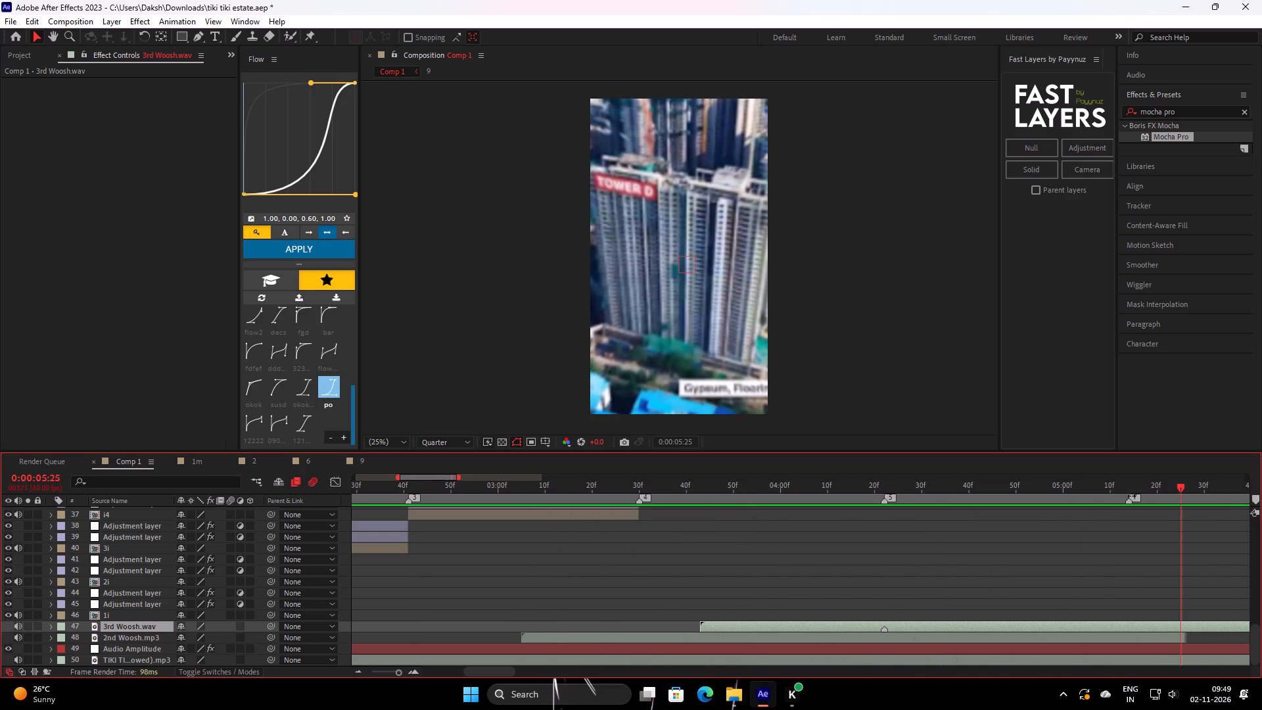
left_click_drag(1144, 487, 1130, 506)
key("ctrl+d")
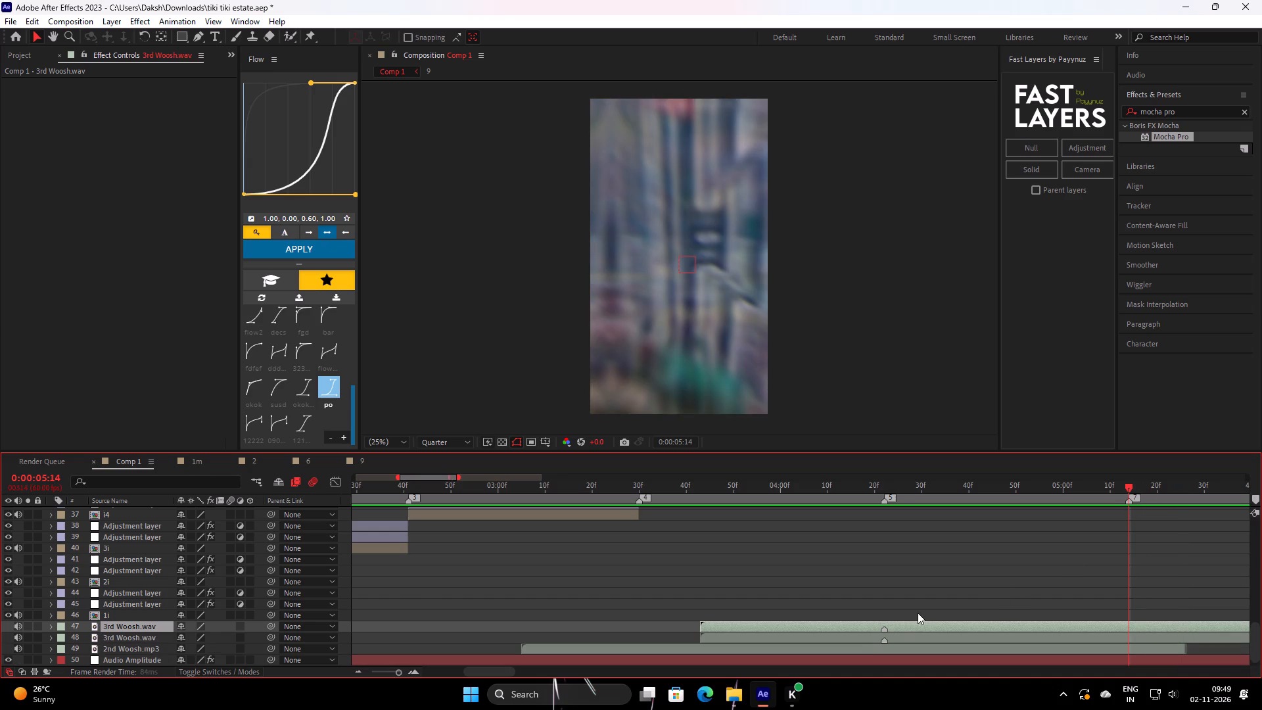
left_click_drag(906, 628, 1151, 634)
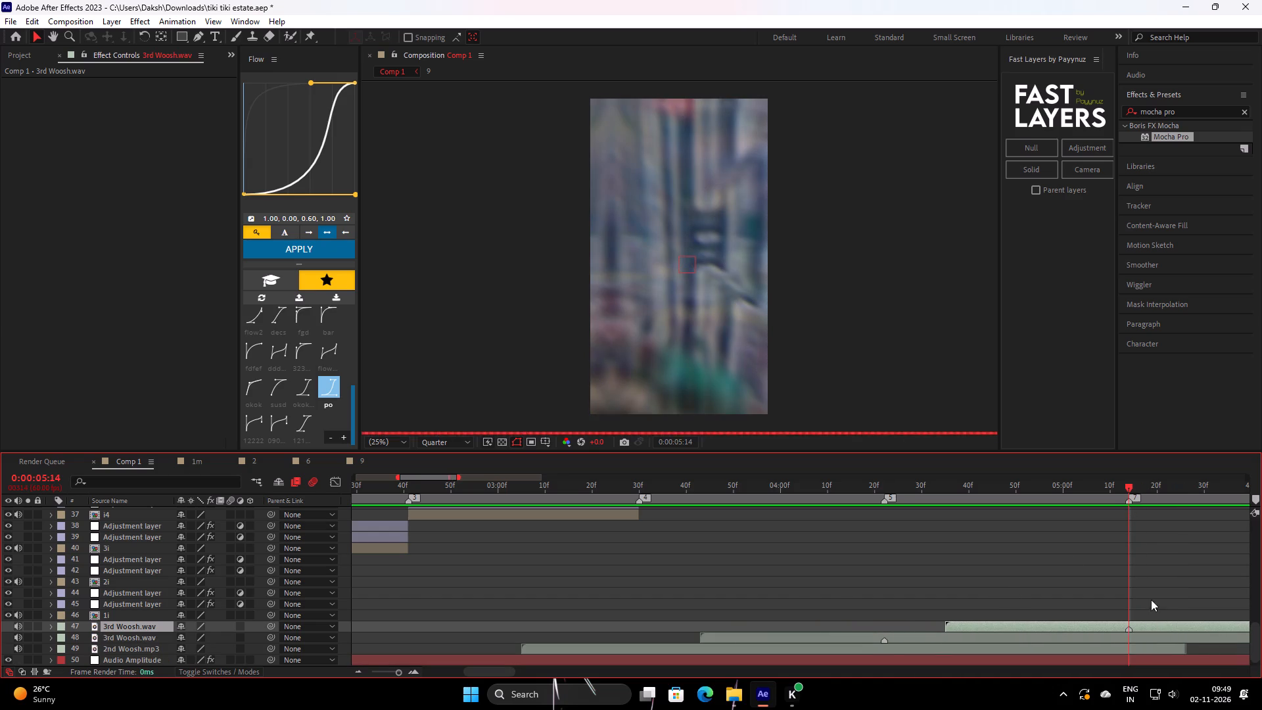
Replay Comp 1 from 0:00:02:35 and 0:00:02:13 to check the duplicated whoosh against its blur transition.
left_click_drag(1120, 483, 381, 562)
key("space")
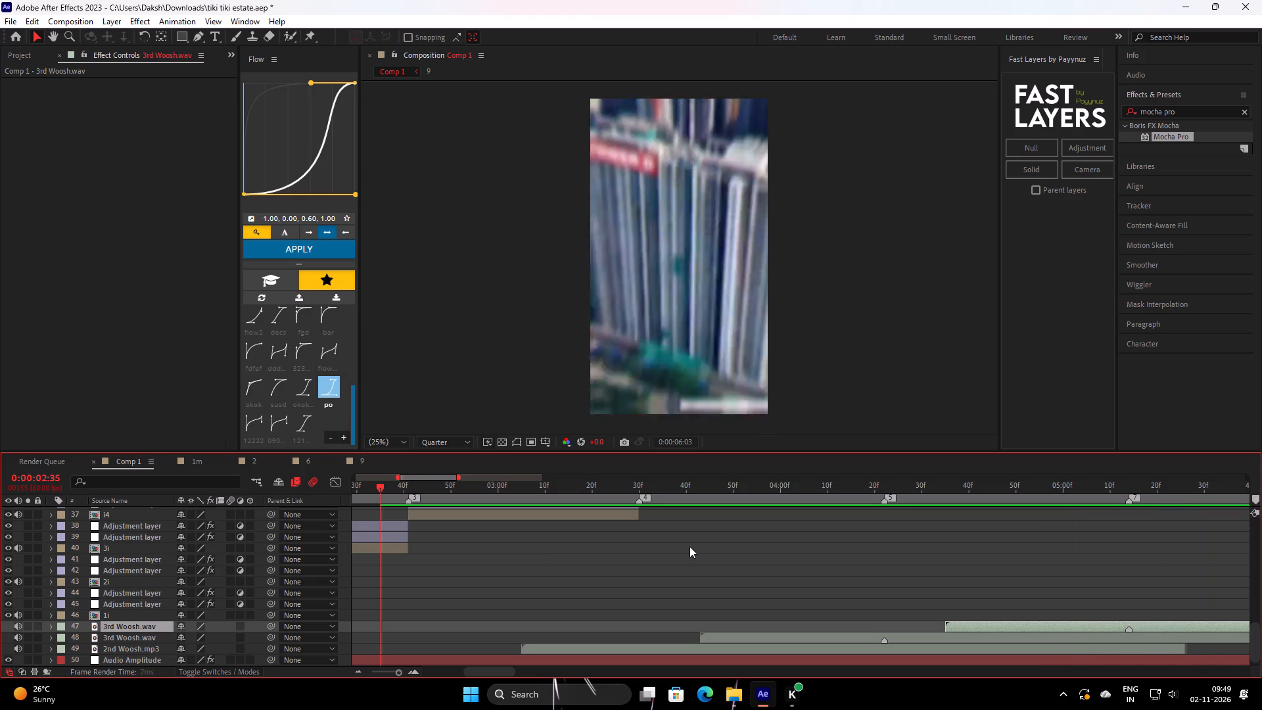
key("space")
left_click_drag(789, 487, 131, 592)
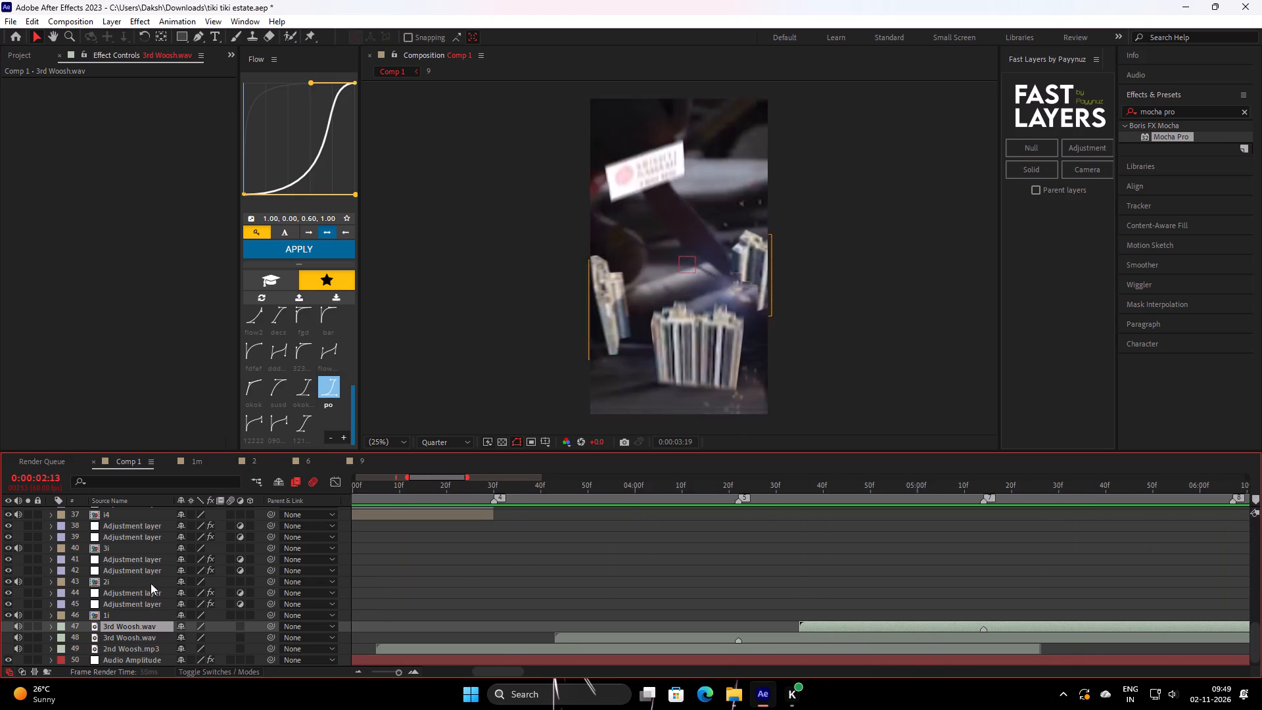
key("space")
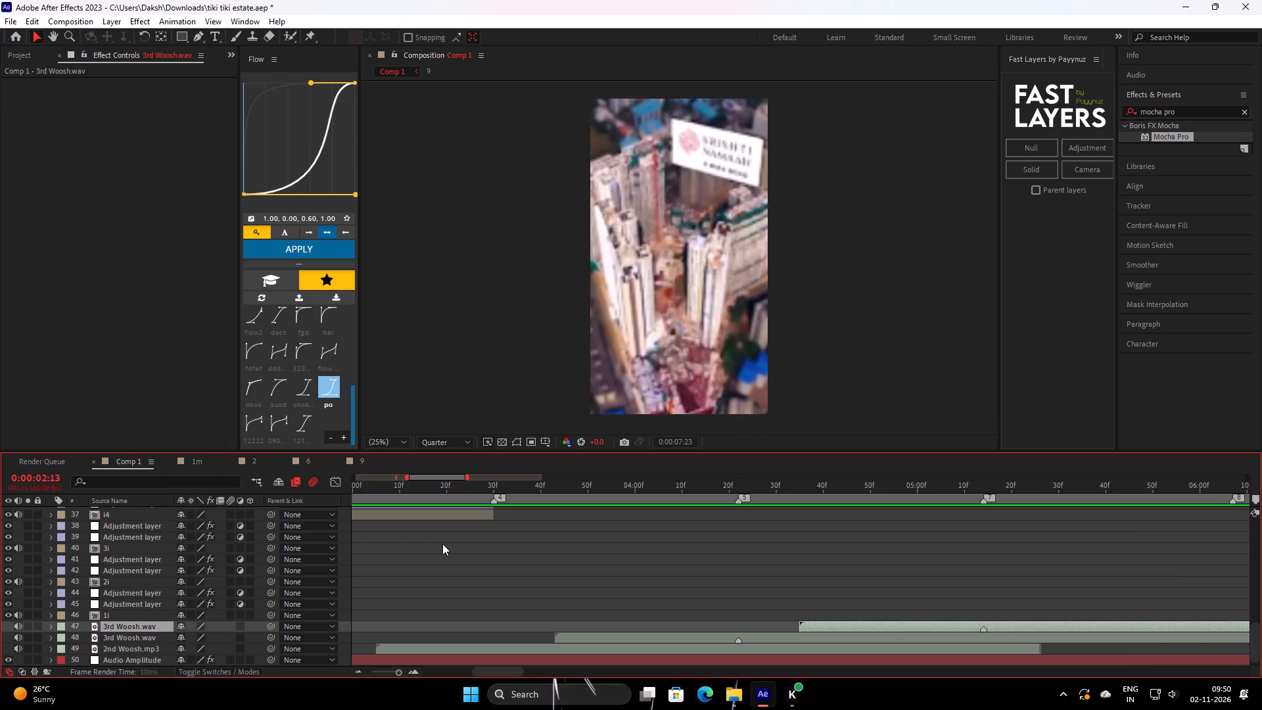
key("space")
Add a layer marker to 2nd Woosh.mp3 at 0:00:03:30, in line with composition marker 4.
left_click_drag(681, 493, 664, 506)
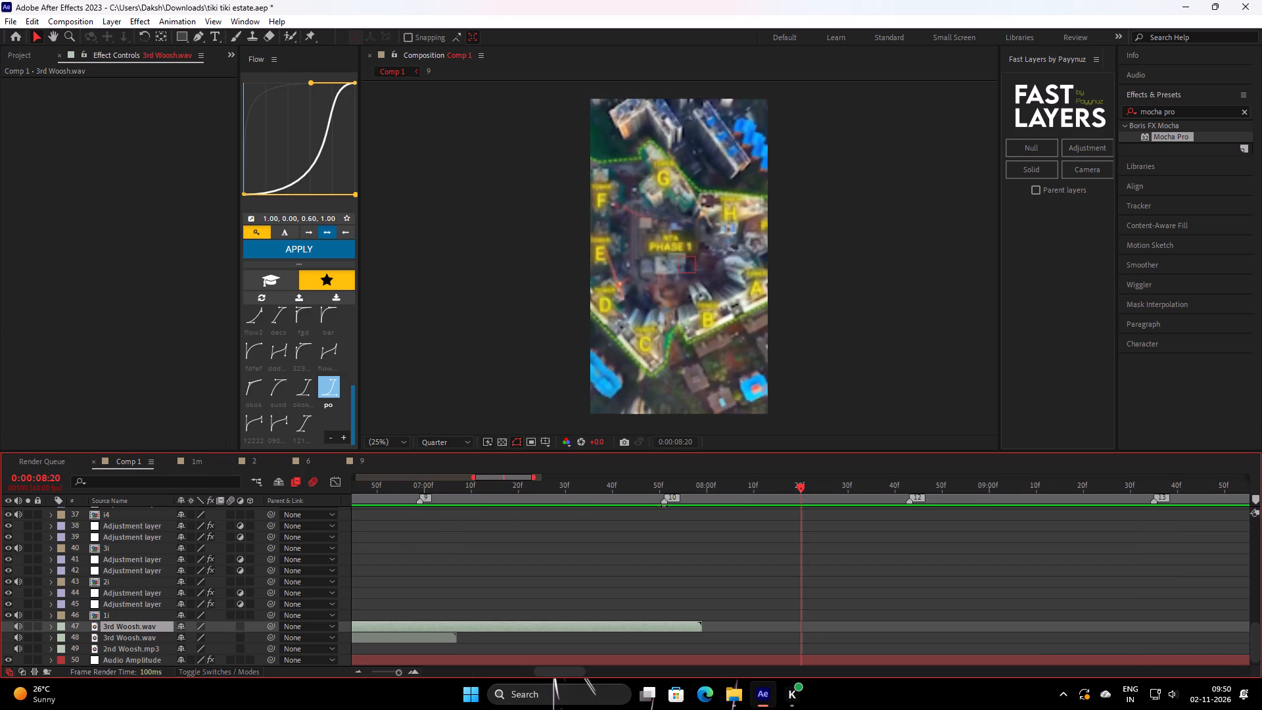
left_click_drag(664, 506, 651, 515)
left_click_drag(693, 490, 666, 508)
left_click(686, 594)
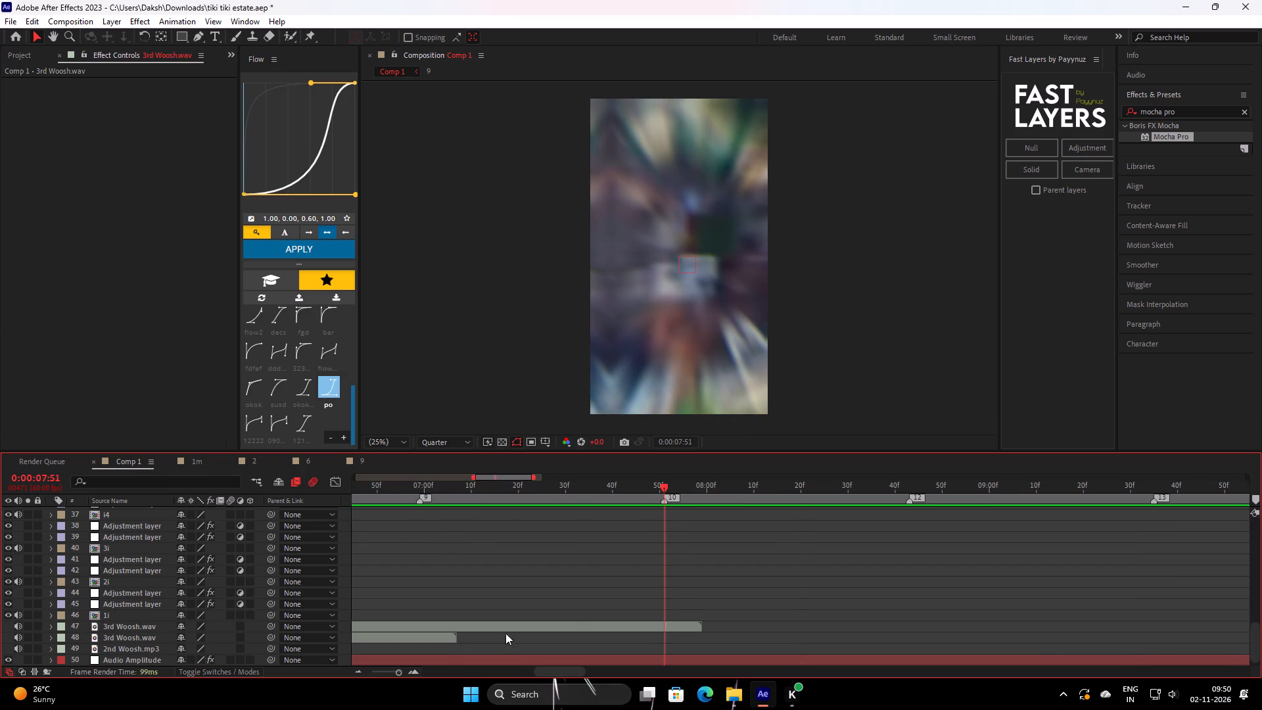
left_click(151, 651)
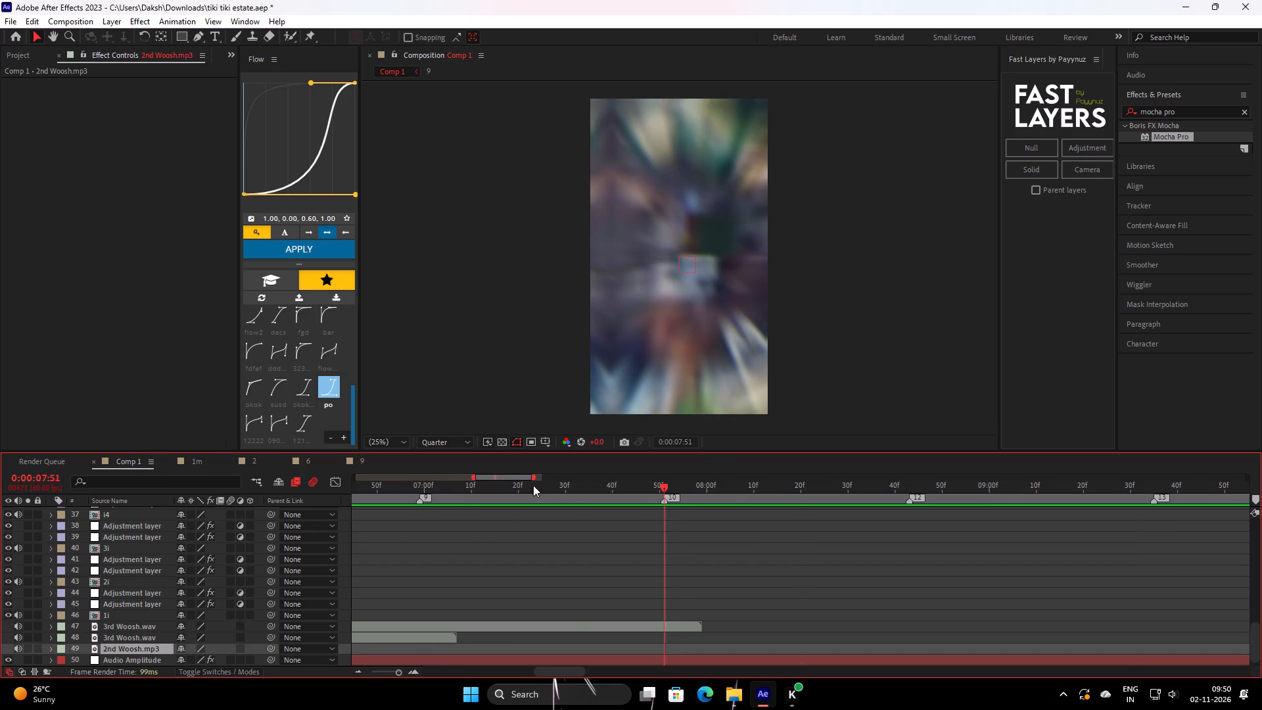
left_click_drag(533, 485, 733, 556)
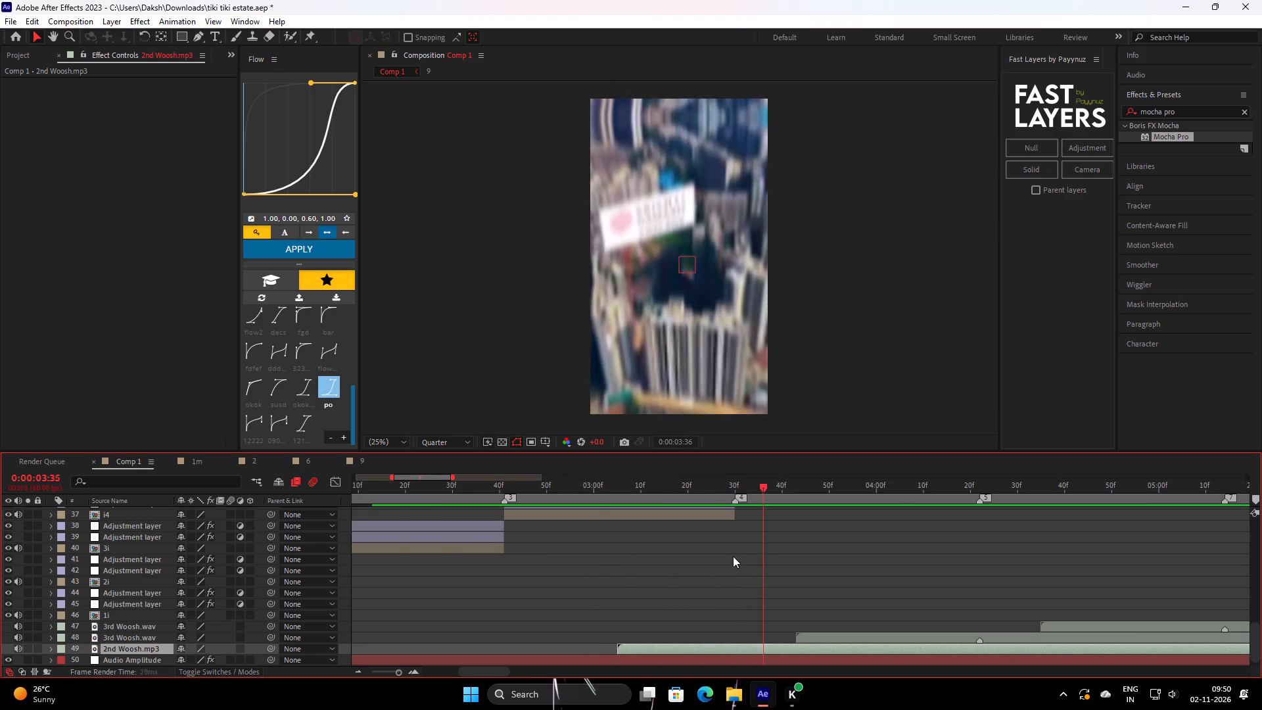
left_click_drag(733, 556, 734, 556)
left_click(755, 606)
left_click(752, 645)
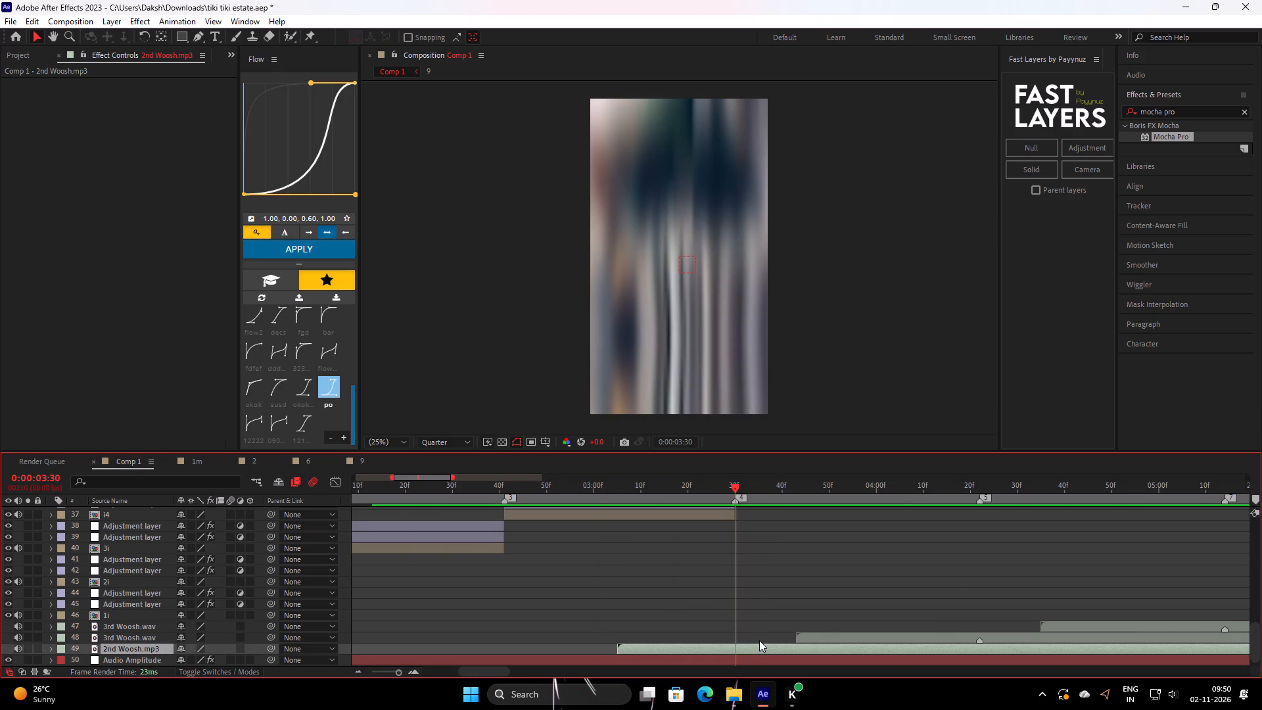
key("asterisk")
Duplicate 2nd Woosh.mp3 and both 3rd Woosh.wav layers together, placing the three copies directly below layer 1i.
left_click_drag(778, 482, 1261, 528)
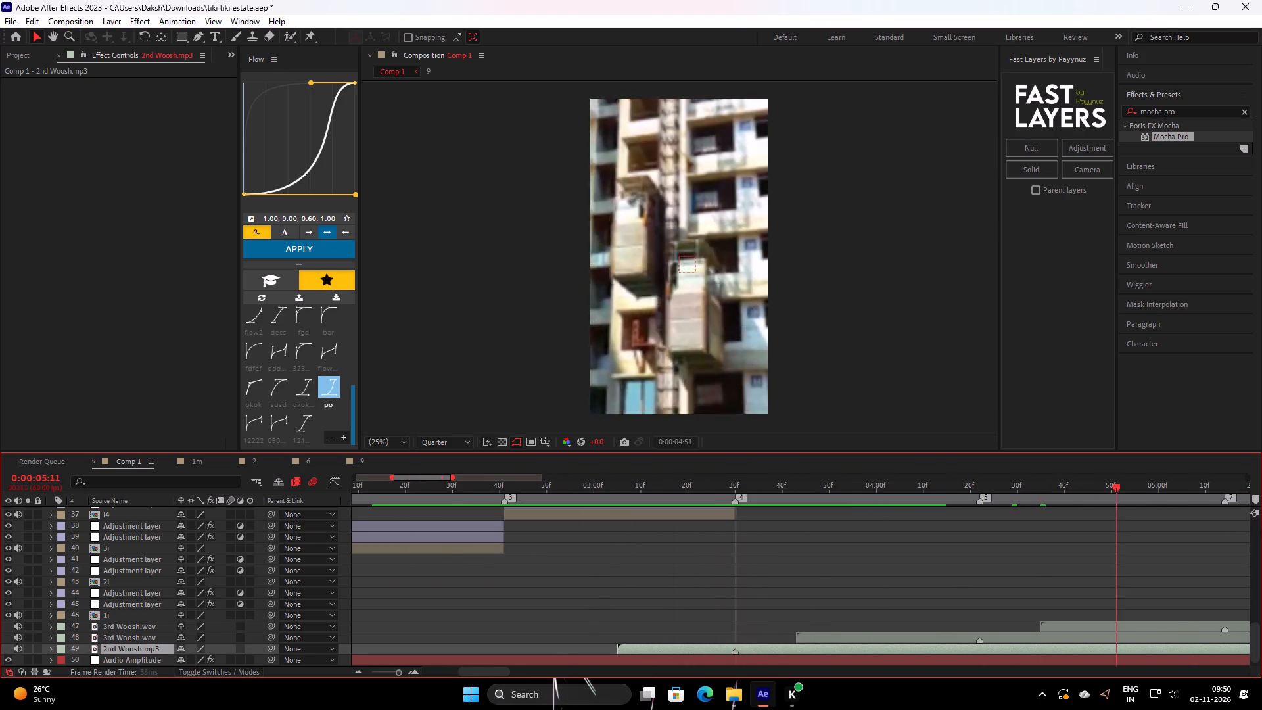
left_click_drag(1261, 528, 991, 543)
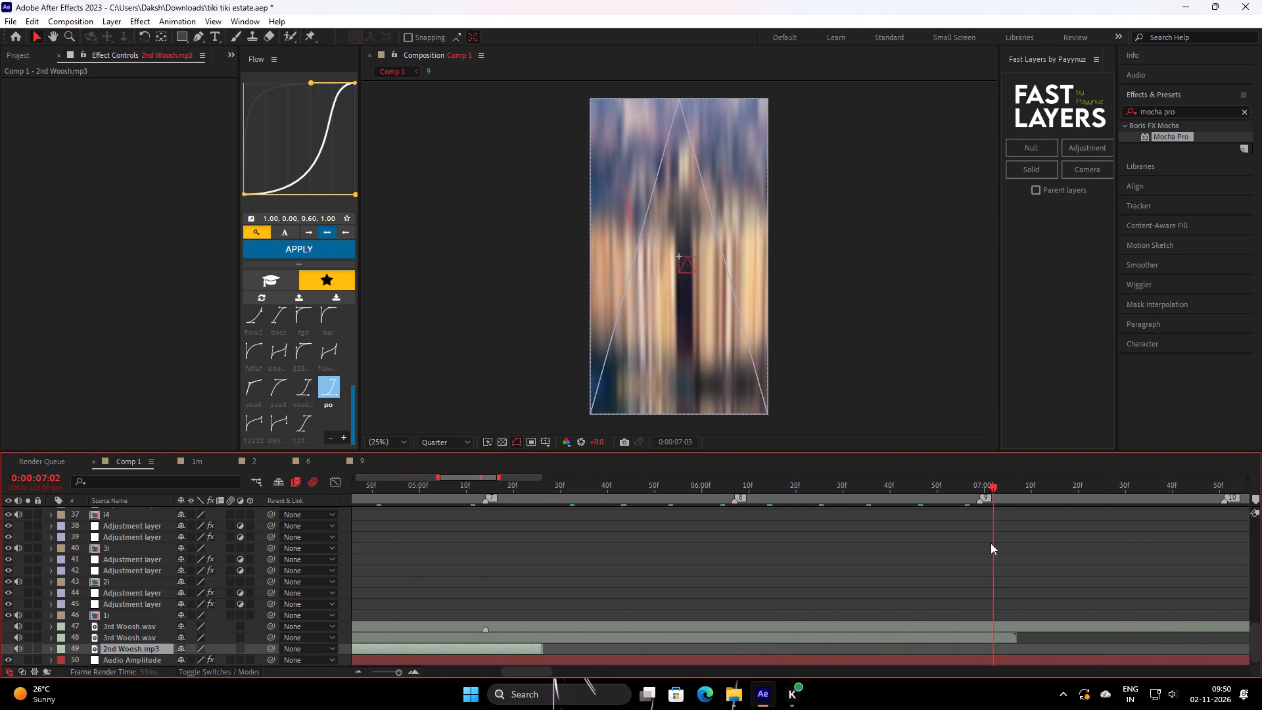
left_click_drag(991, 543, 979, 556)
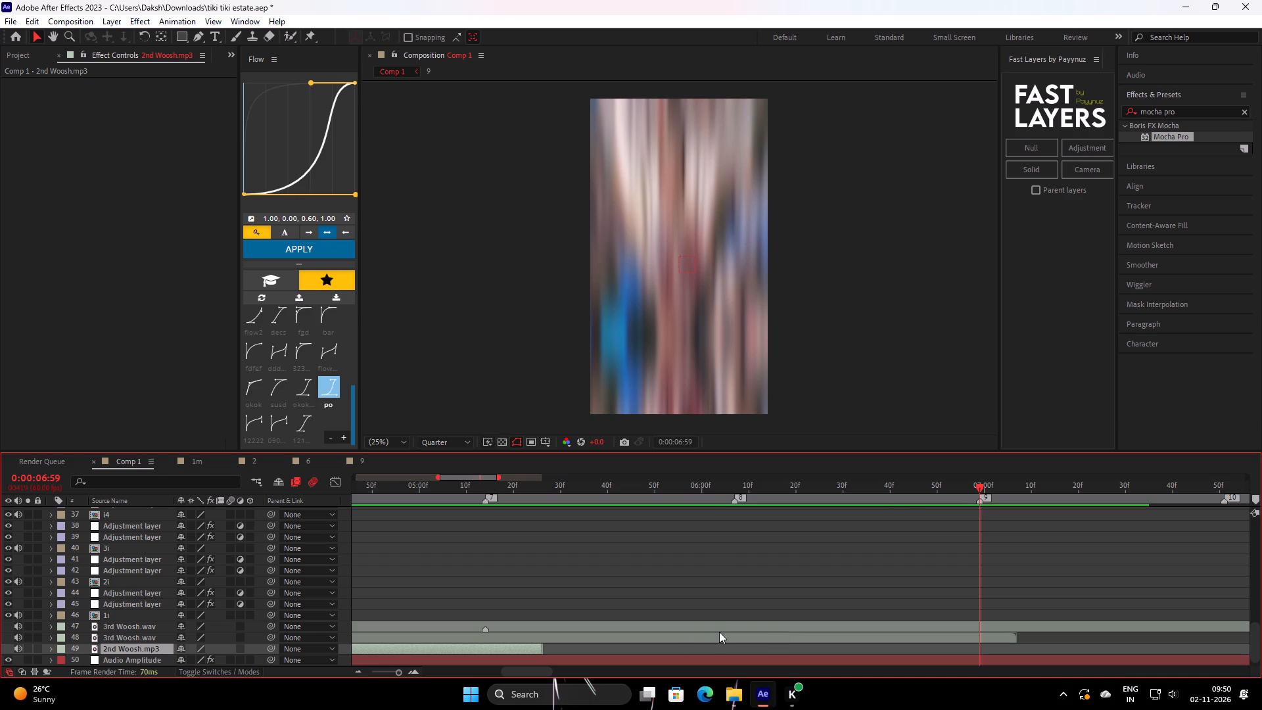
left_click(523, 647)
left_click(553, 592)
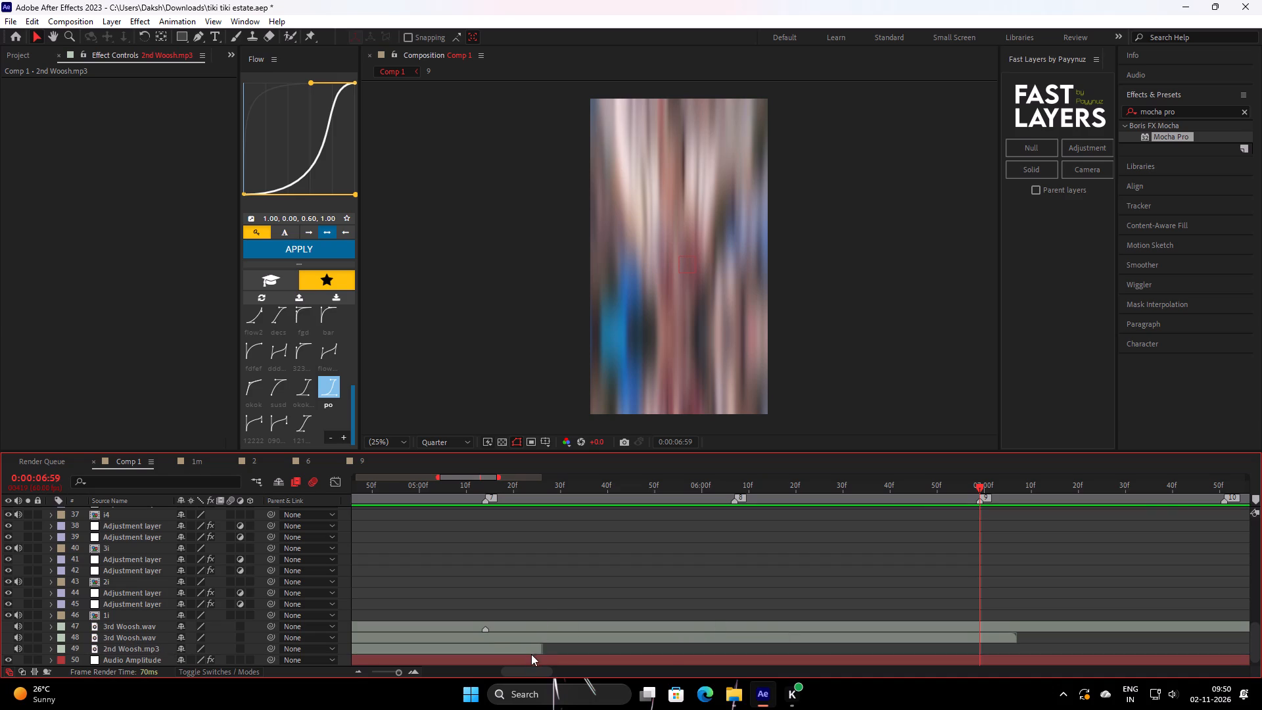
left_click(527, 652)
left_click(551, 623, "ctrl+shift")
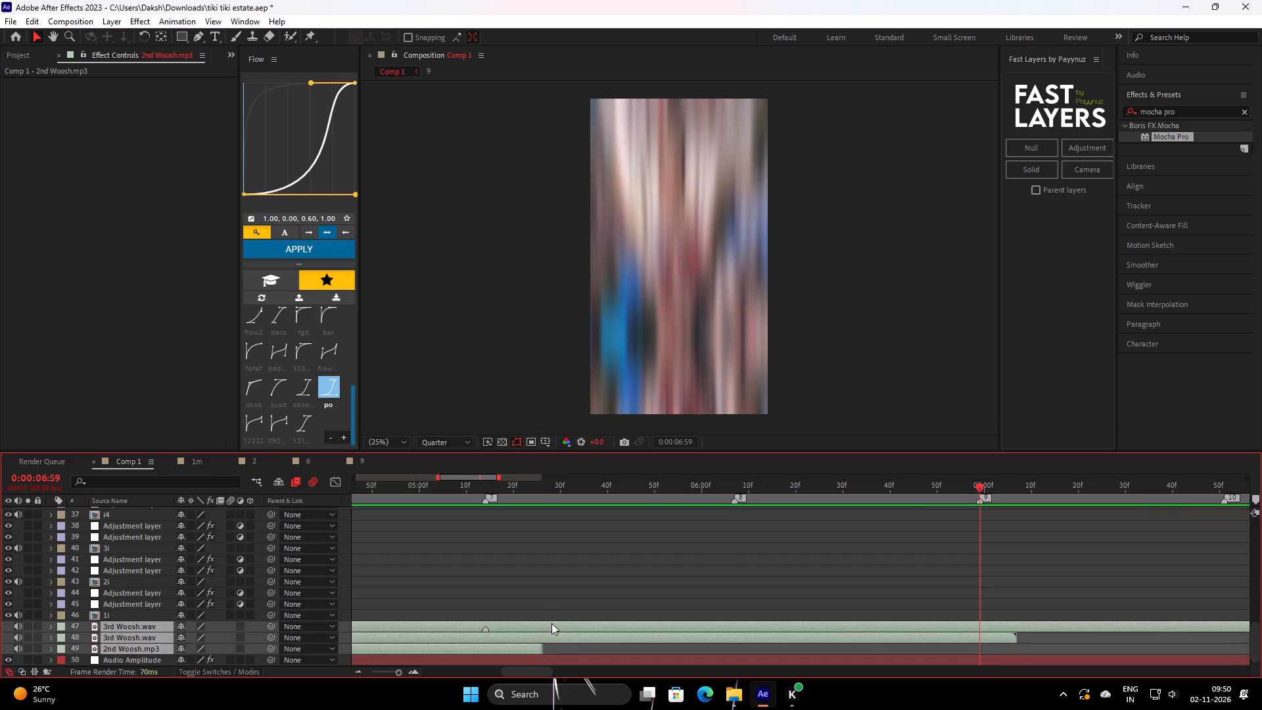
key("ctrl+d")
left_click_drag(152, 625, 161, 615)
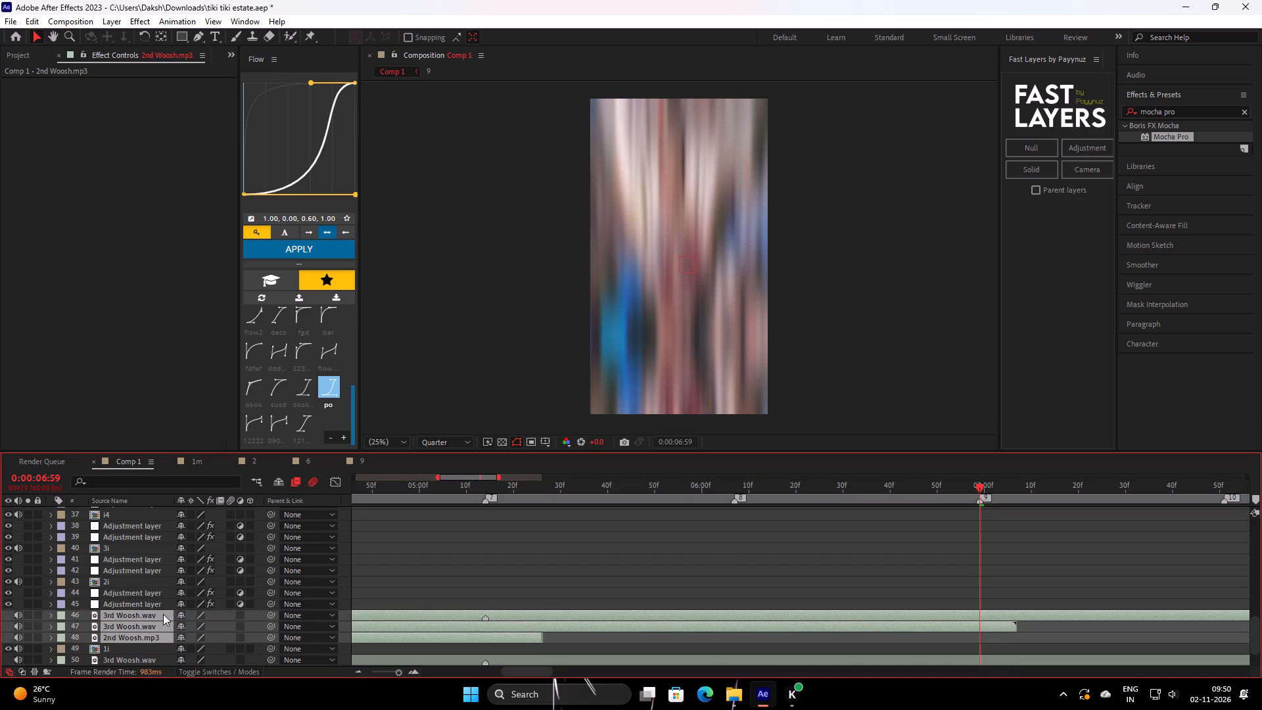
left_click_drag(164, 625, 166, 645)
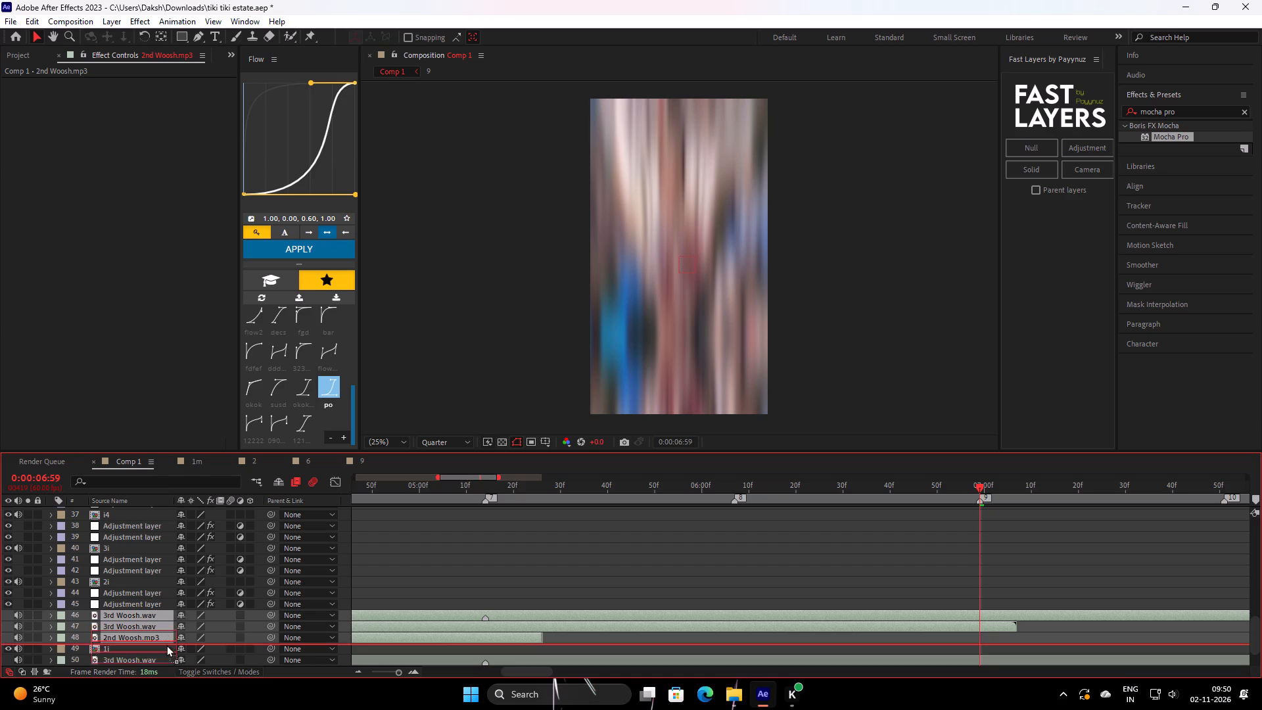
left_click_drag(166, 645, 164, 651)
Slide the three whoosh copies later together so the 2nd Woosh.mp3 layer marker lines up with marker 9 at 0:00:06:59.
left_click_drag(428, 643, 932, 646)
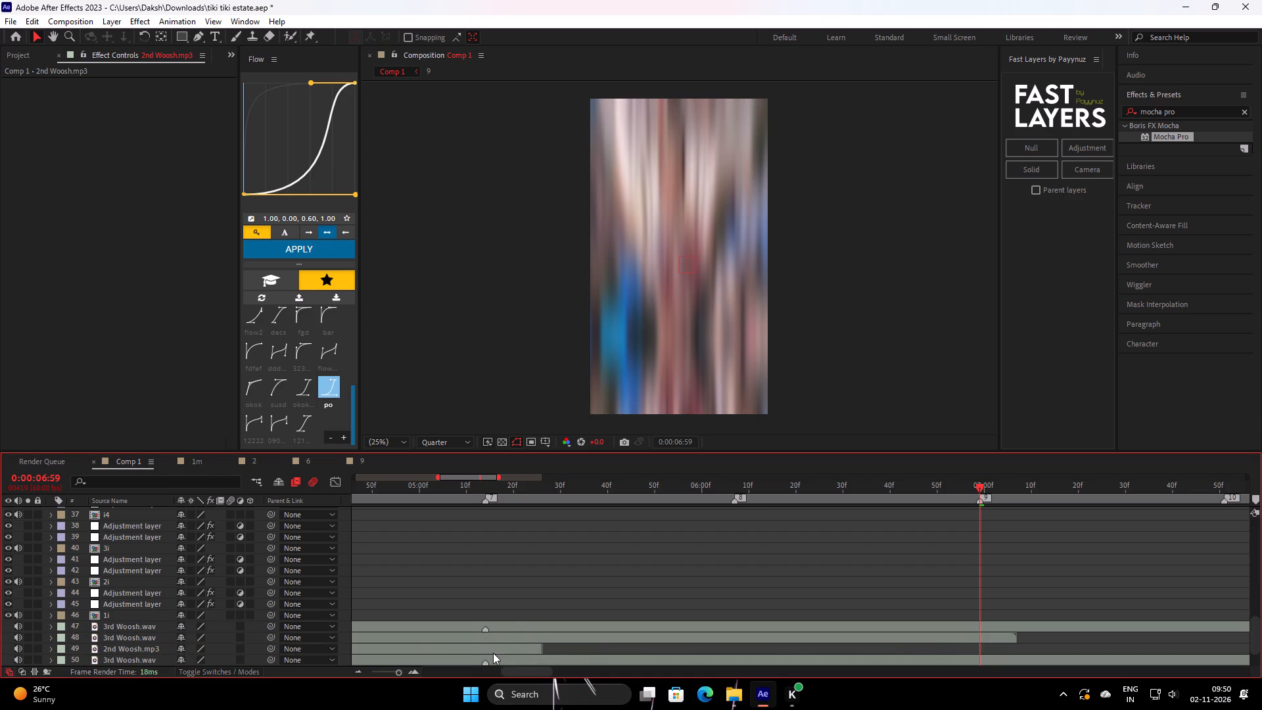
left_click(493, 653)
left_click(510, 621, "ctrl+shift")
left_click_drag(456, 642, 1108, 617)
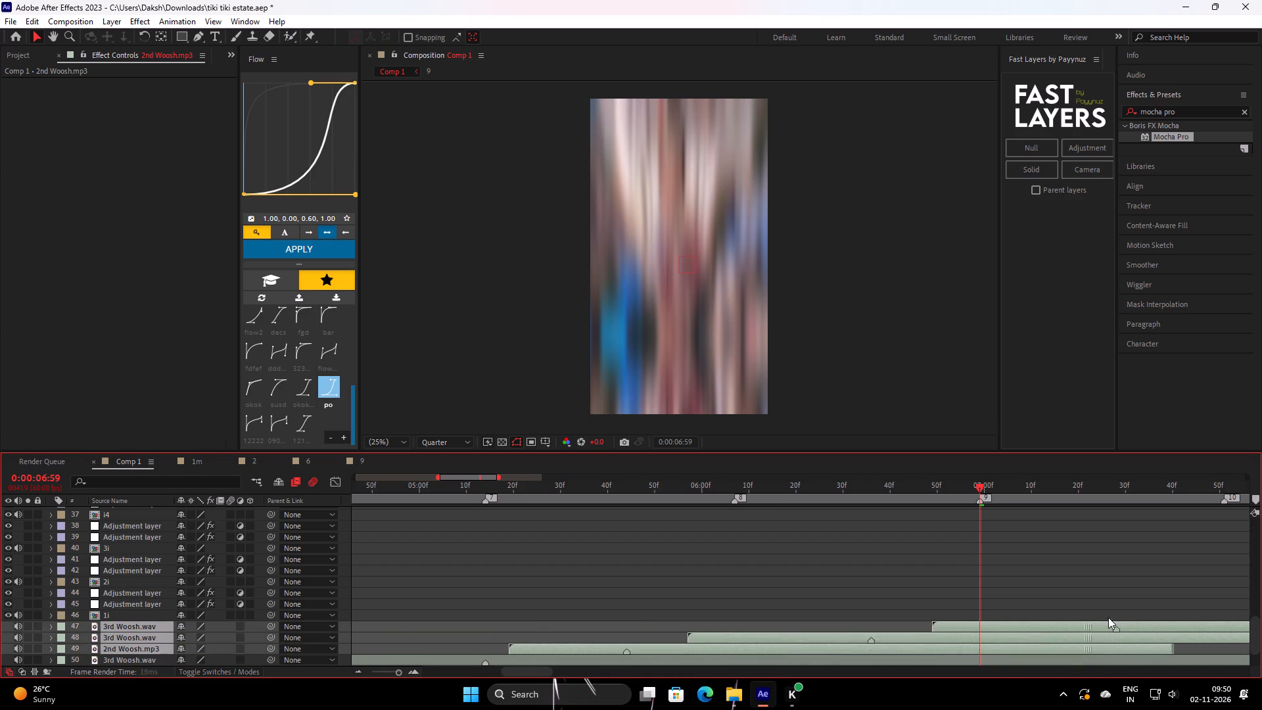
left_click_drag(1108, 617, 1154, 621)
left_click_drag(994, 640, 1141, 640)
left_click_drag(978, 643, 1081, 651)
left_click(981, 651)
left_click(1157, 631, "ctrl+shift")
left_click_drag(962, 647, 1011, 649)
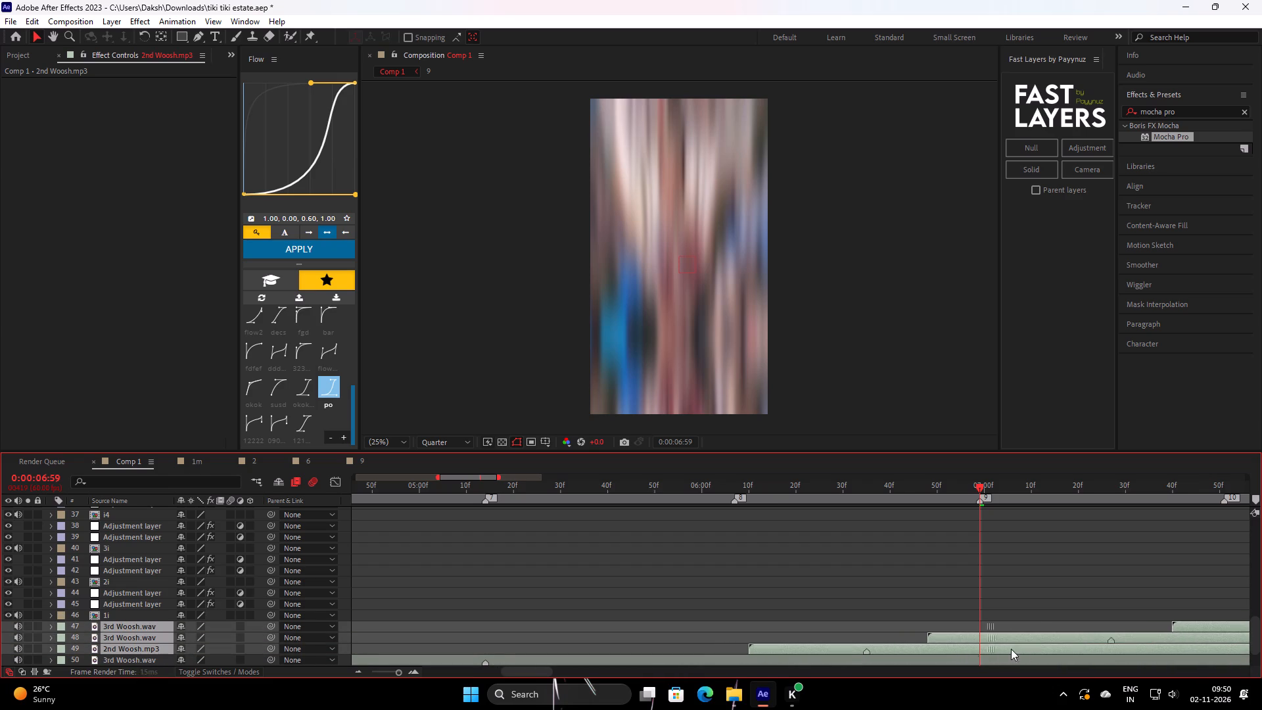
left_click_drag(1011, 649, 1102, 641)
left_click(1014, 578)
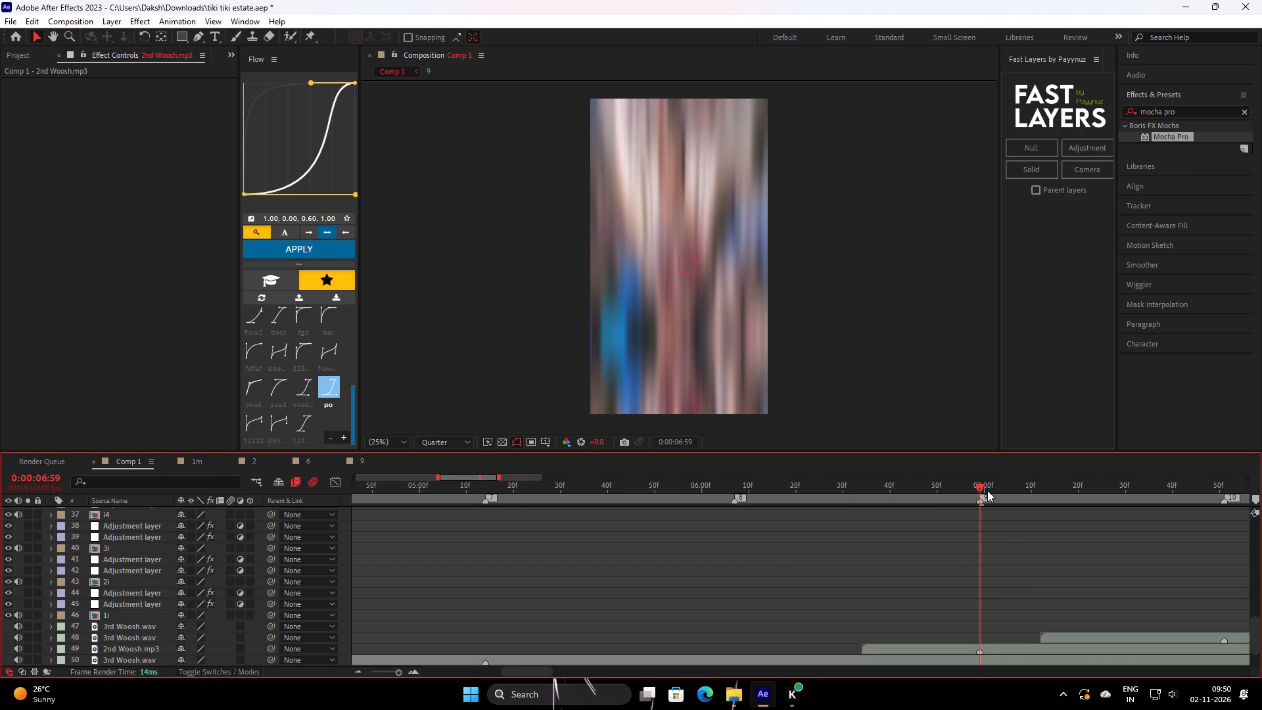
Replay Comp 1 from 0:00:05:46 and 0:00:05:17 to check the copied whooshes against their transitions.
left_click_drag(1000, 486, 631, 574)
key("space")
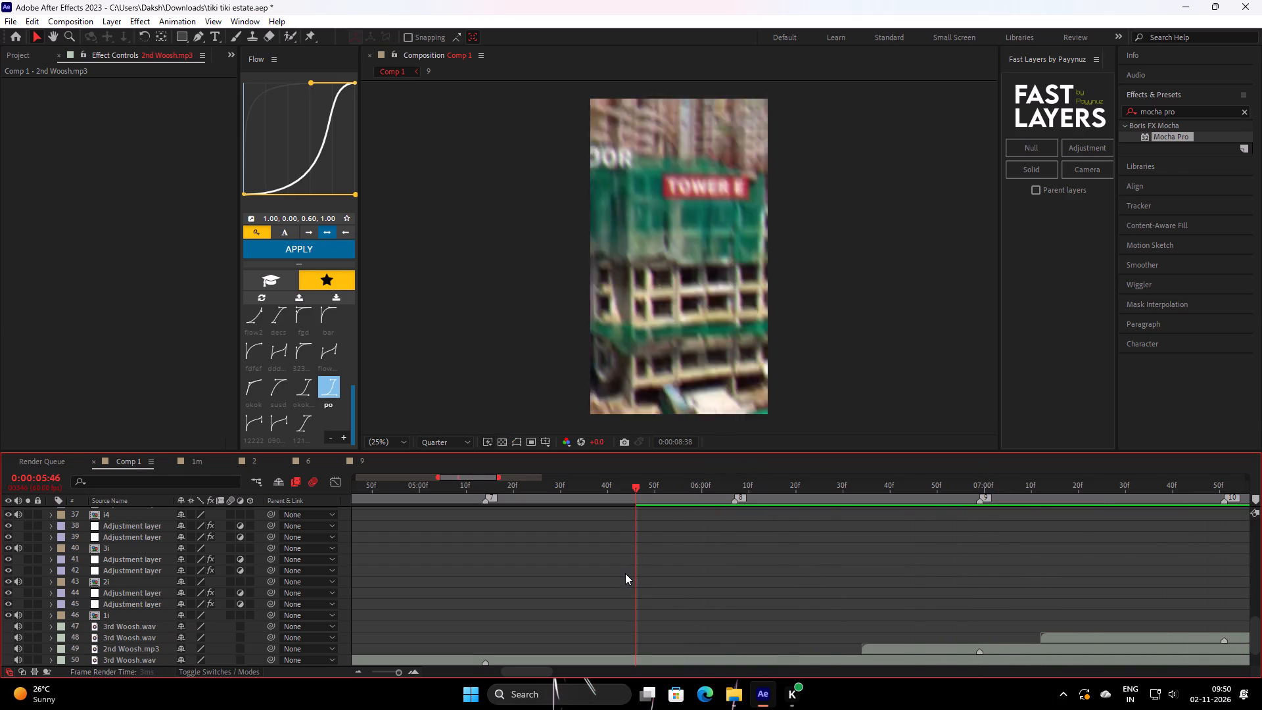
key("space")
left_click_drag(785, 490, 137, 627)
key("space")
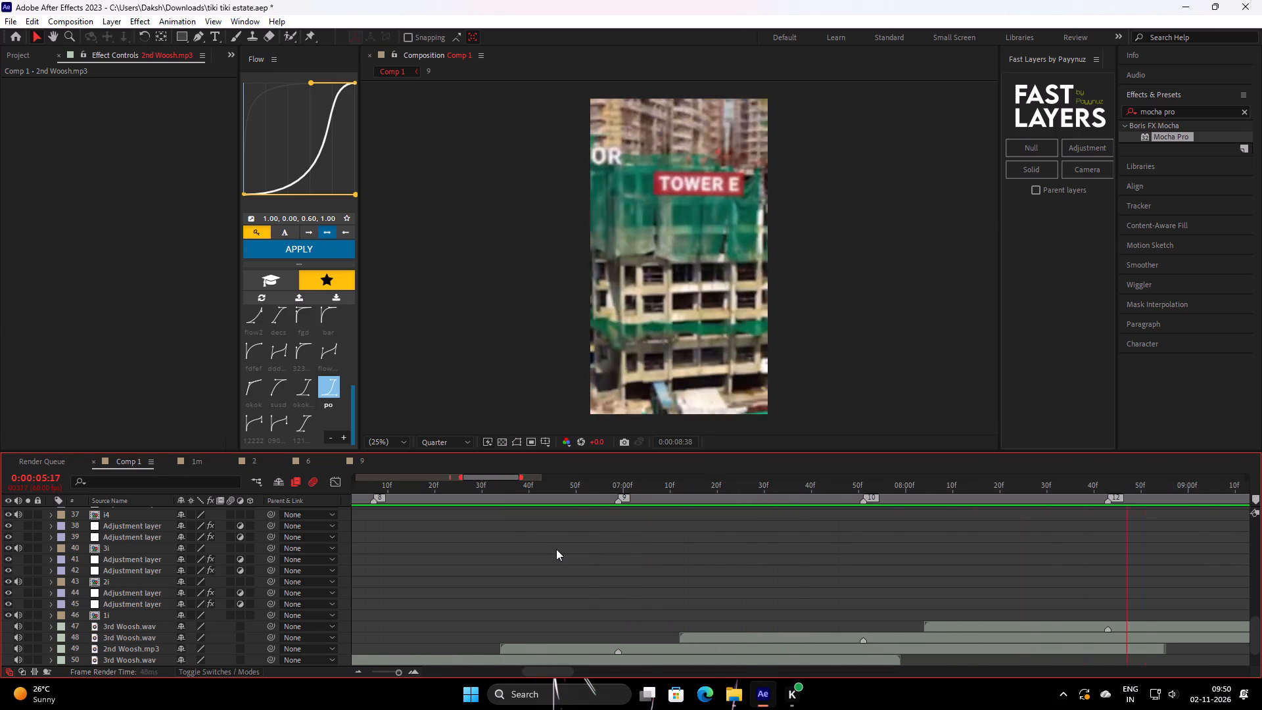
key("space")
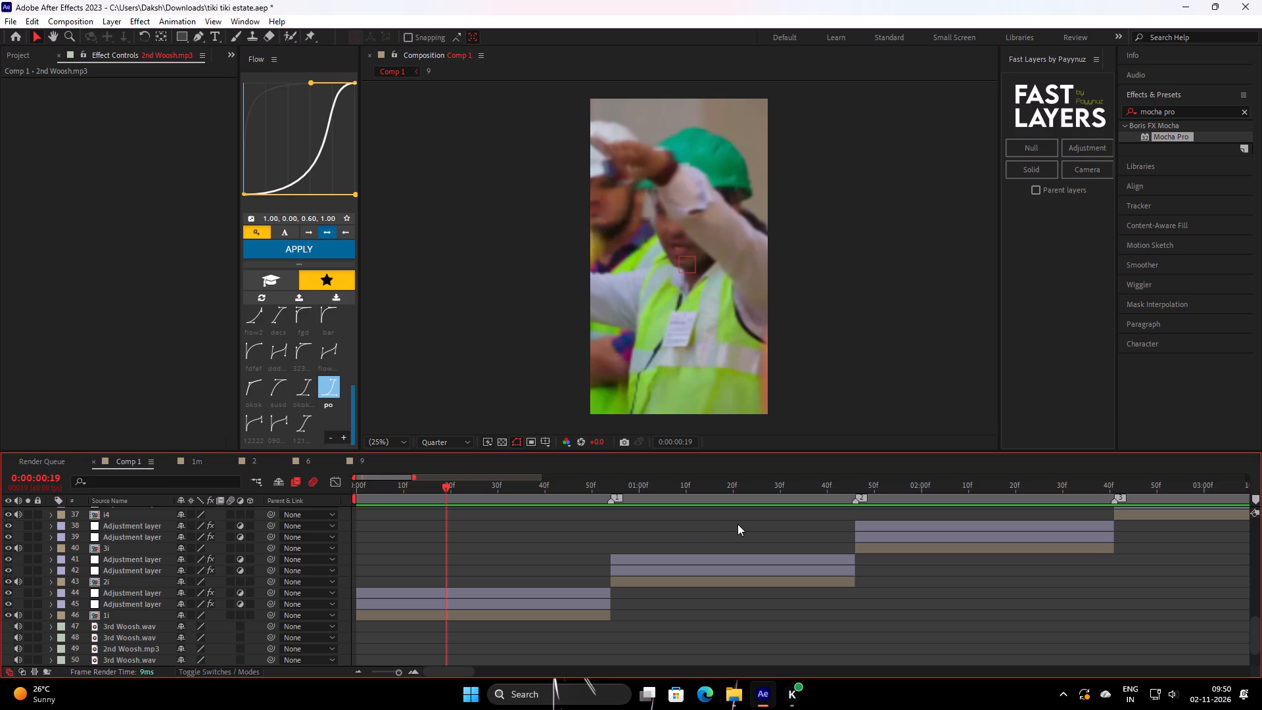
Replay Comp 1 from the start and from 0:00:02:29 to review the edit with all whooshes.
left_click_drag(715, 490, 164, 562)
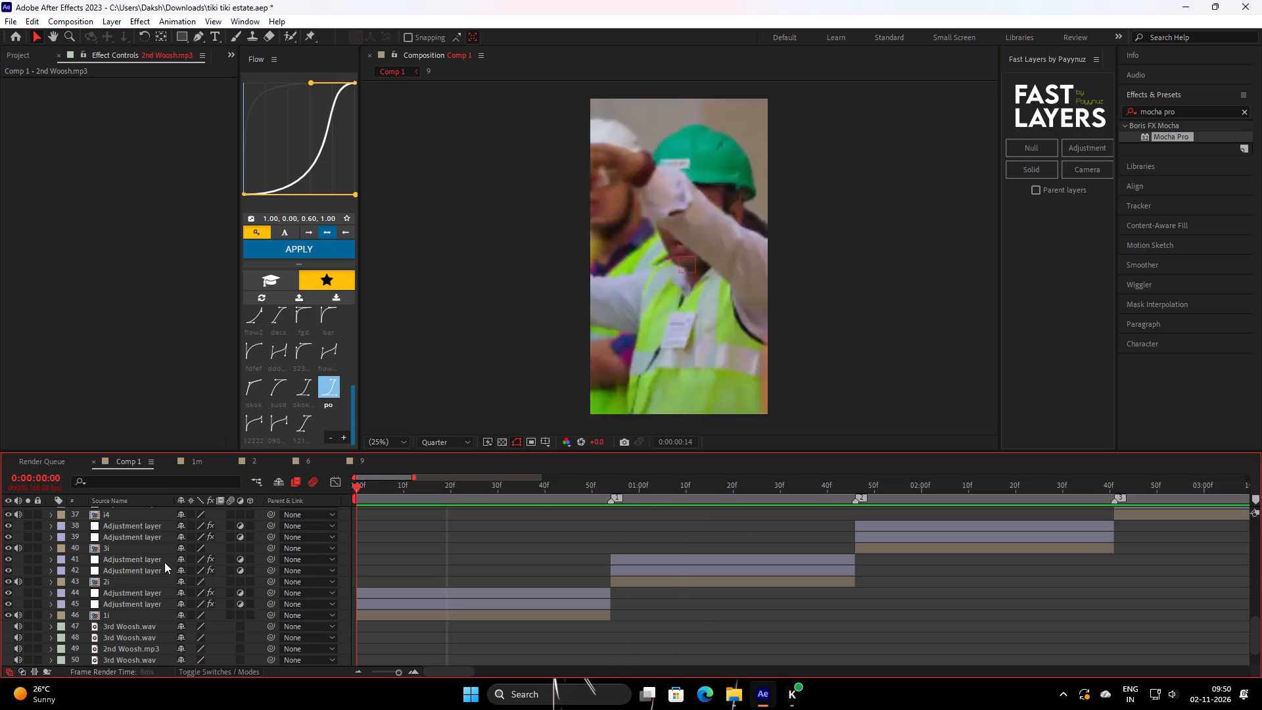
left_click_drag(164, 562, 0, 565)
key("space")
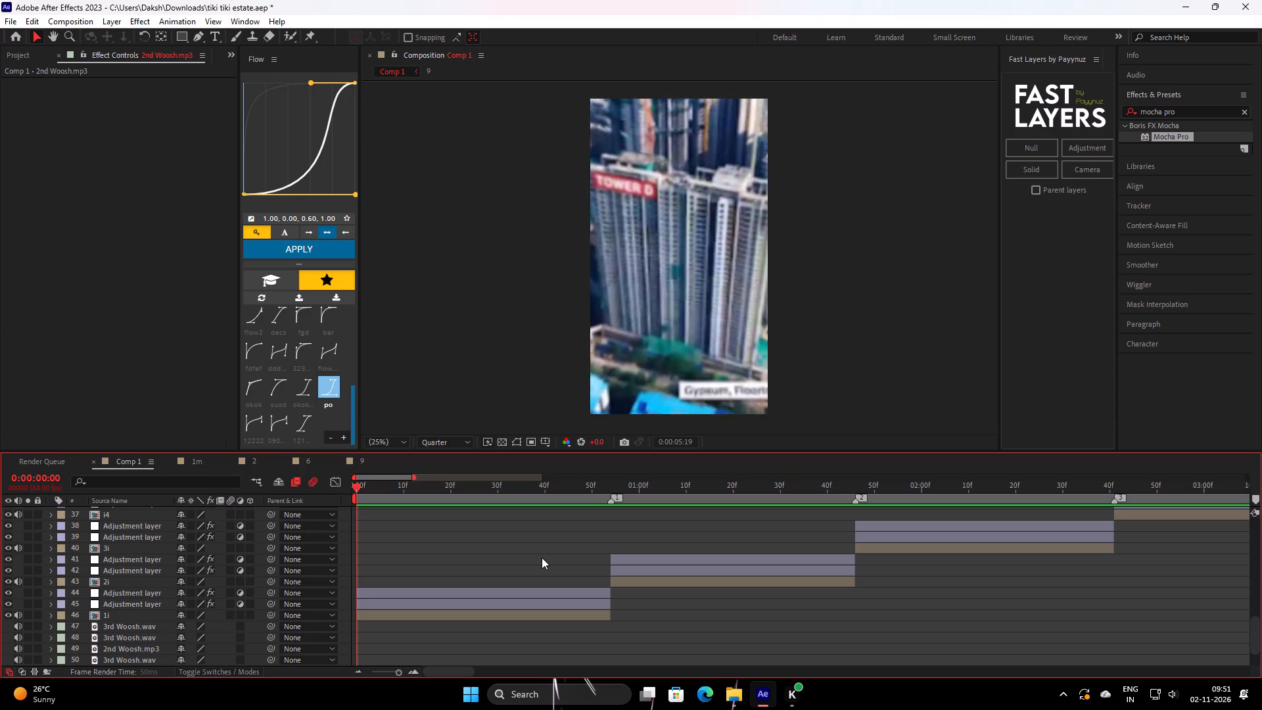
key("space")
left_click_drag(706, 486, 676, 492)
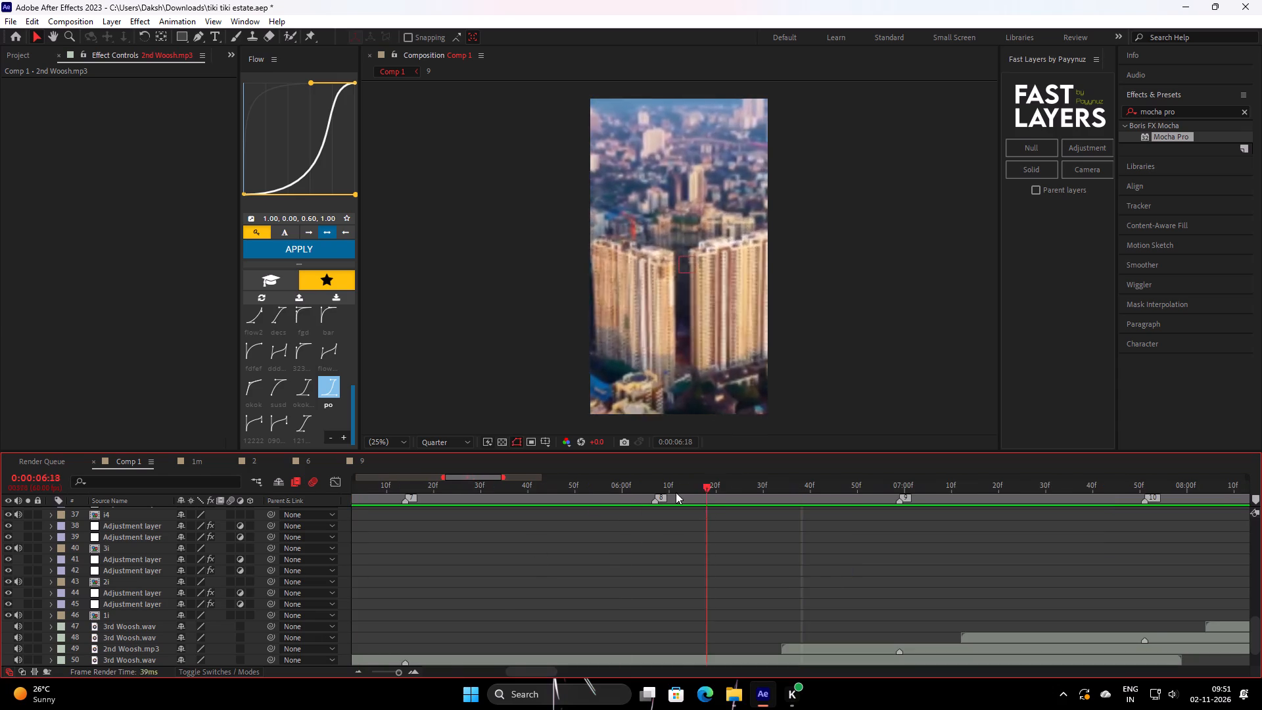
left_click_drag(676, 492, 399, 603)
key("space")
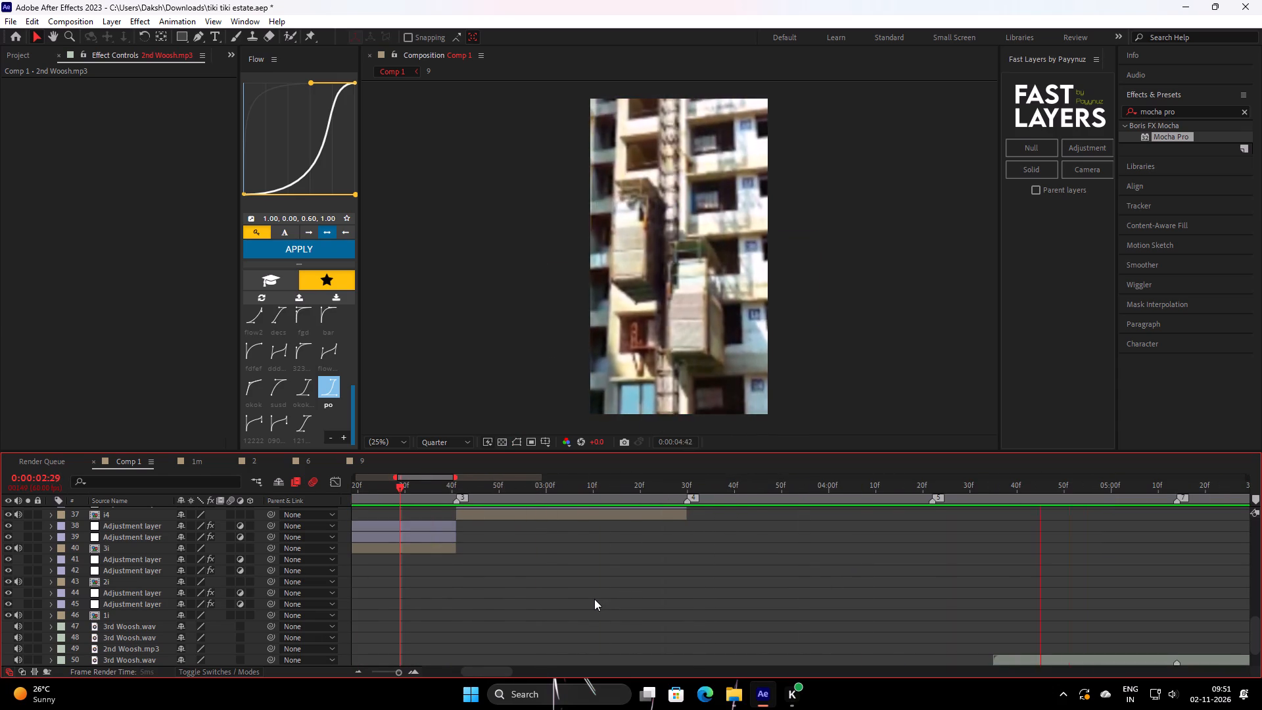
key("space")
Duplicate layer 3 and apply Freeze Frame to the copy at 0:00:05:14, on composition marker 7.
scroll(737, 562, "up", 9)
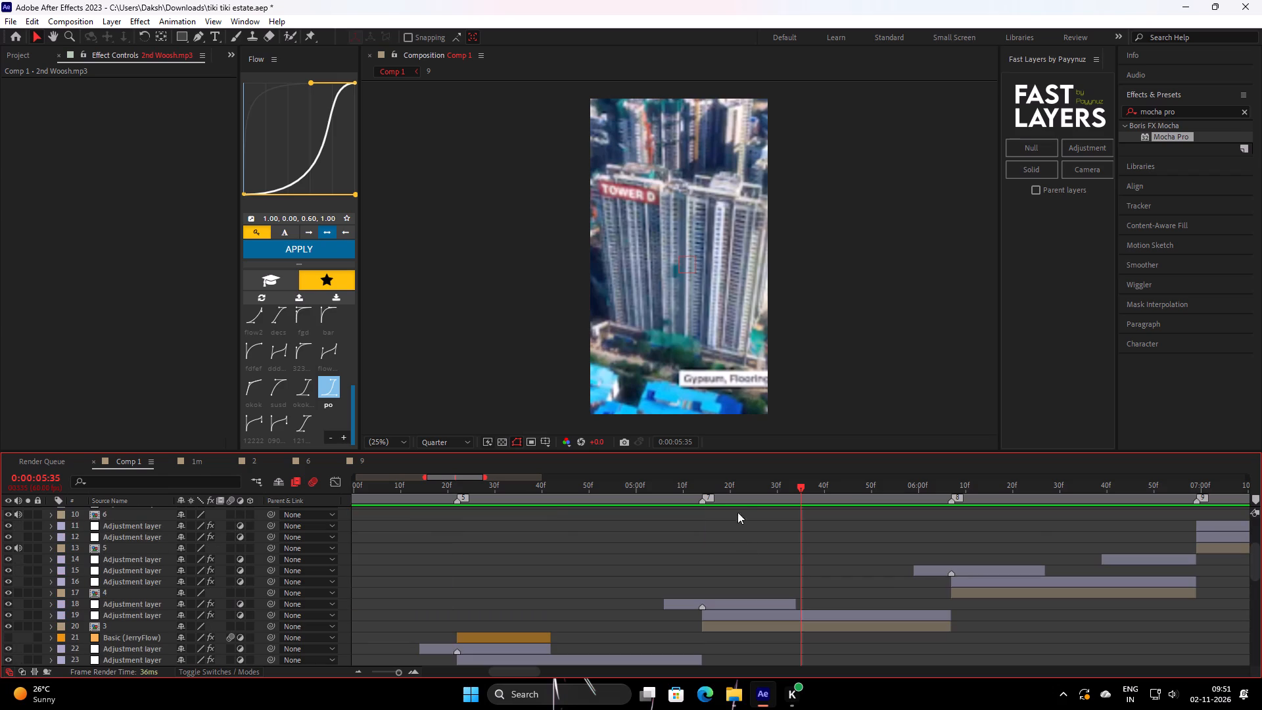
left_click_drag(747, 488, 699, 524)
left_click(744, 626)
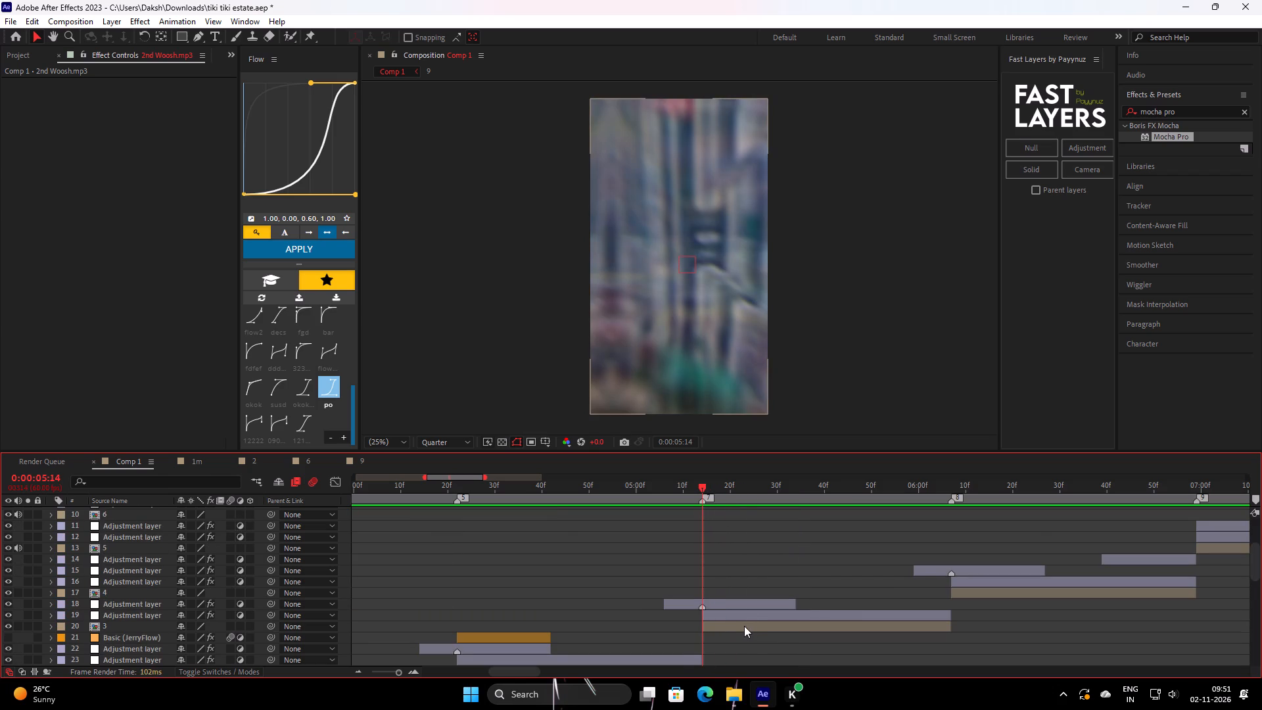
key("ctrl+d")
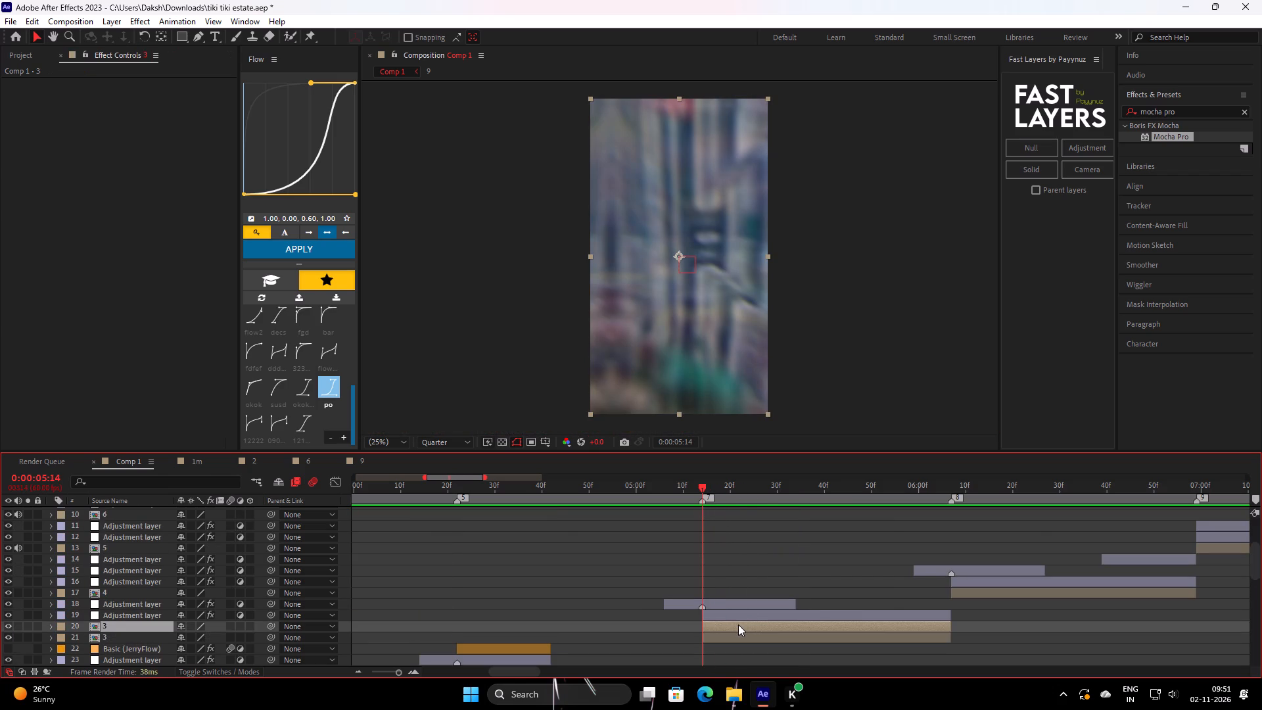
right_click_drag(738, 625, 726, 632)
left_click(793, 285)
left_click(790, 309)
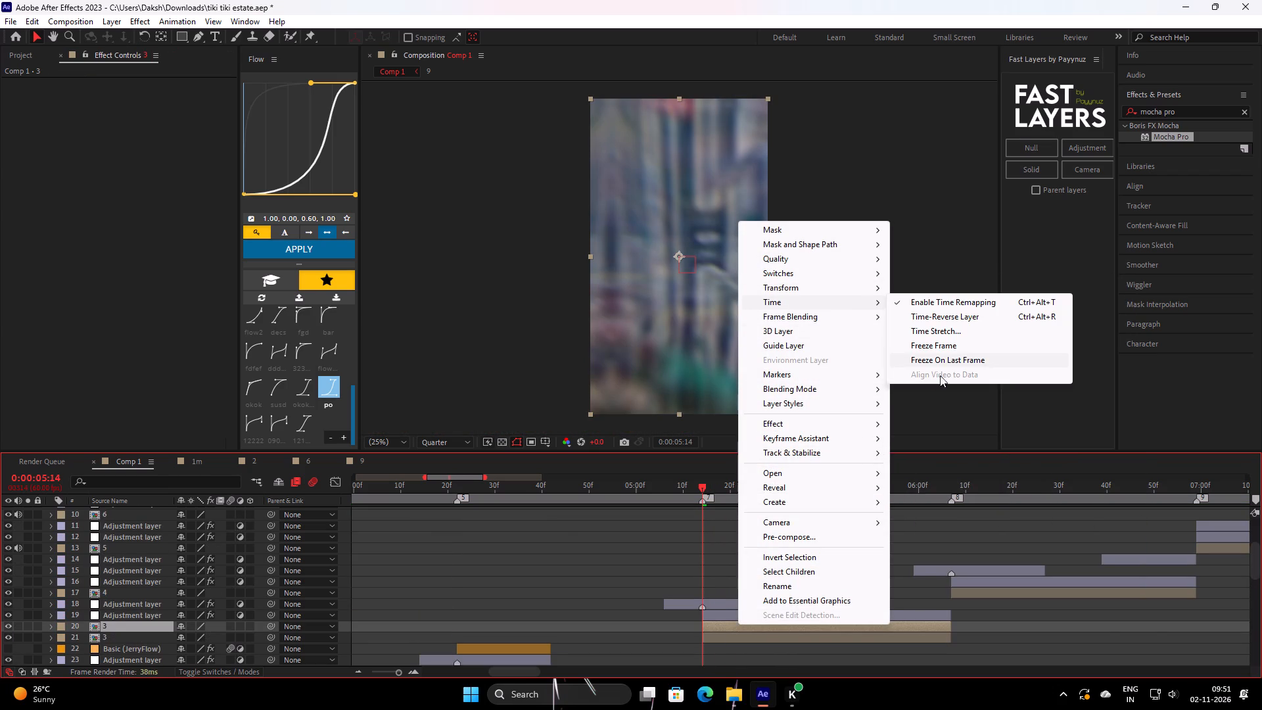
left_click(948, 349)
Slide the frozen copy of layer 3 earlier to start at 0:00:04:40 and show that frame.
left_click_drag(753, 627, 593, 625)
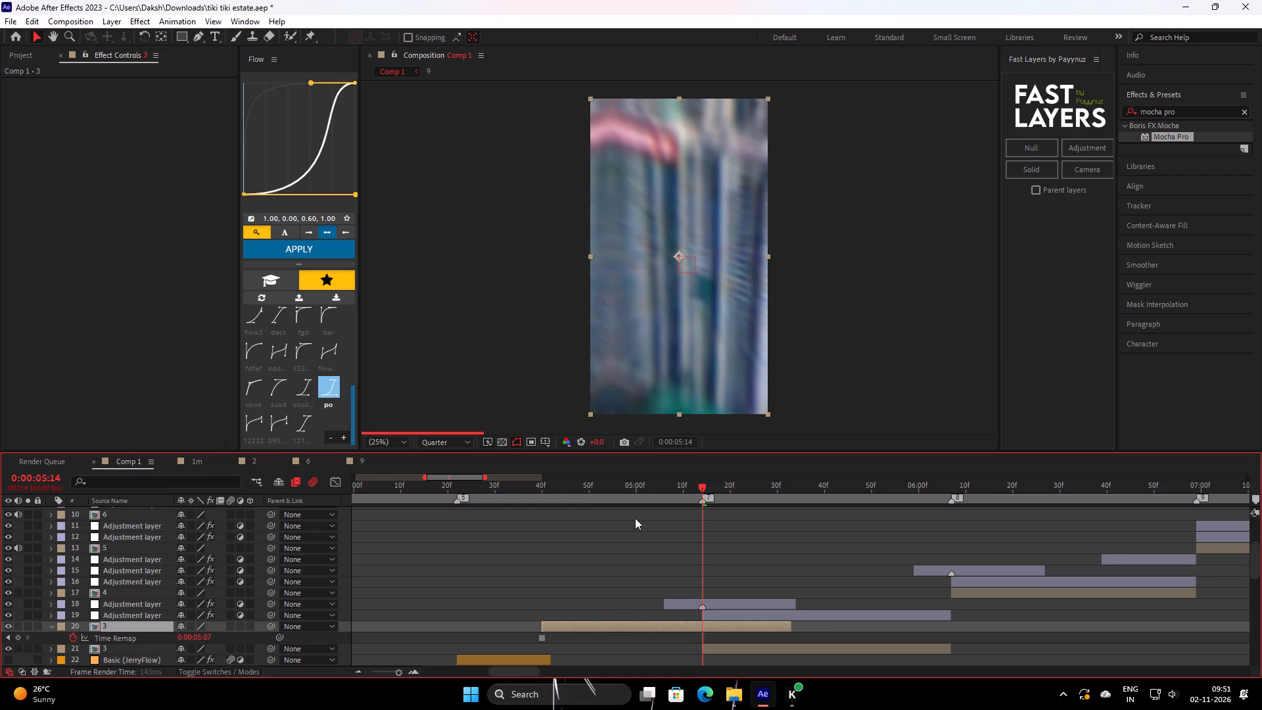
left_click_drag(647, 486, 542, 565)
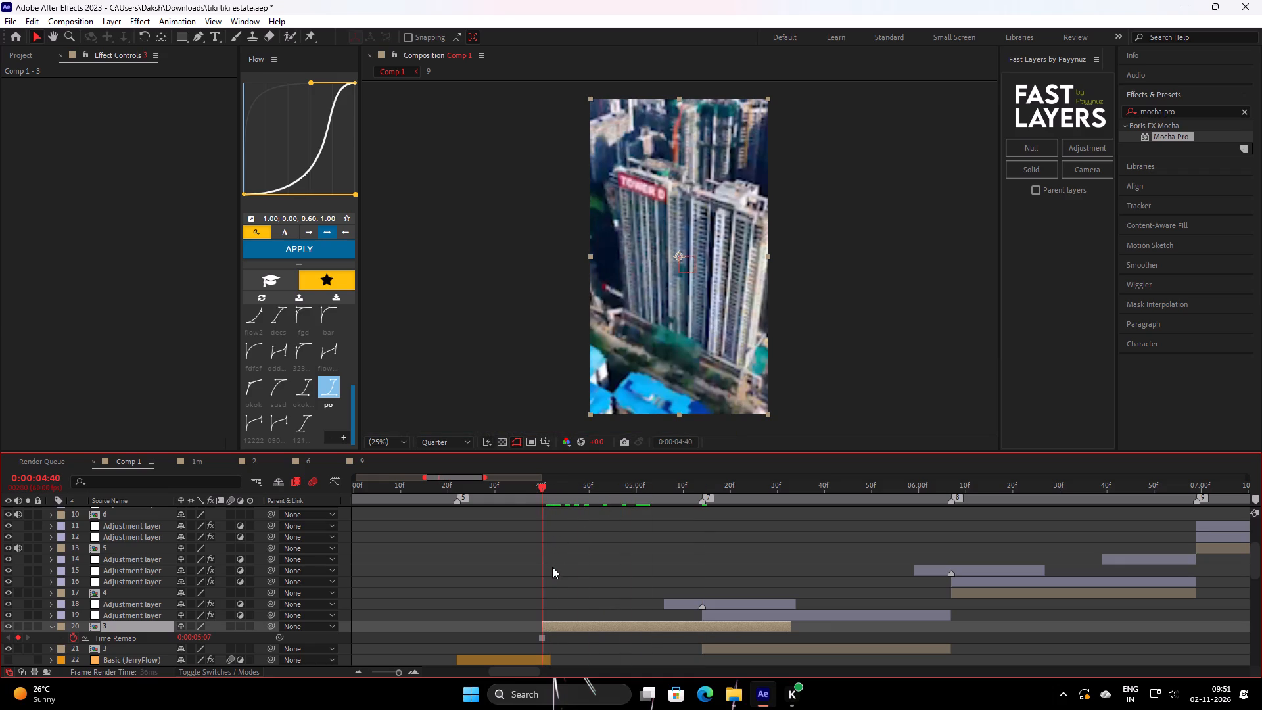
Set the Comp 1 preview resolution to Half.
left_click(454, 442)
left_click(453, 481)
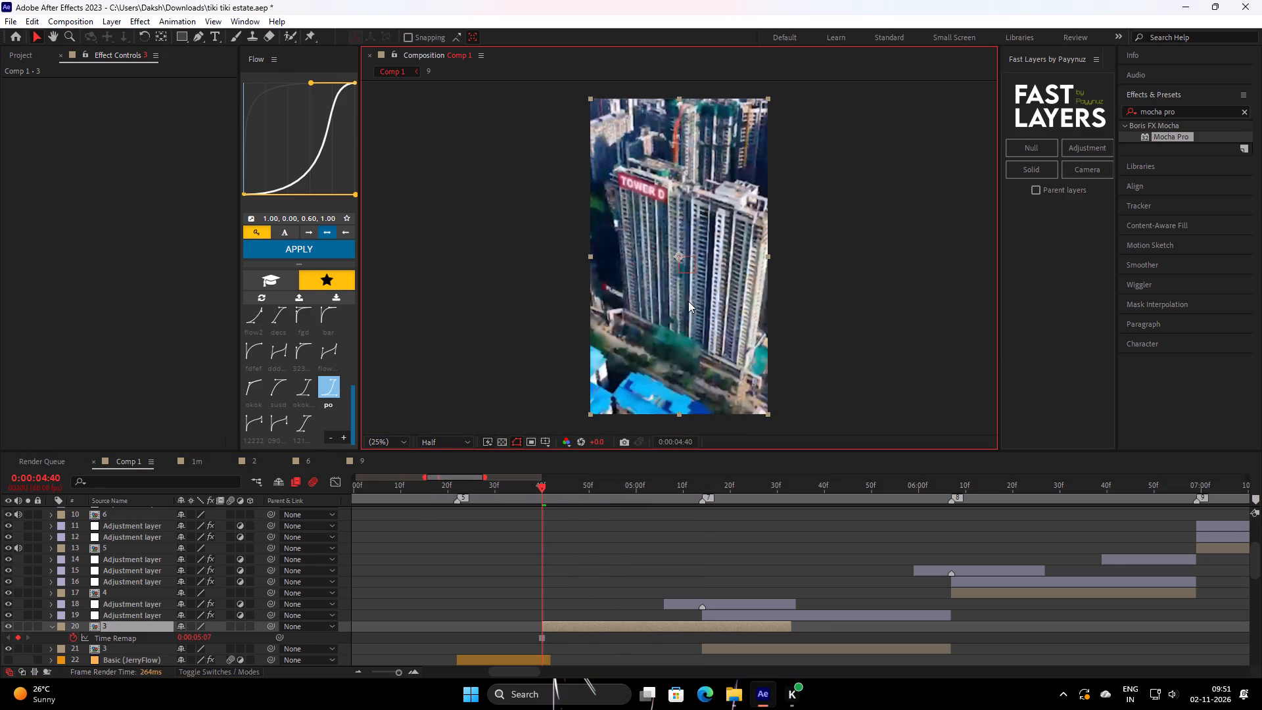
scroll(680, 298, "up", 1)
scroll(649, 274, "down", 1)
Start a Pen tool mask on the frozen layer 3 copy, tracing Tower D's left edge and the full roofline.
left_click(193, 37)
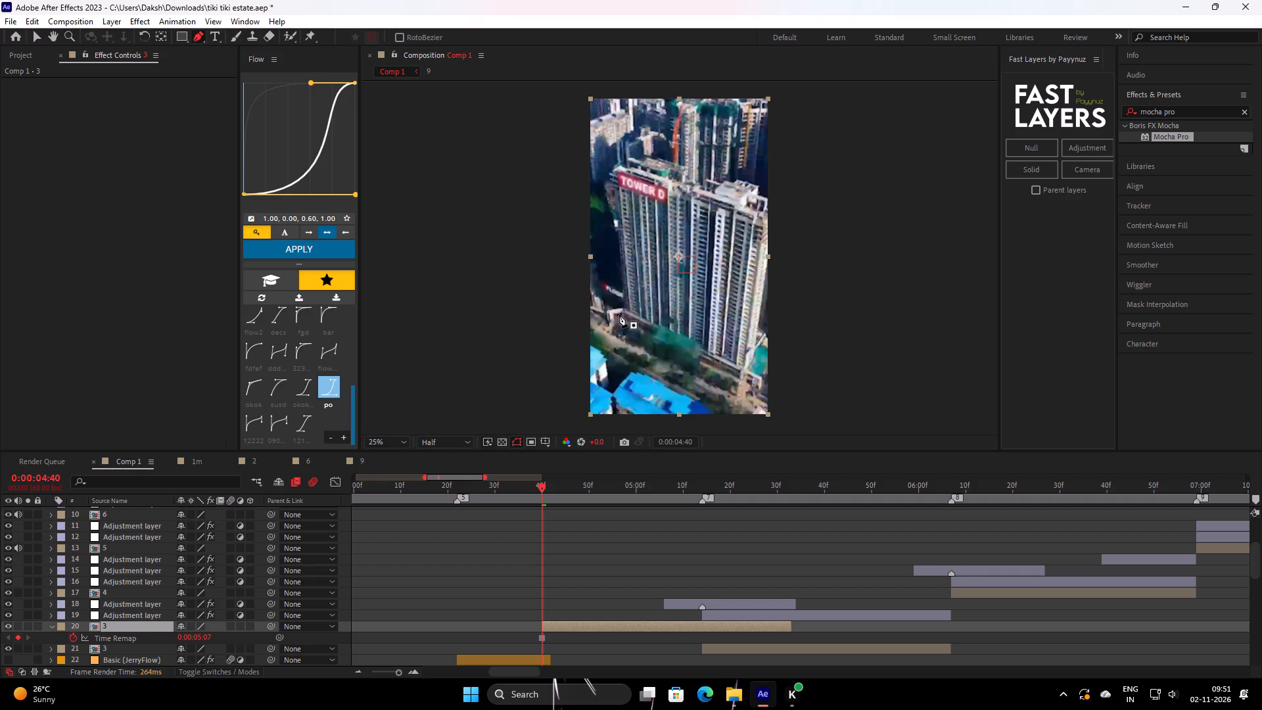
left_click(622, 316)
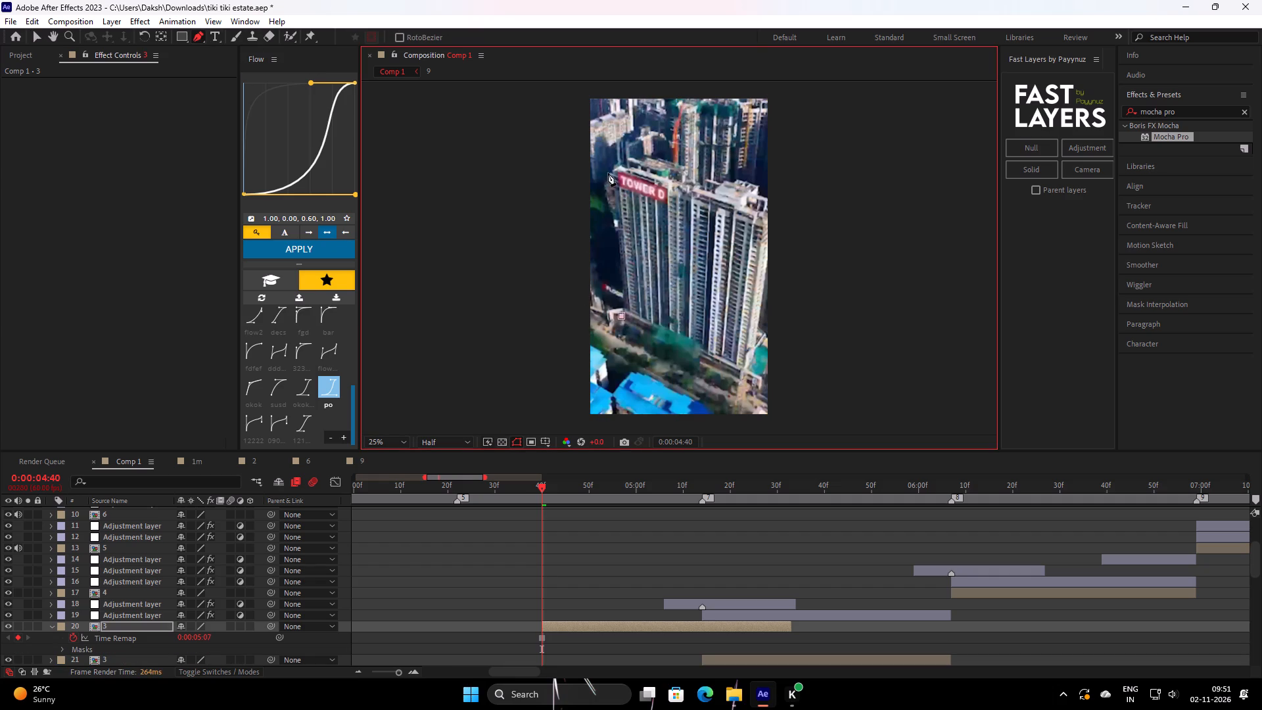
left_click(608, 173)
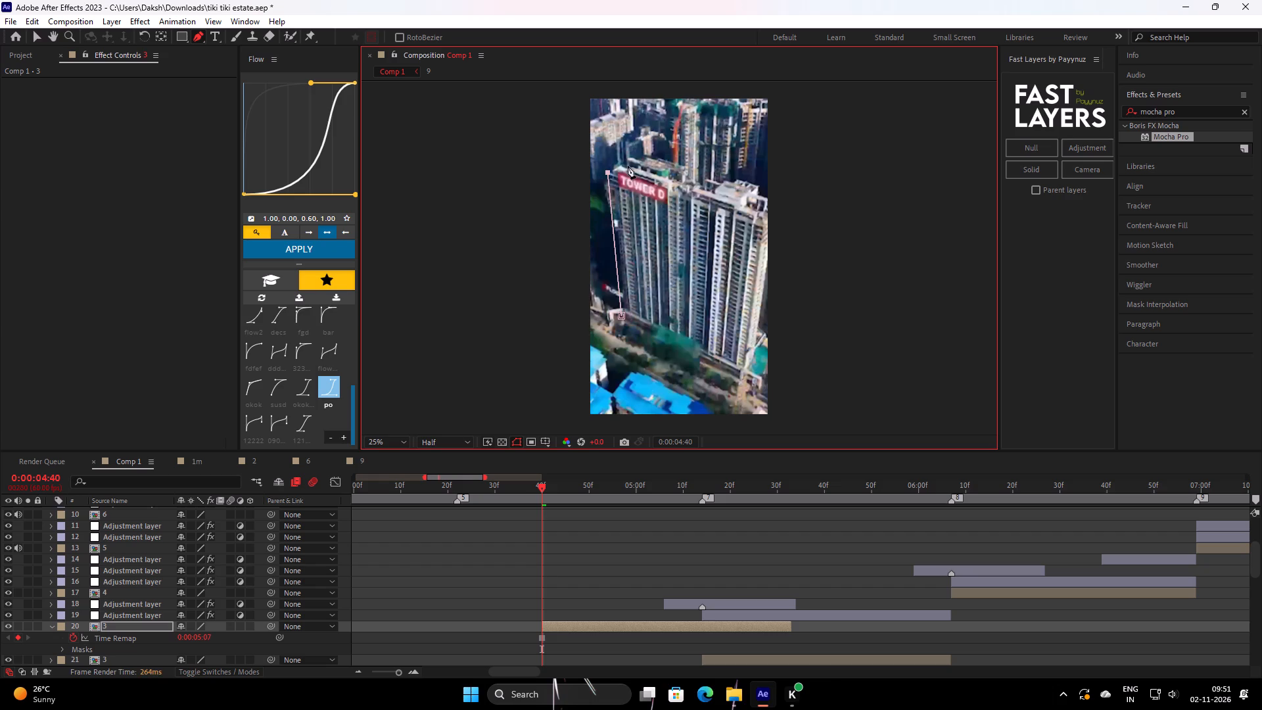
left_click(630, 157)
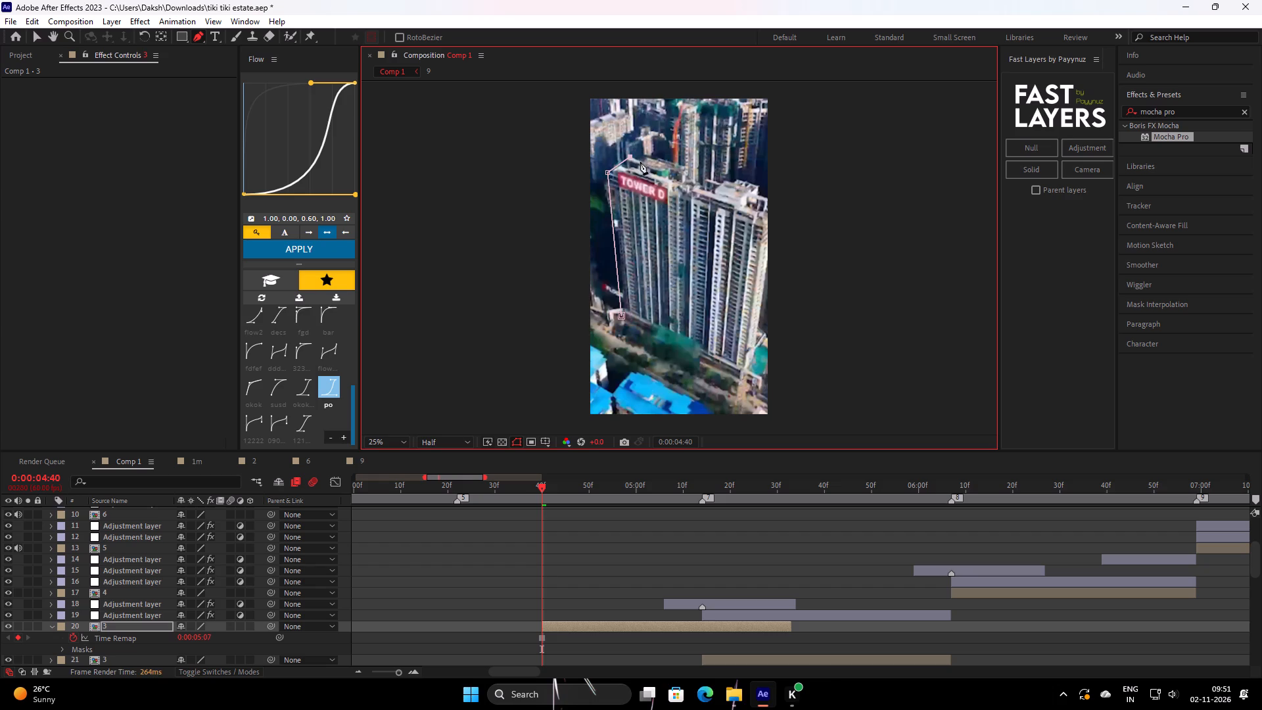
left_click(640, 162)
left_click(647, 158)
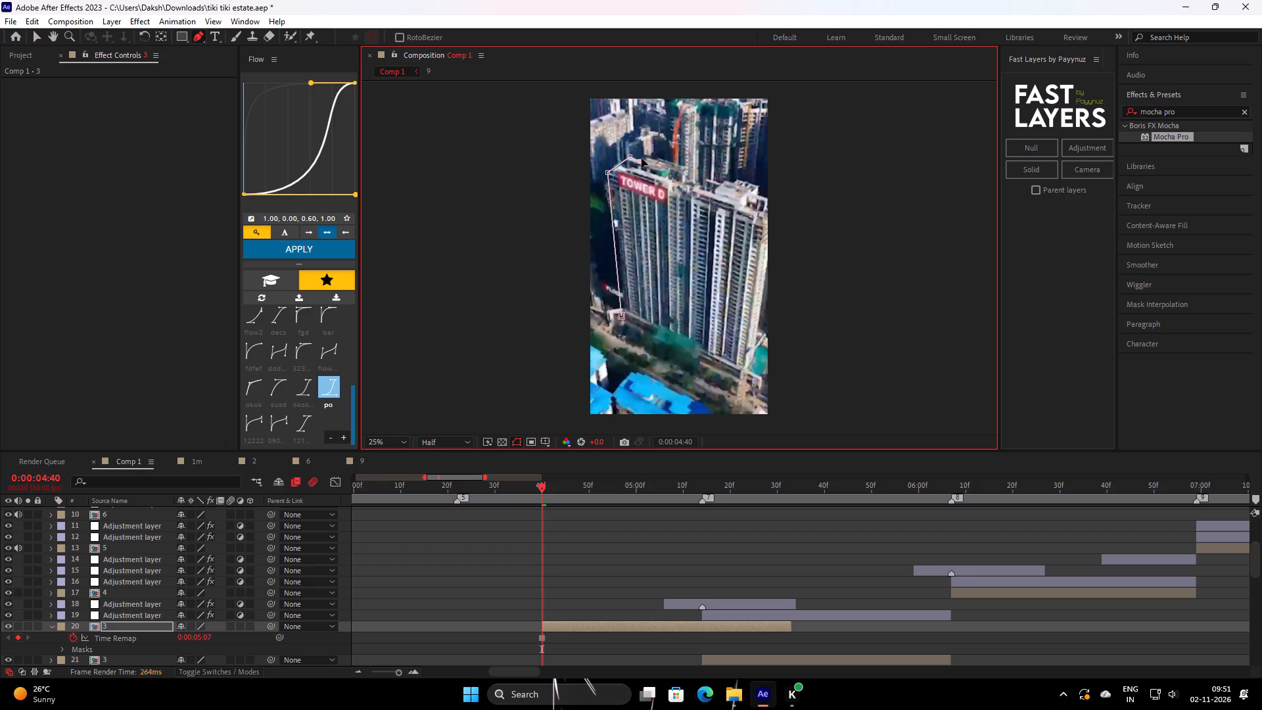
left_click(649, 156)
left_click(657, 162)
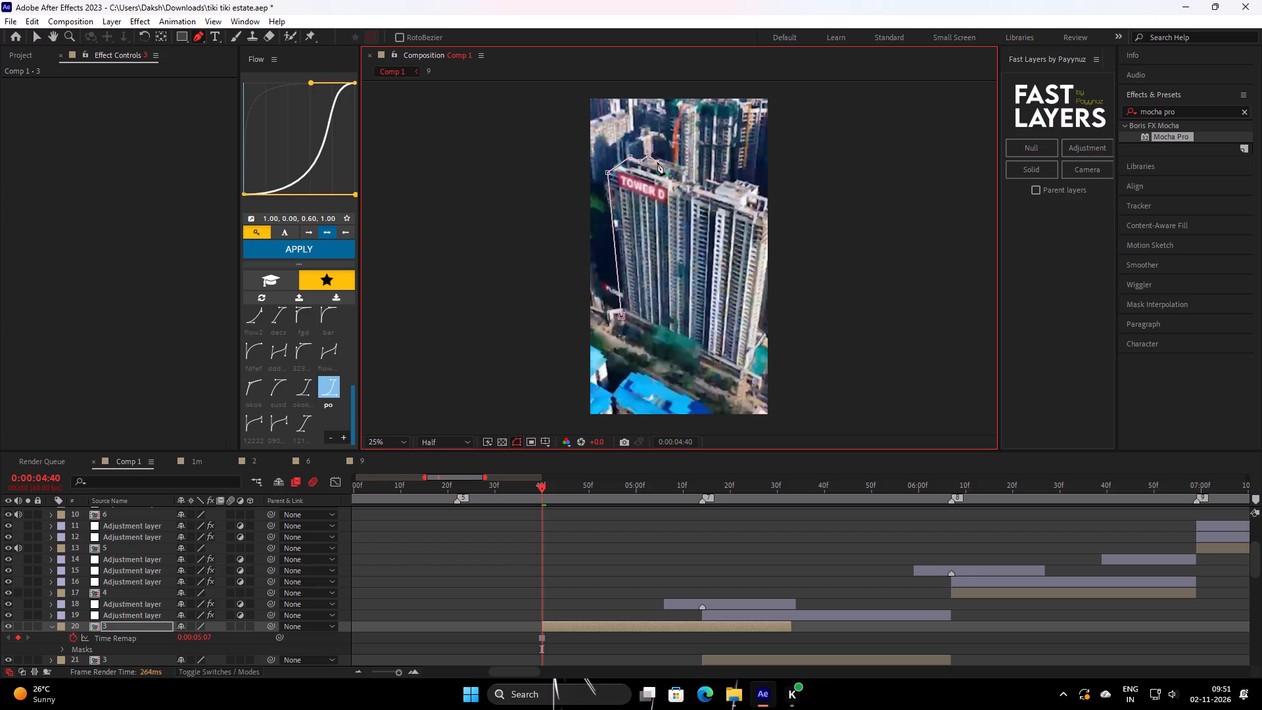
left_click(661, 158)
key("ctrl+z")
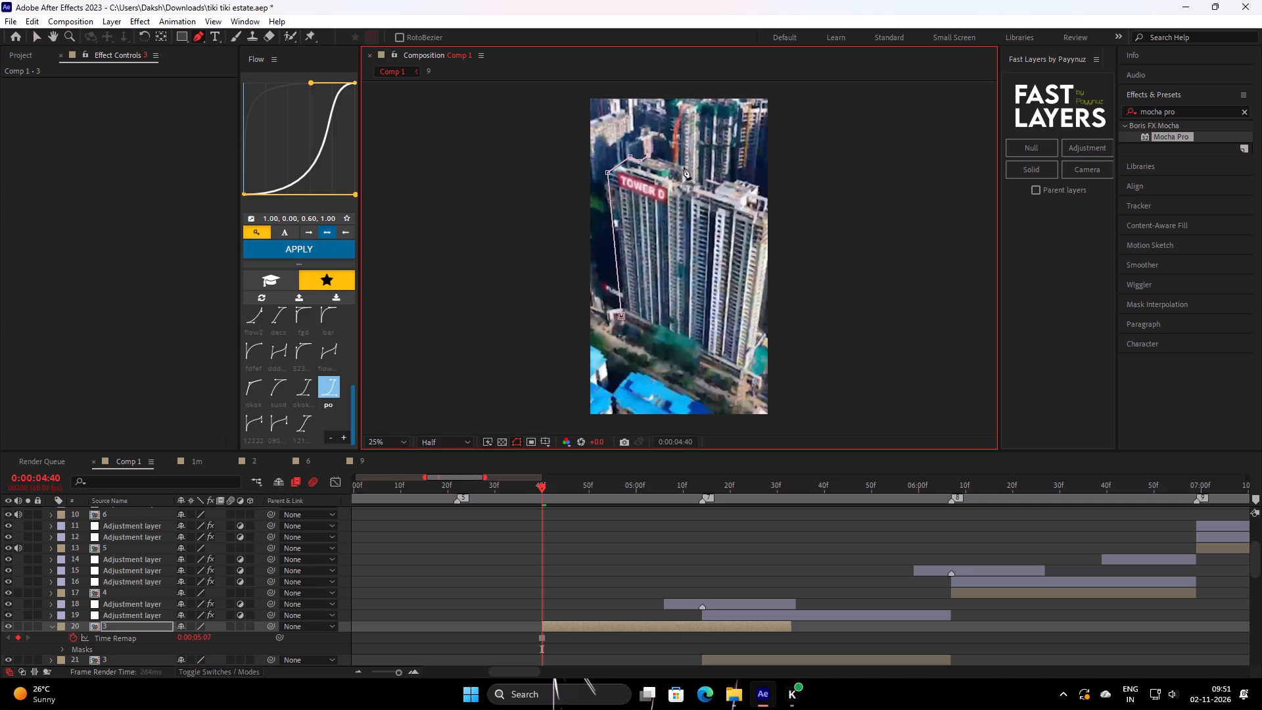
left_click(682, 166)
left_click(682, 180)
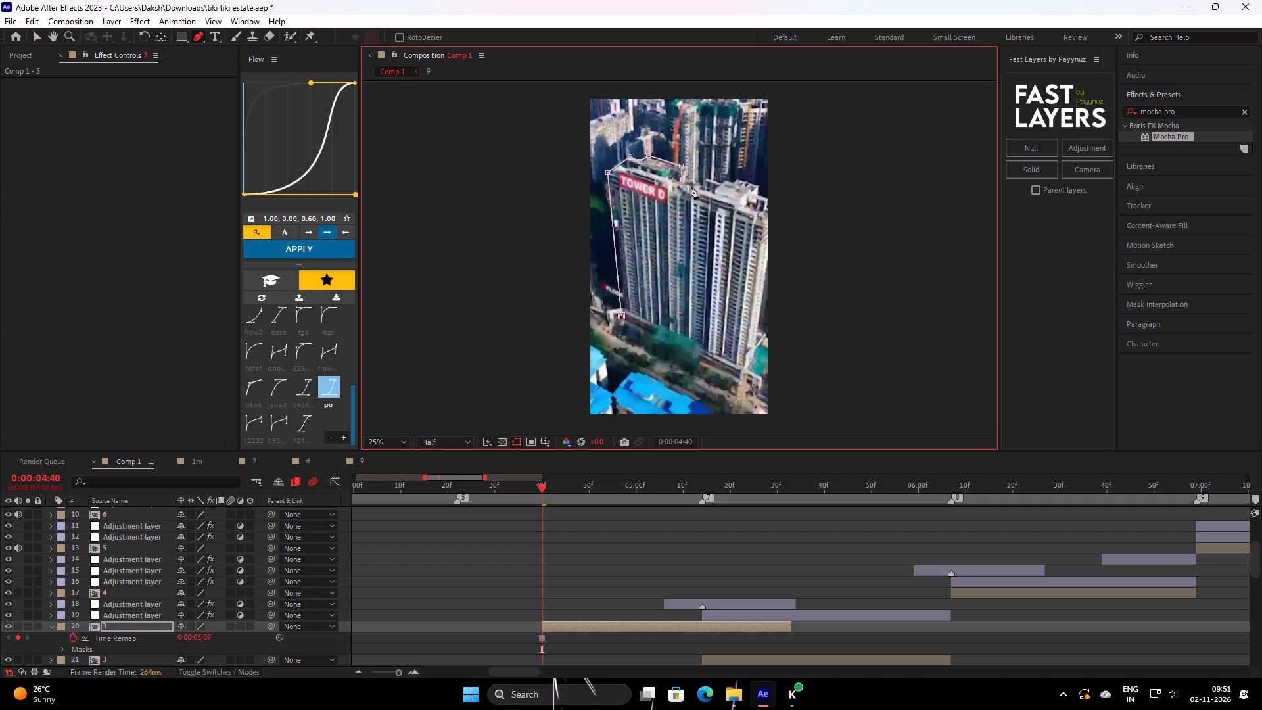
left_click(692, 185)
left_click(707, 180)
left_click(718, 183)
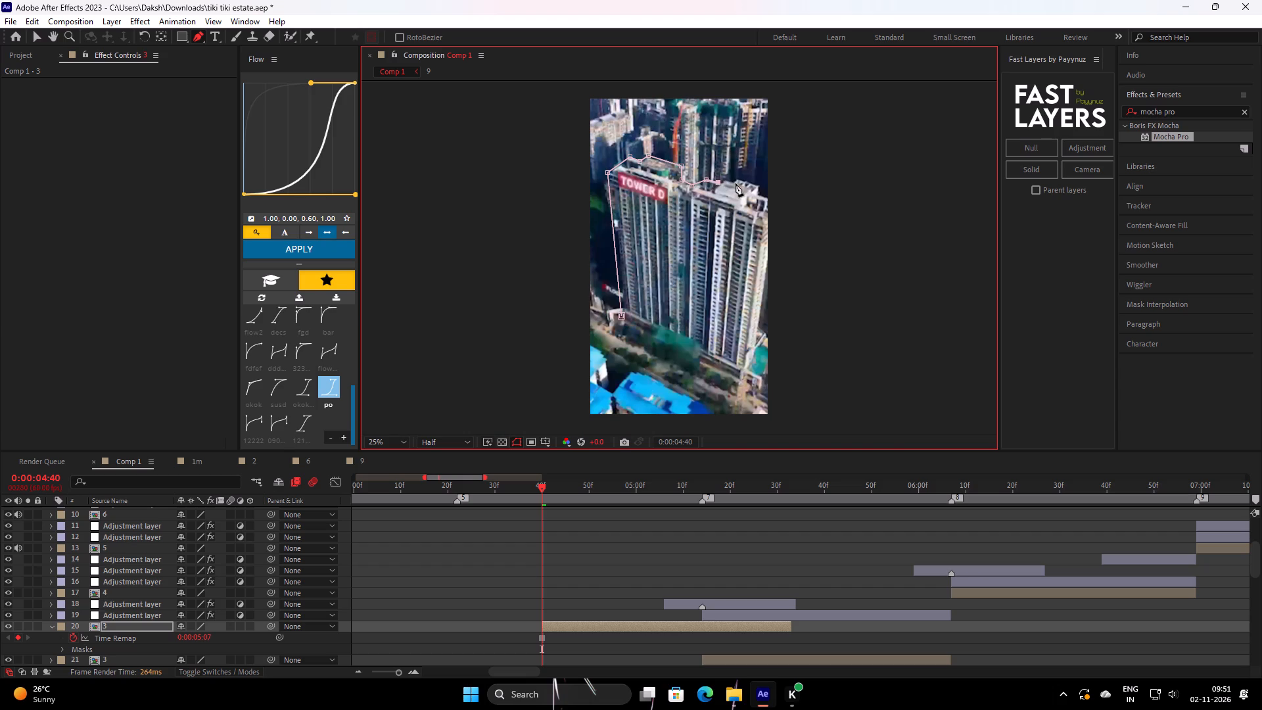
left_click(737, 180)
left_click(756, 186)
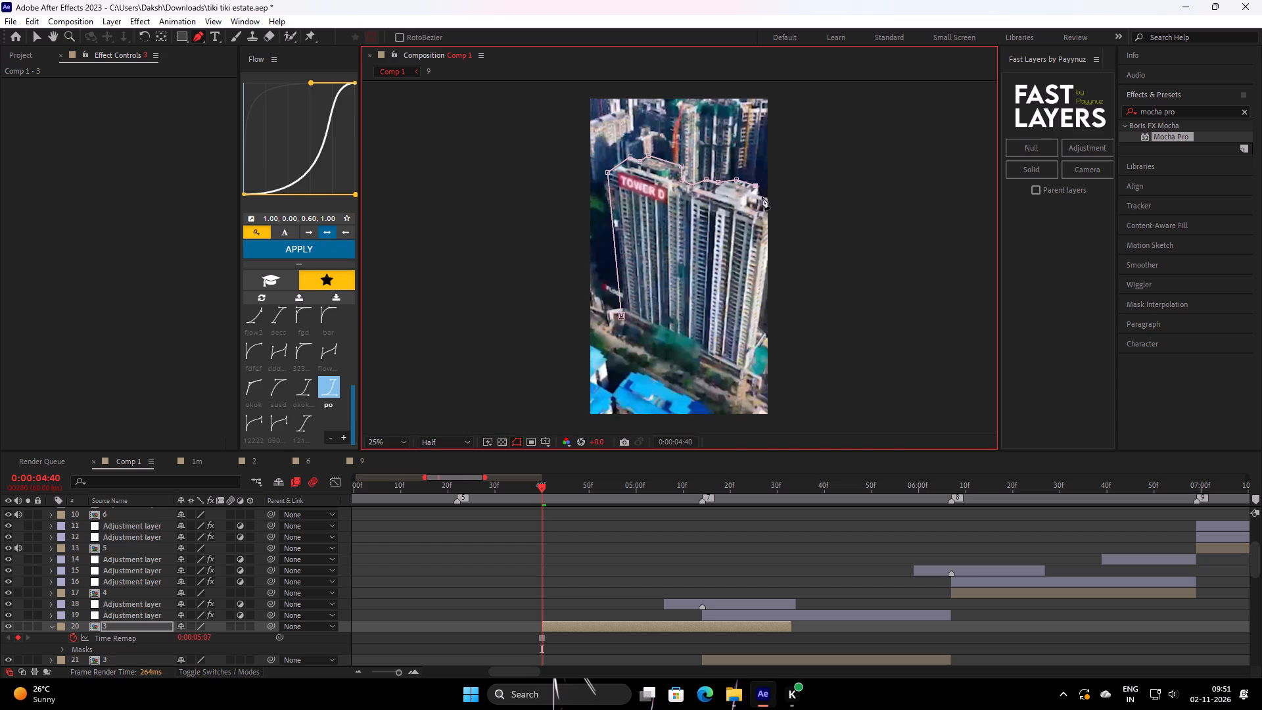
left_click(758, 195)
left_click(776, 198)
Continue the mask down Tower D's right edge and along its base, closing it at the starting point.
left_click(756, 359)
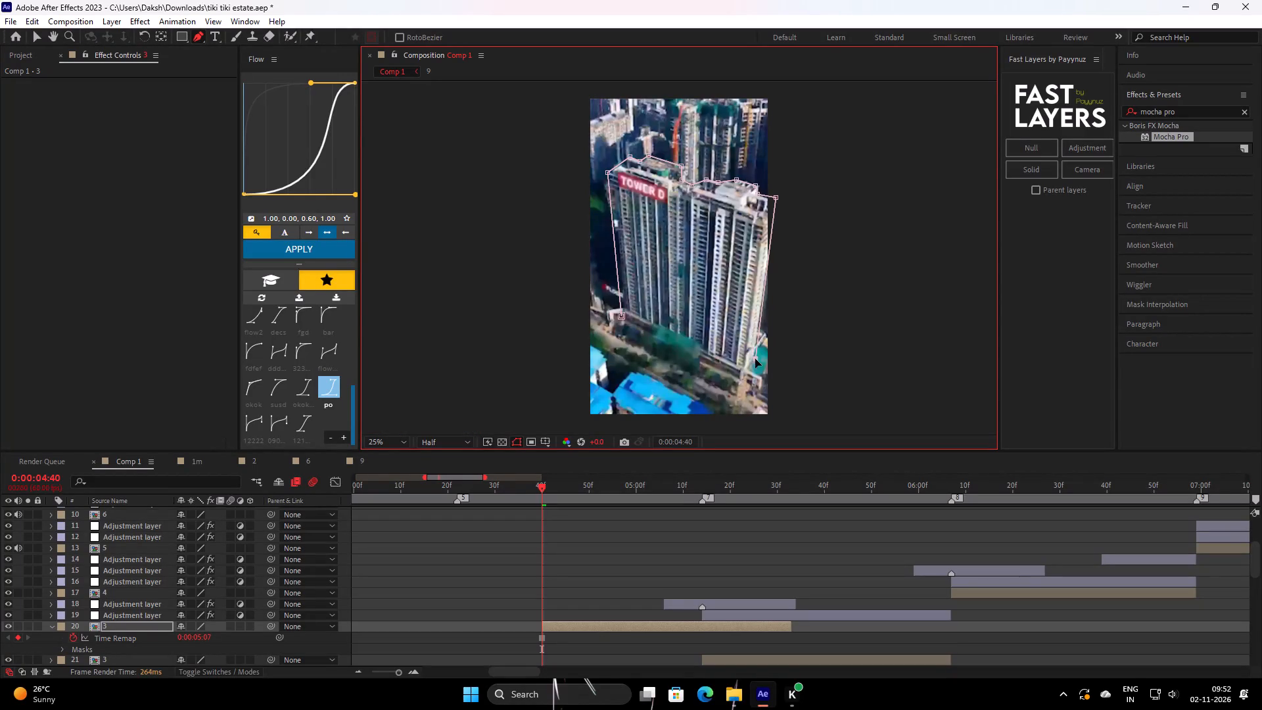
left_click(741, 371)
key("ctrl+z")
left_click(740, 379)
left_click(621, 316)
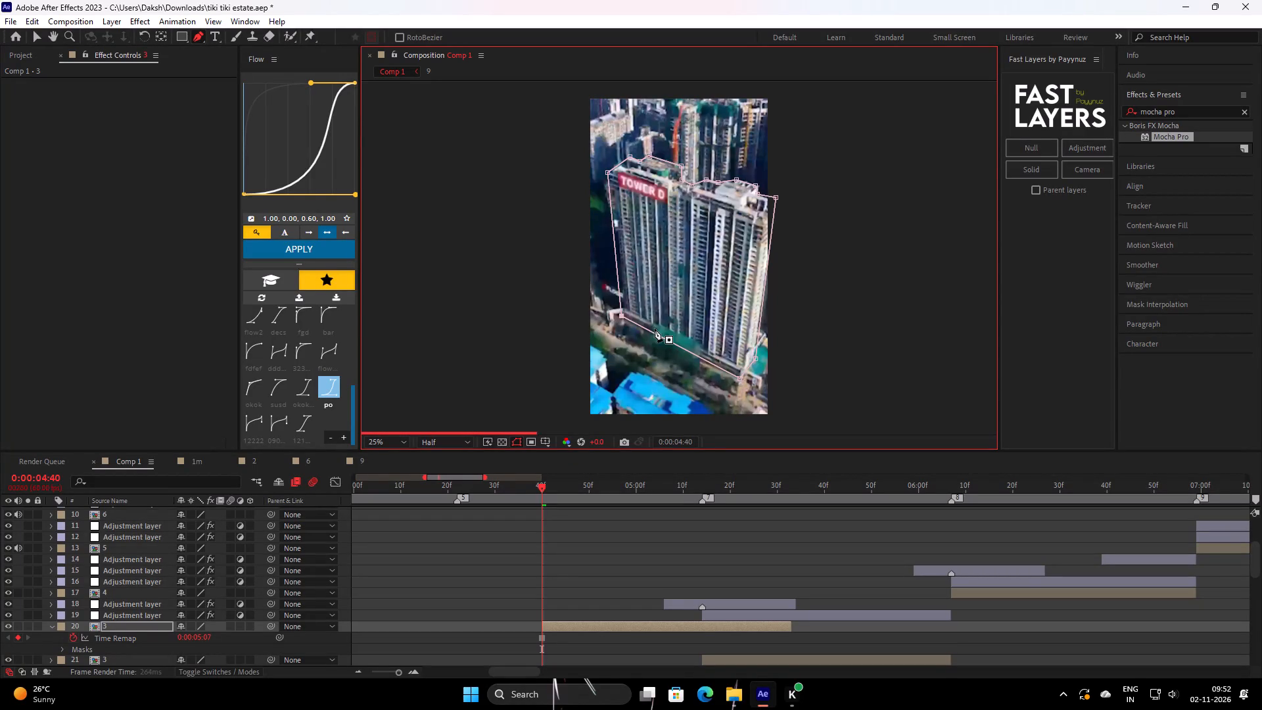
Slide the masked frozen copy of layer 3 earlier to start at 0:00:04:22.
scroll(622, 531, "down", 2)
left_click_drag(532, 487, 457, 564)
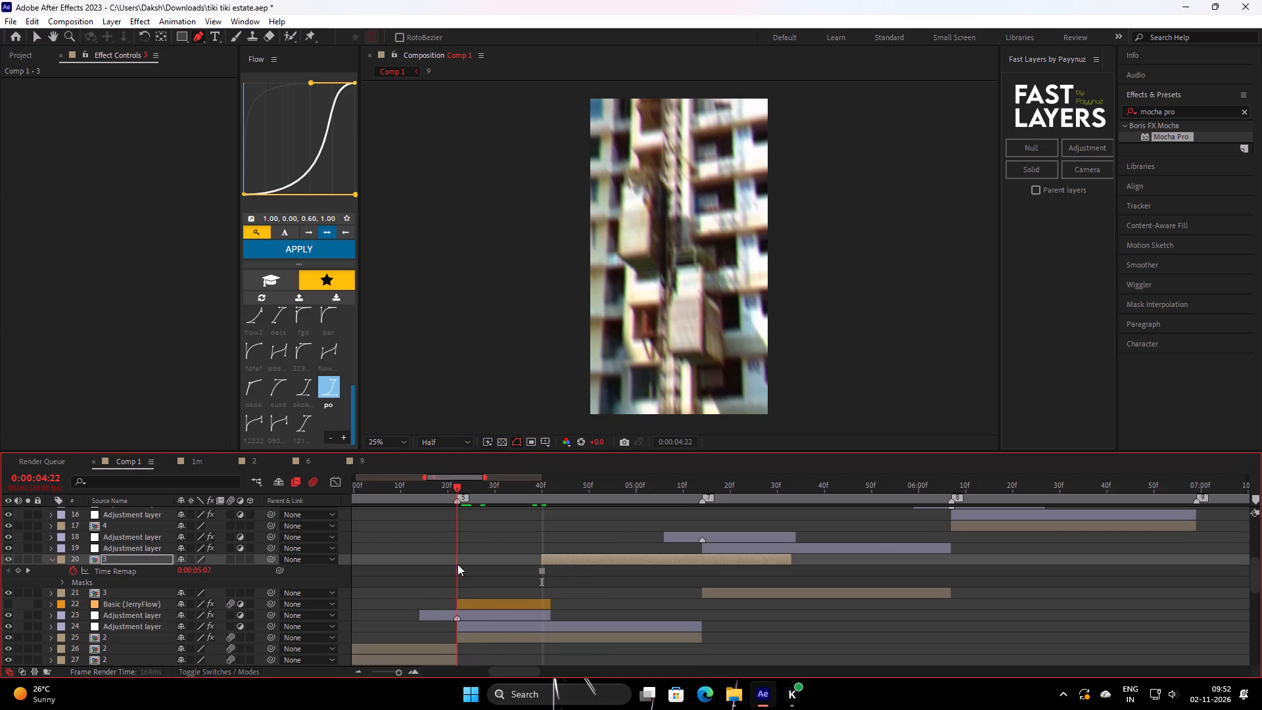
left_click_drag(457, 564, 457, 565)
left_click_drag(577, 563, 497, 580)
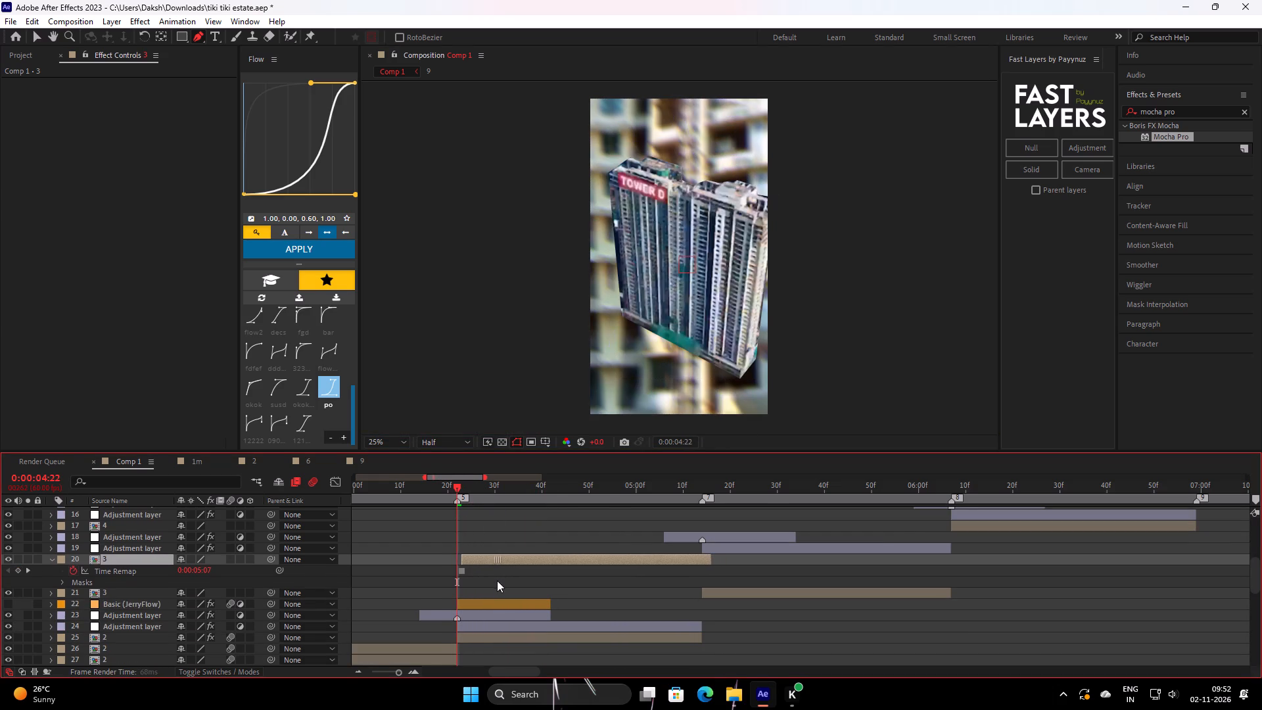
left_click_drag(497, 580, 494, 582)
Enable motion blur on the frozen copy of layer 3.
type("sa")
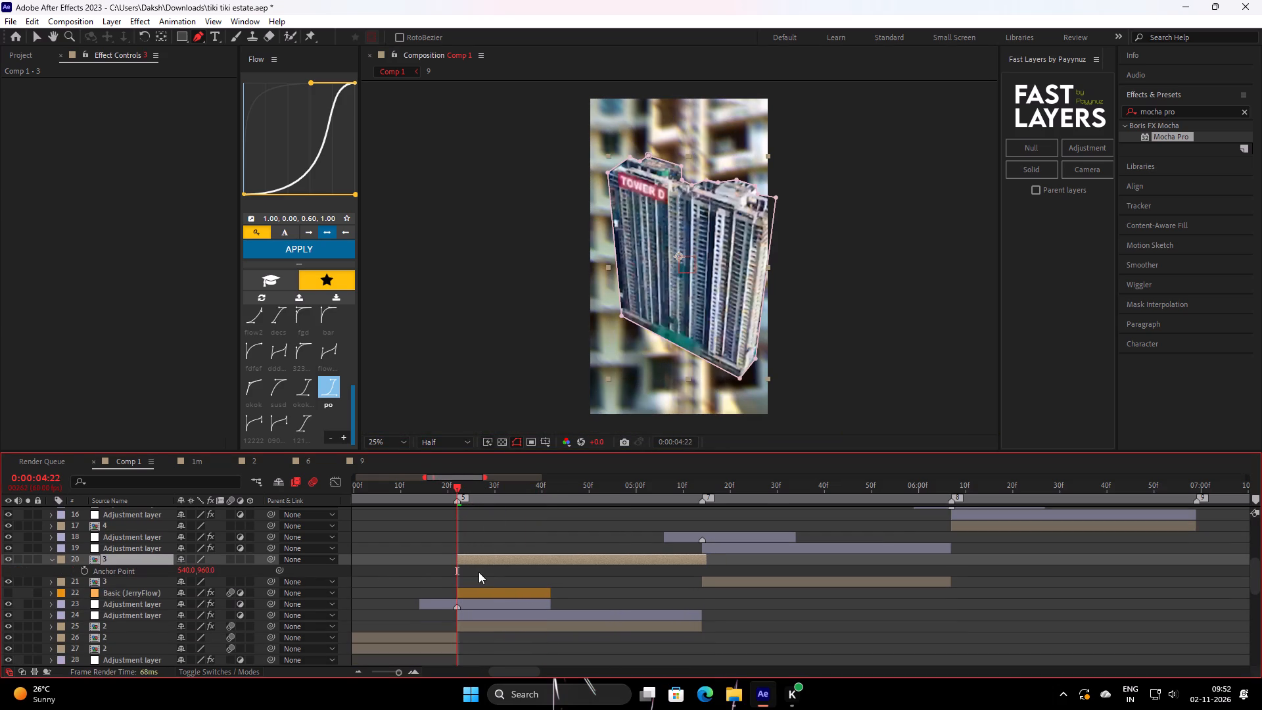
left_click(231, 560)
Trim the end of the frozen copy of layer 3 to 0:00:05:14, on composition marker 7.
key("s")
key("o")
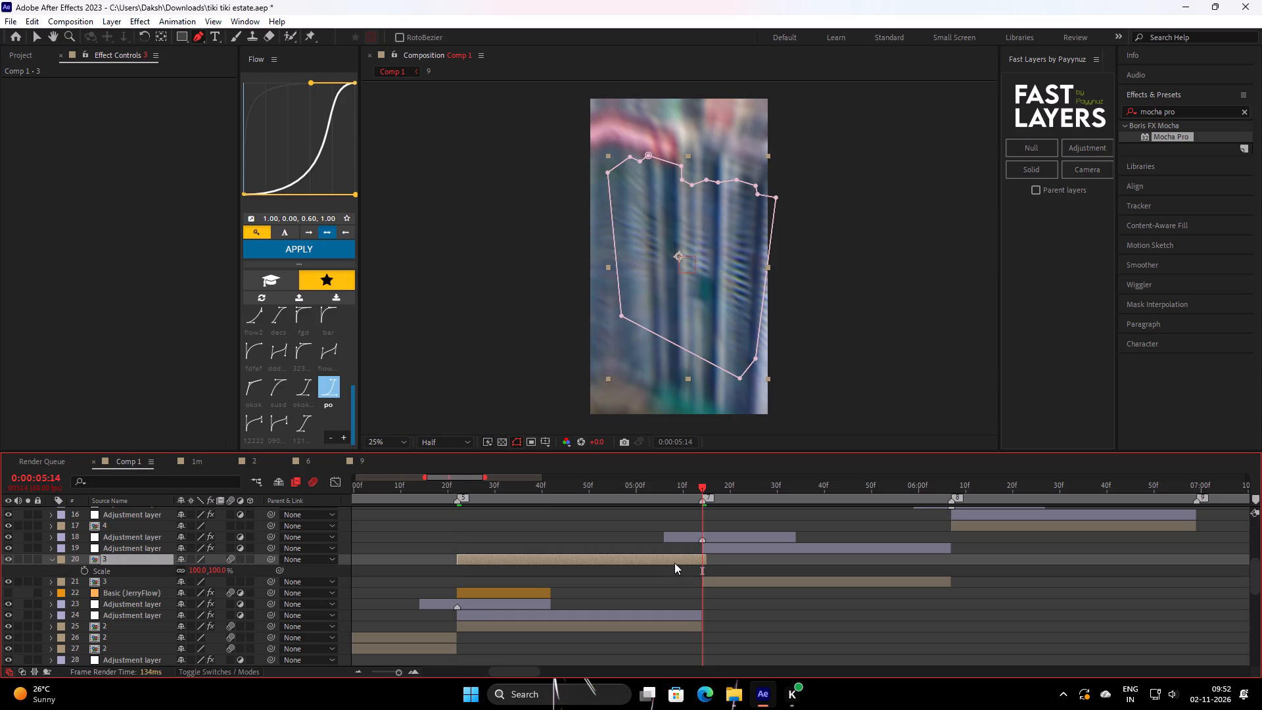
left_click(708, 559)
key("o")
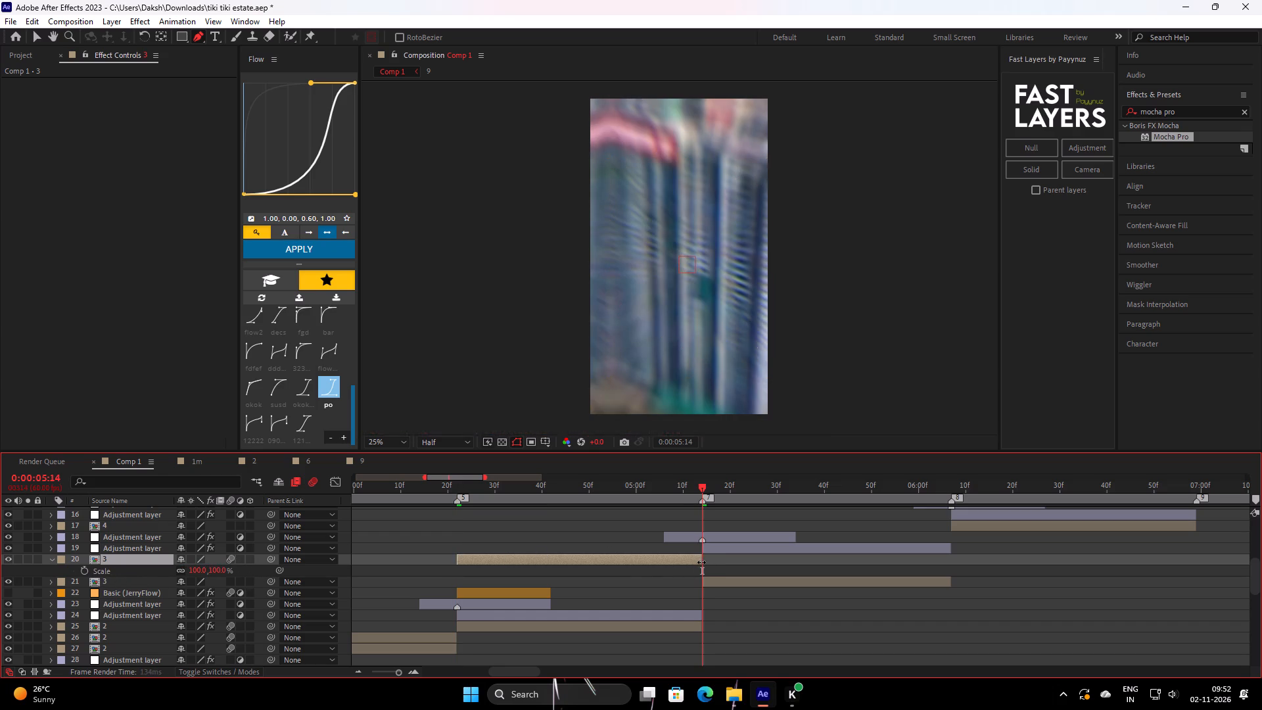
Keyframe the frozen copy's Scale at 100% on 0:00:05:13 and 0% on its first frame, 0:00:04:22.
left_click(87, 570)
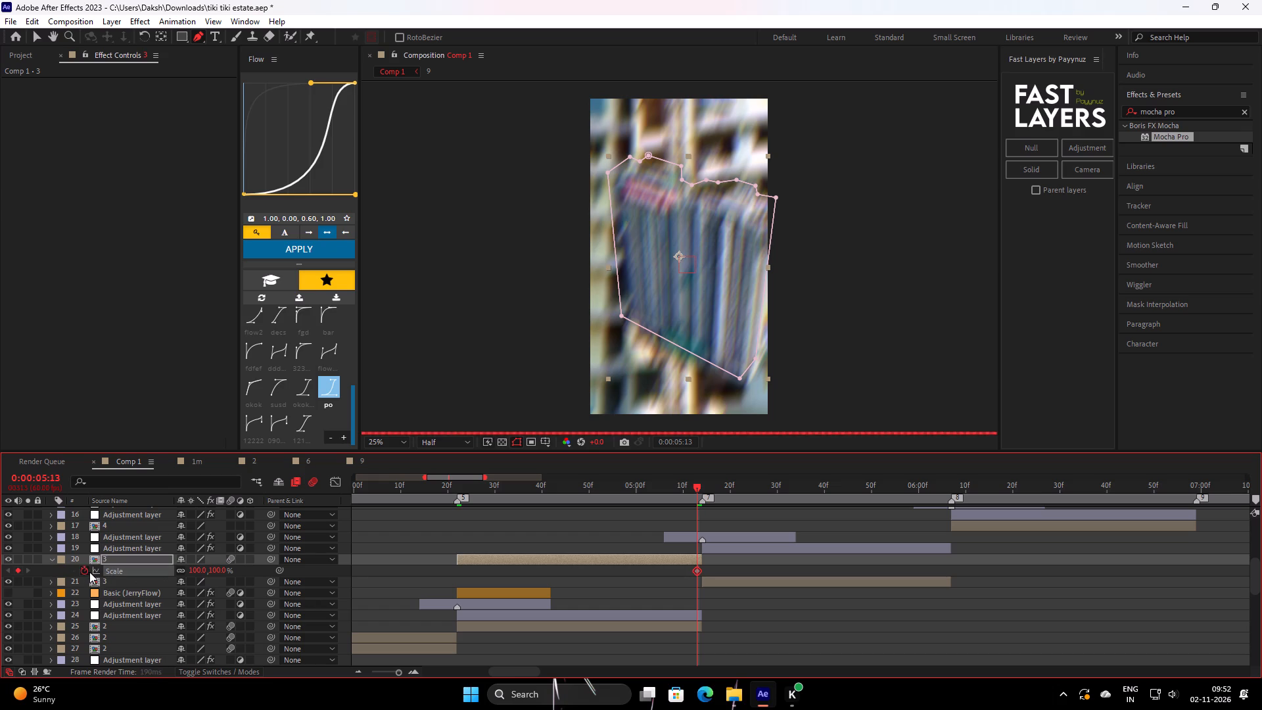
key("i")
left_click(222, 571)
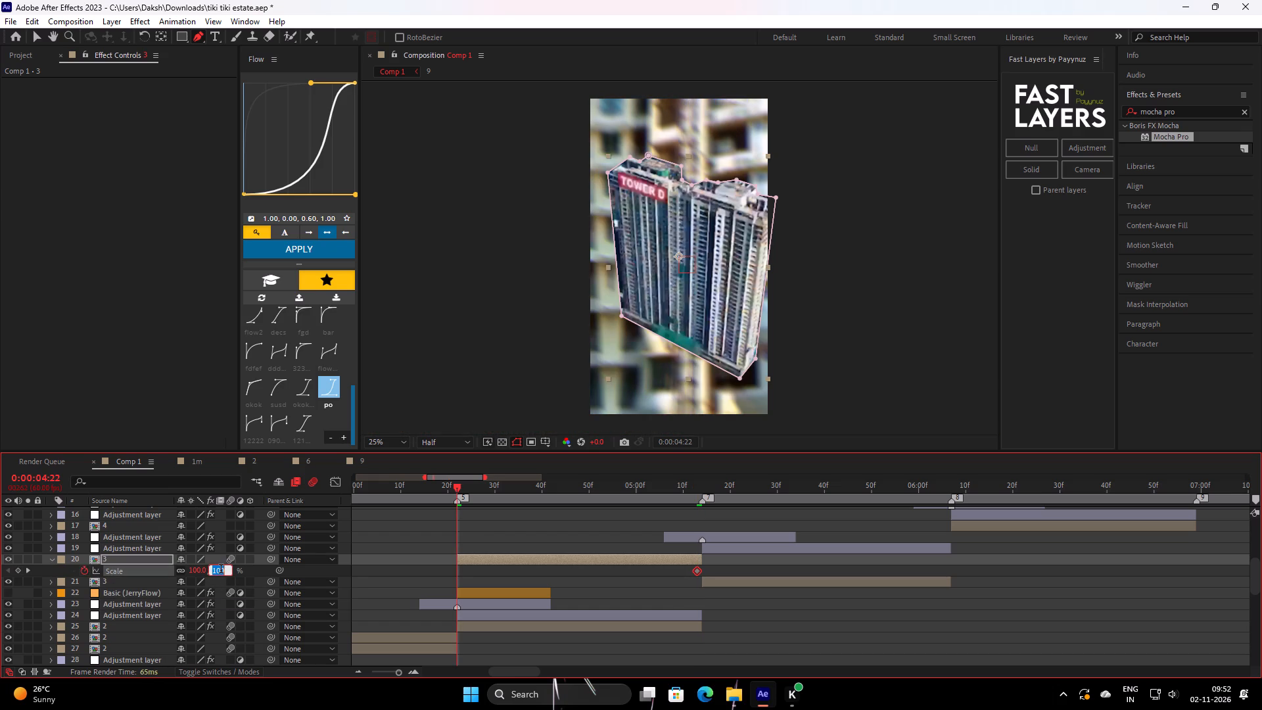
key("0")
key("Return")
Apply Flow easing preset 7 (1.00, 0.00, 1.00, 1.00) to both Scale keyframes of the frozen copy.
left_click_drag(805, 599, 316, 502)
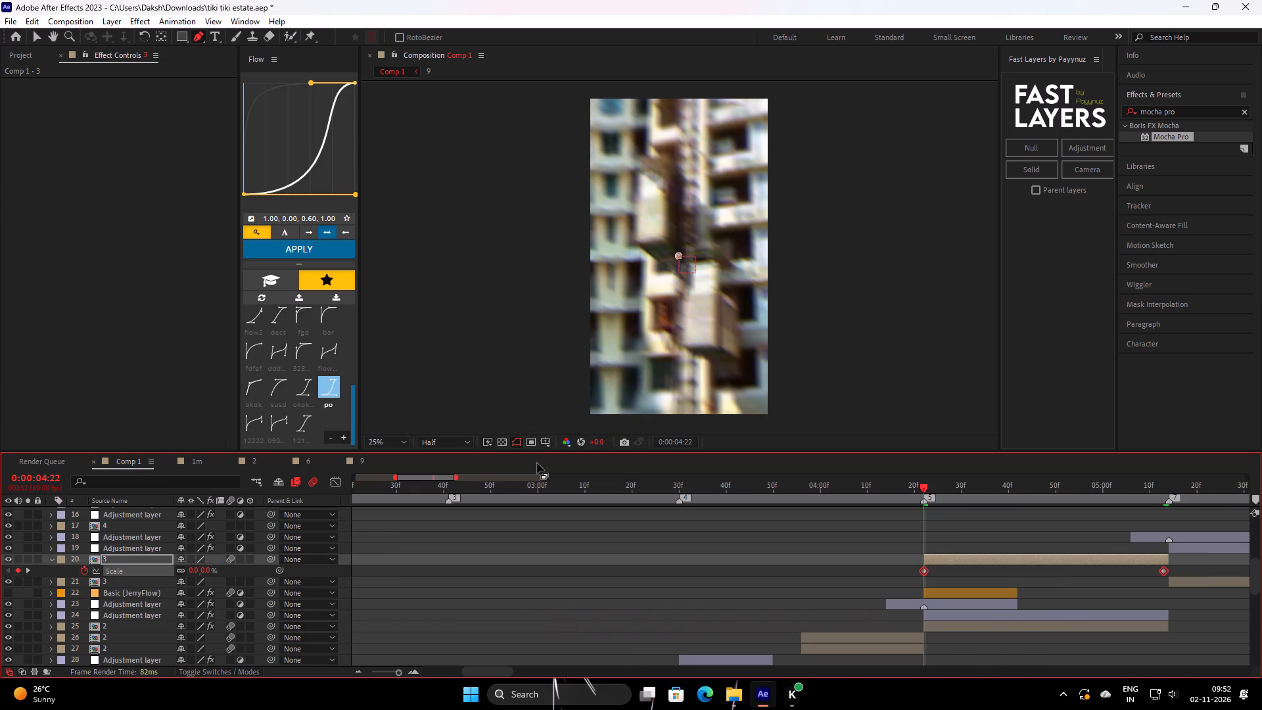
scroll(294, 306, "up", 5)
left_click(300, 319)
left_click(302, 360)
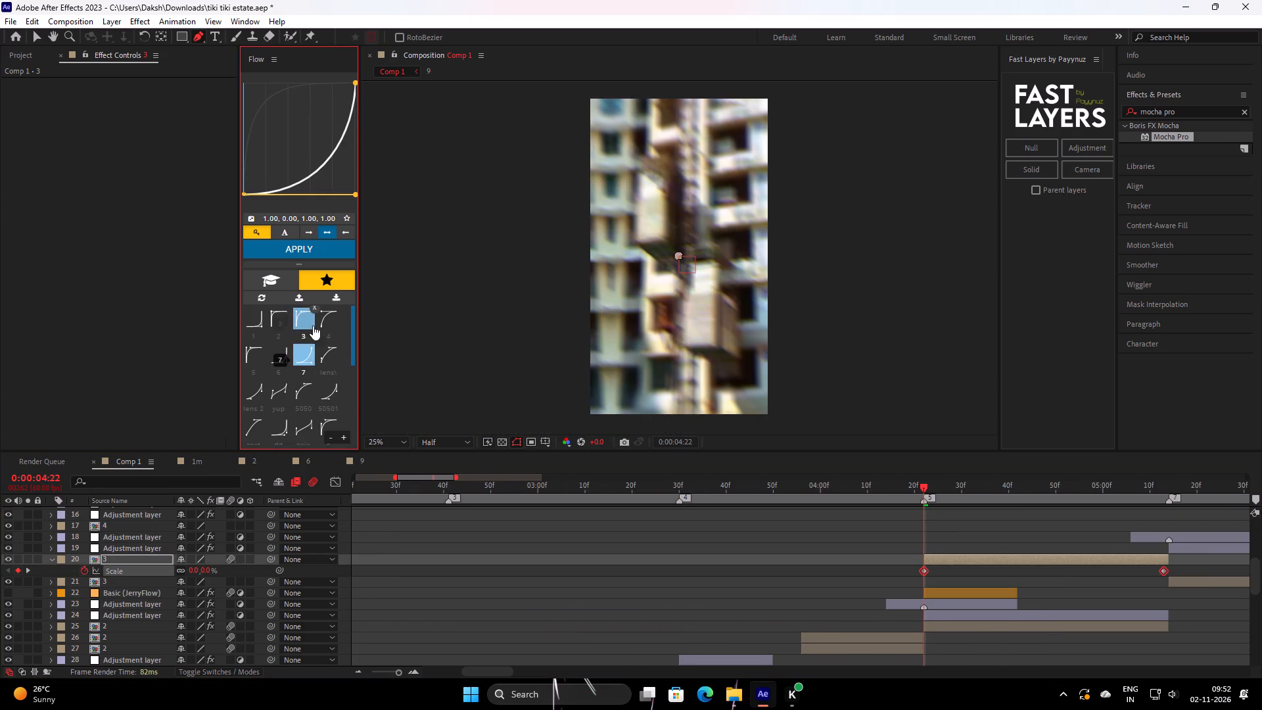
left_click(337, 246)
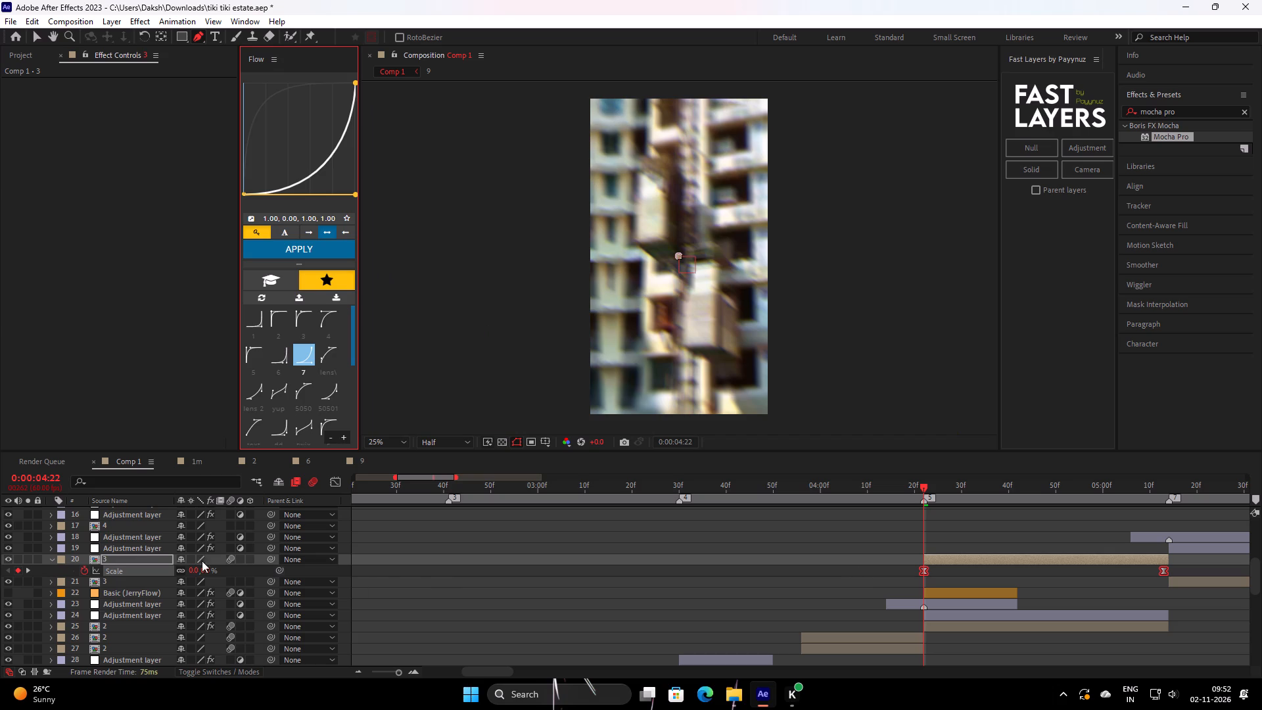
Move the frozen copy of layer 3 directly below the original layer 3 in the stack.
left_click_drag(161, 559, 164, 611)
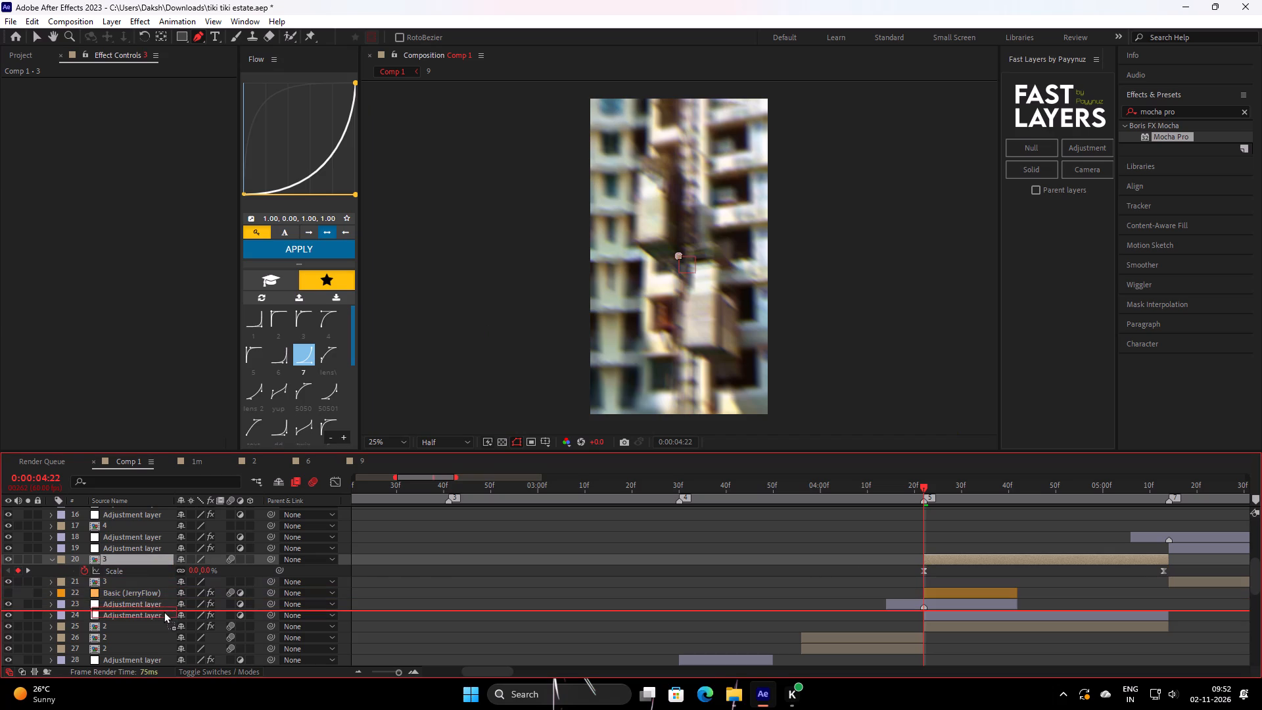
left_click_drag(164, 611, 169, 590)
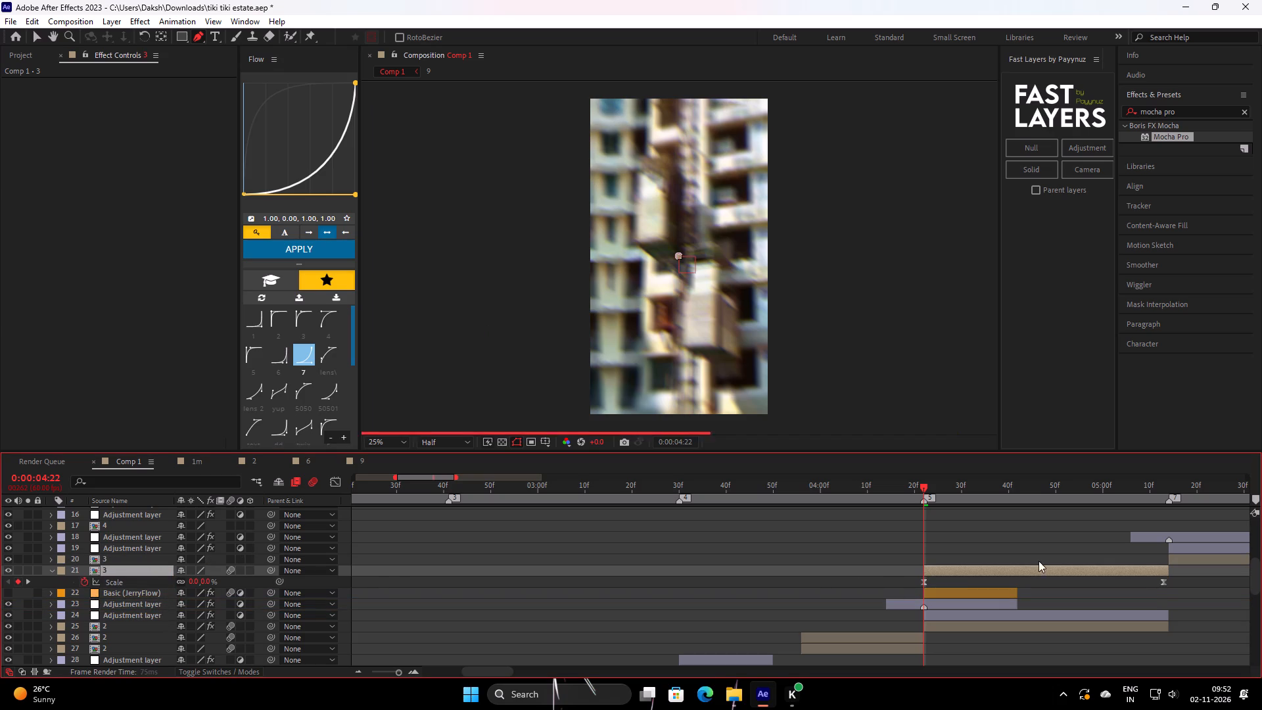
Preview the tower scale-up animation from 0:00:03:14 and again from 0:00:04:25.
left_click_drag(936, 485, 604, 559)
key("space")
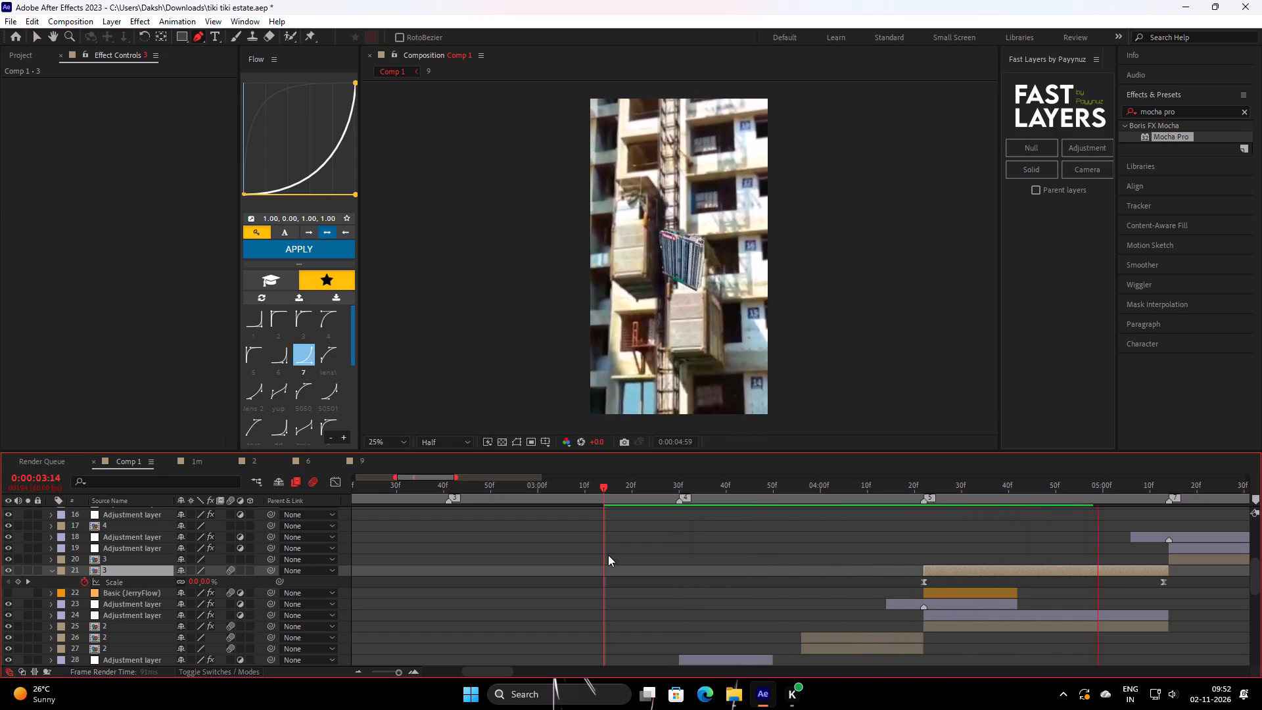
key("space")
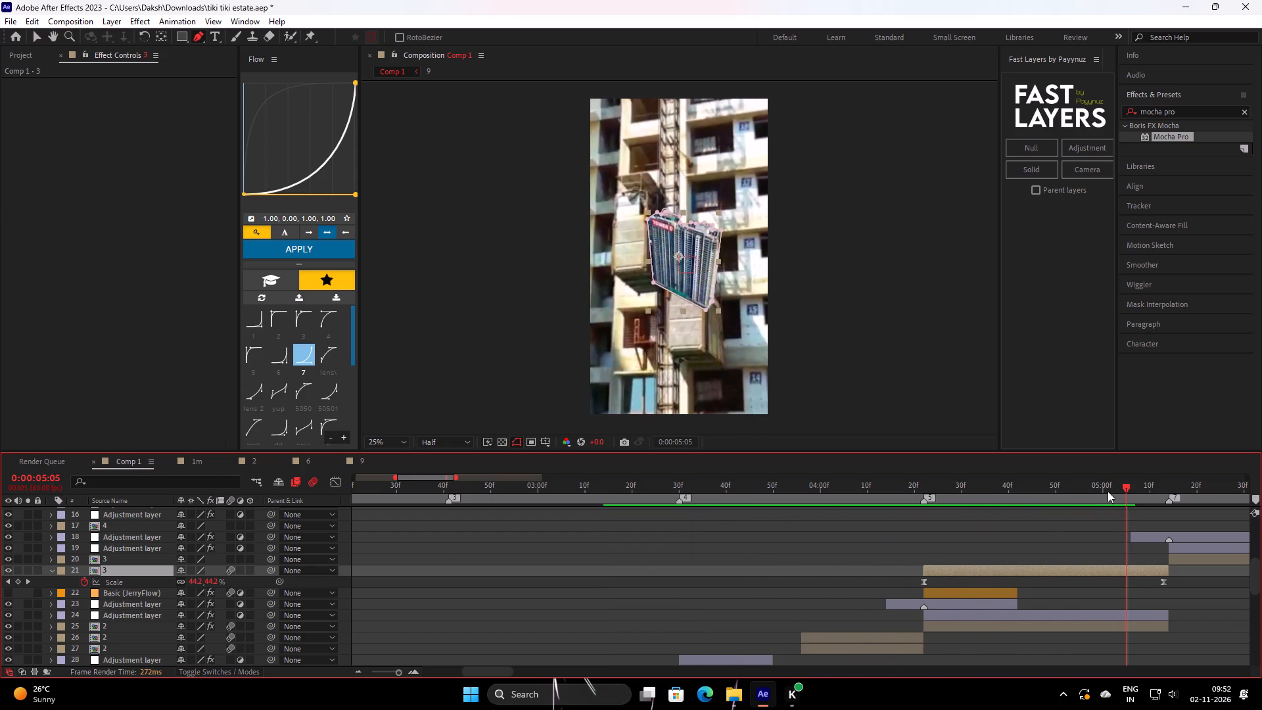
left_click_drag(1108, 491, 937, 517)
key("space")
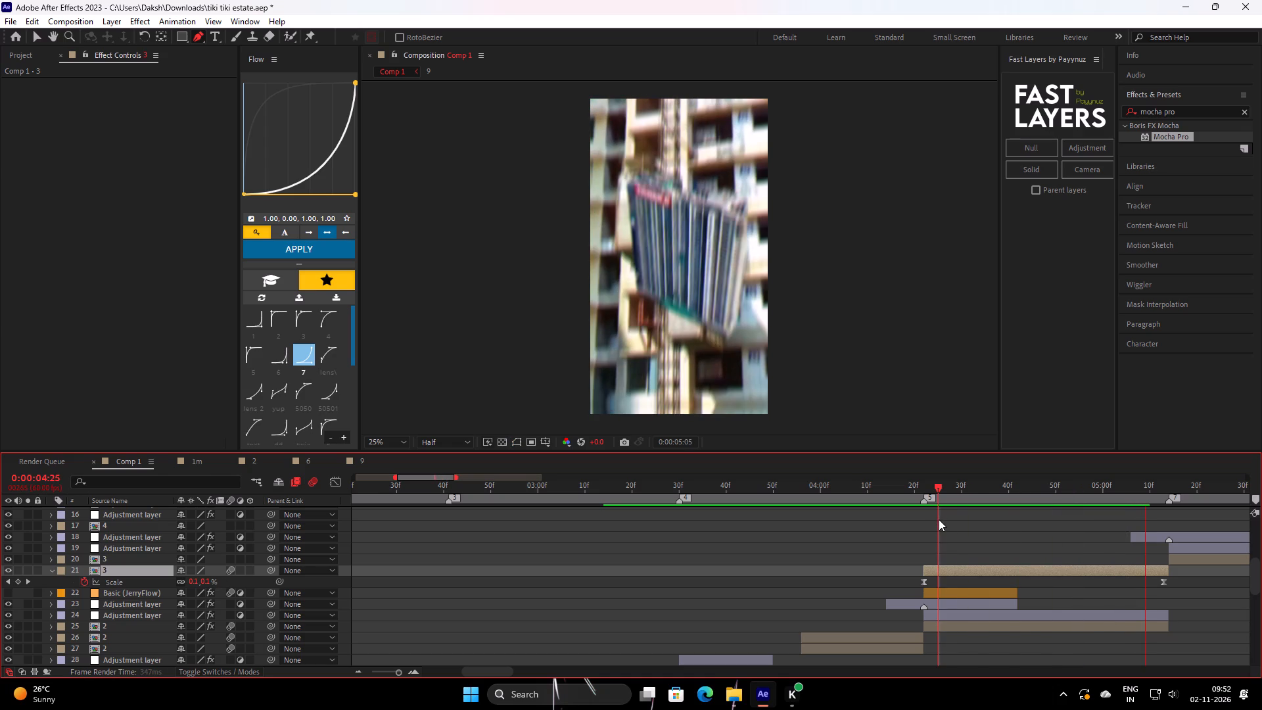
key("space")
Apply the Flow easing preset 0.86, 0.00, 1.00, 0.15 to both Scale keyframes of the frozen layer 3 copy.
left_click_drag(1200, 596, 825, 536)
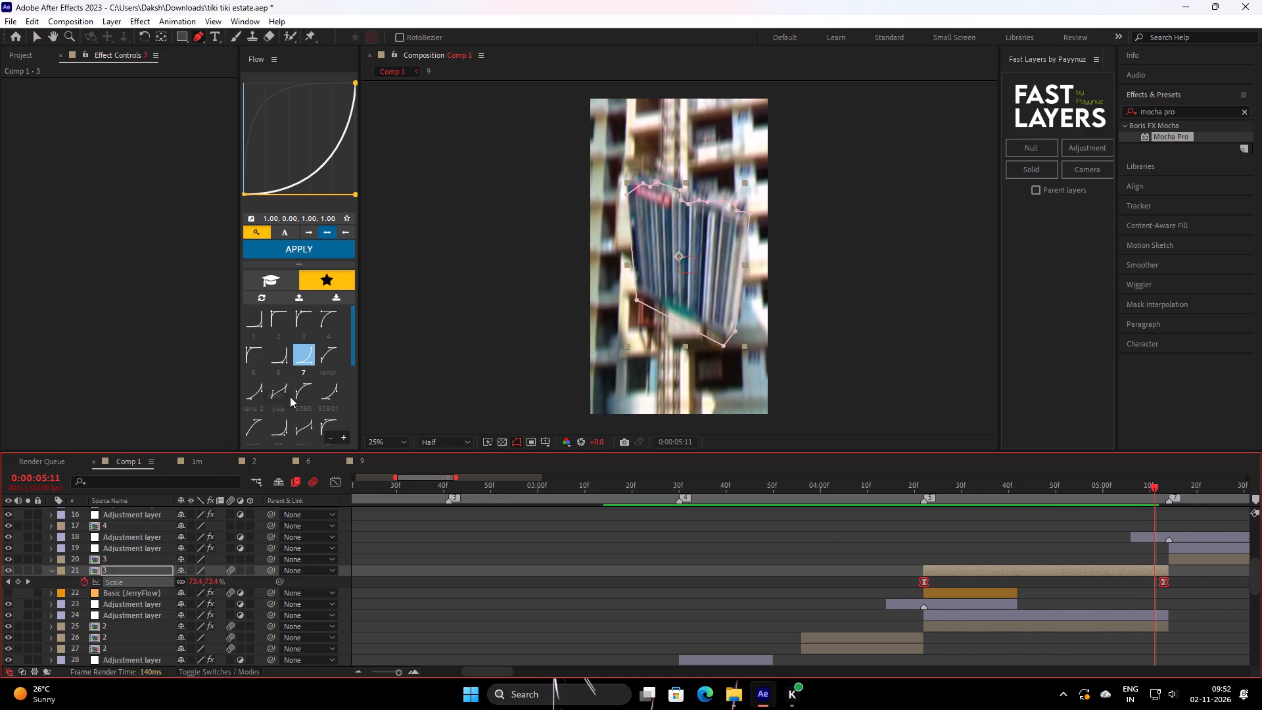
left_click(281, 423)
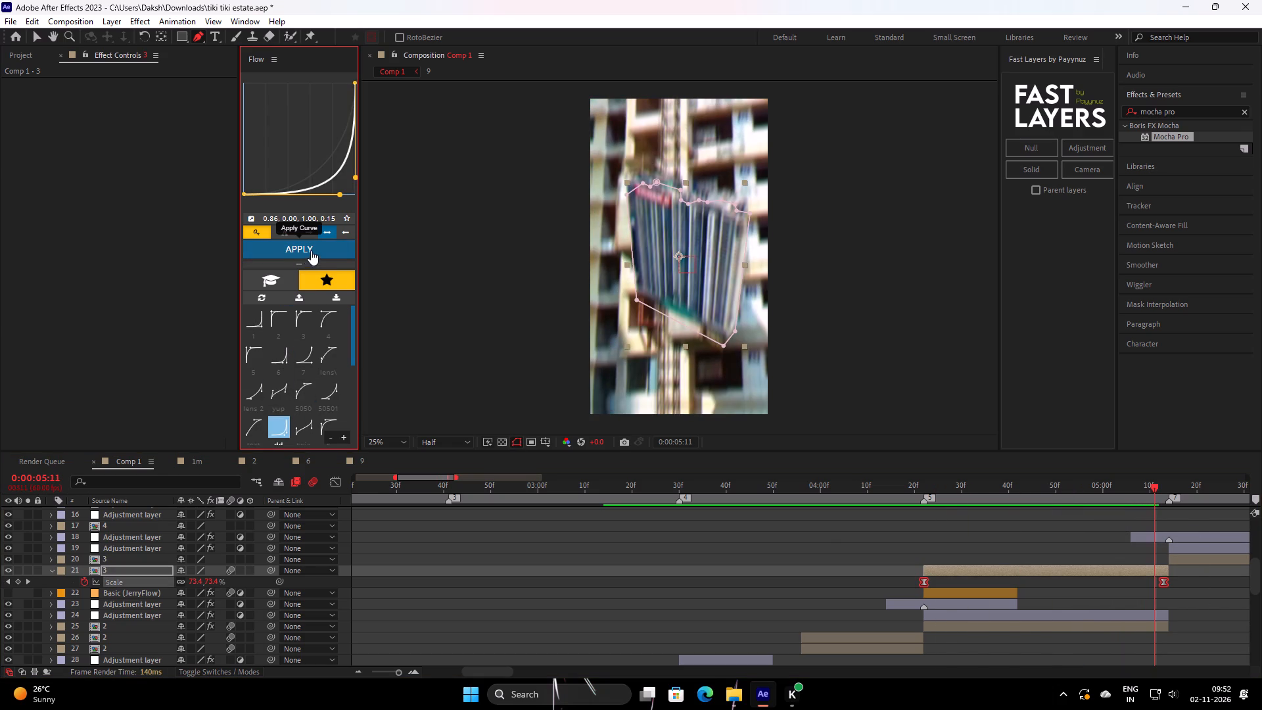
left_click(315, 247)
Preview the re-eased tower scale-up from 0:00:03:44, 0:00:04:12, 0:00:03:55 and 0:00:04:27.
left_click_drag(1121, 483, 1069, 492)
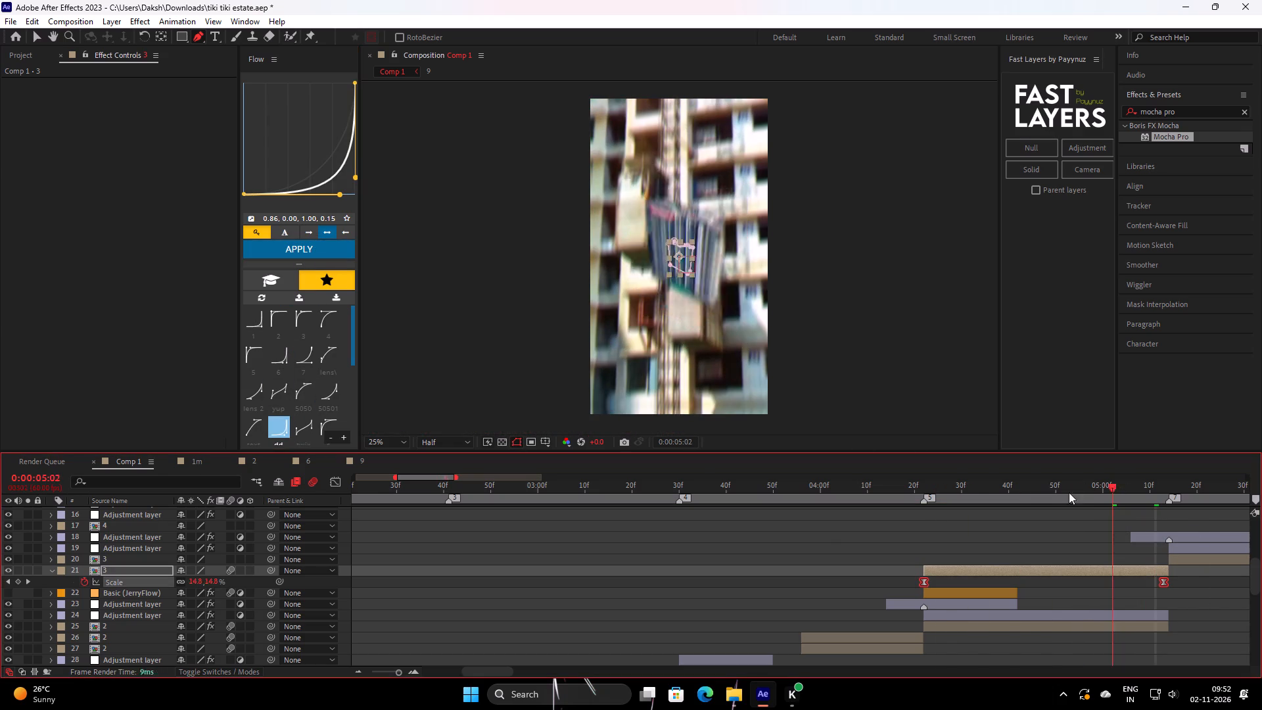
left_click_drag(1069, 492, 743, 516)
key("space")
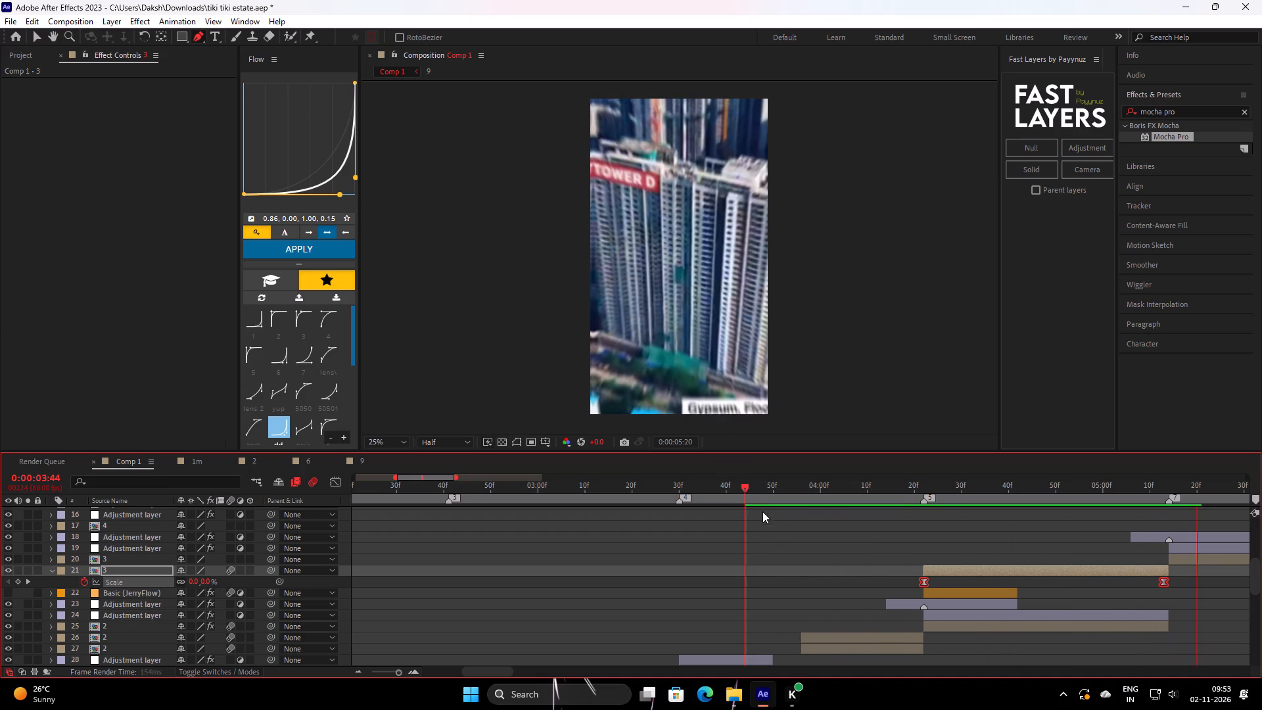
key("space")
left_click_drag(968, 486, 877, 527)
key("space")
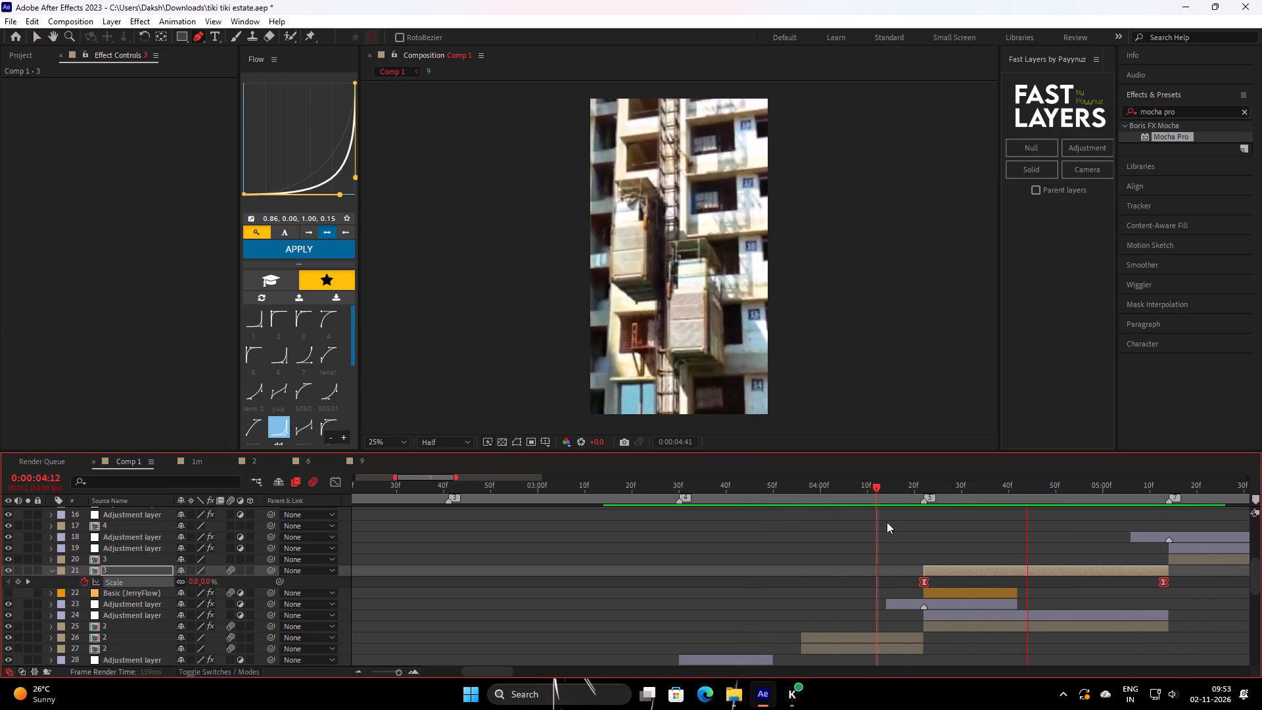
key("space")
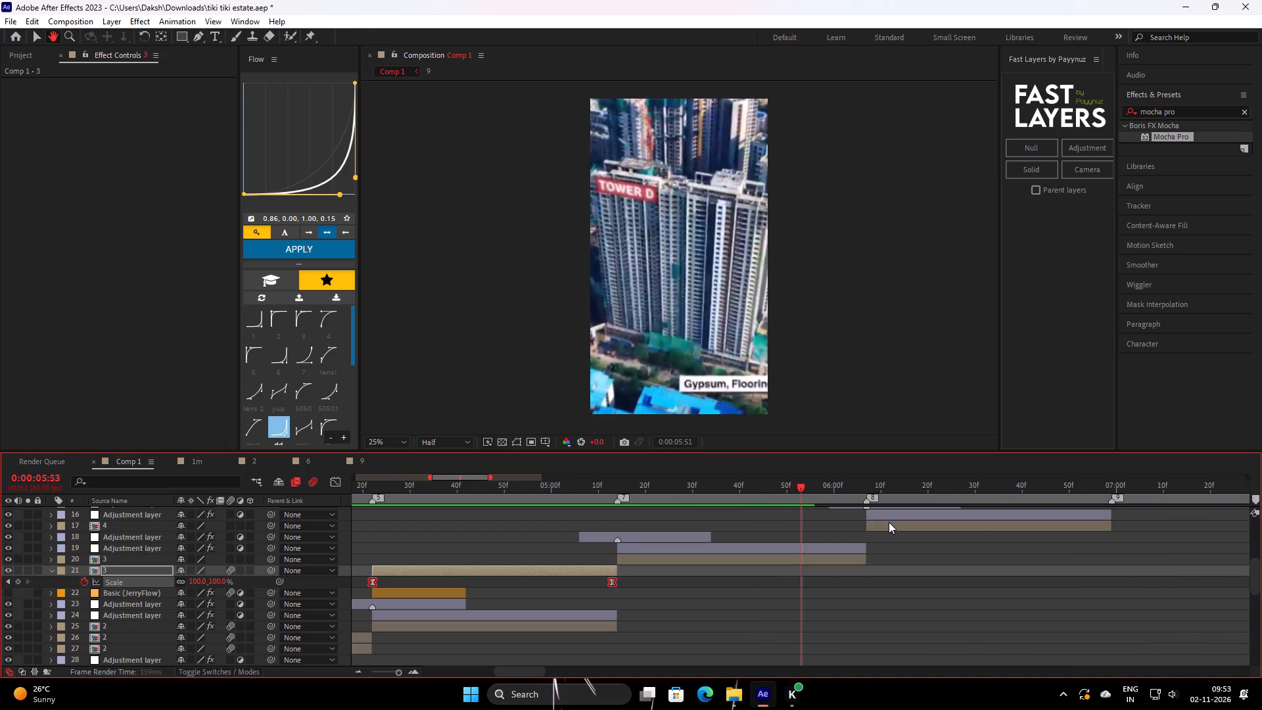
left_click_drag(772, 484, 339, 582)
key("space")
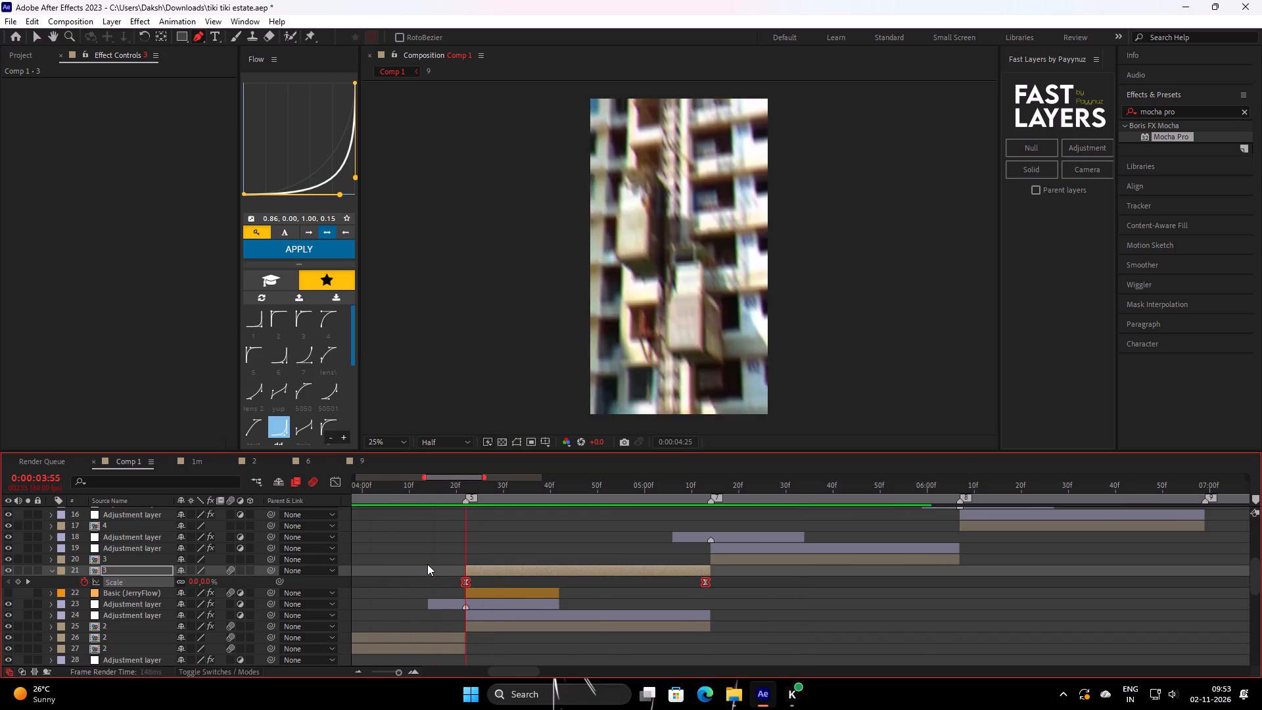
key("space")
left_click_drag(760, 488, 712, 519)
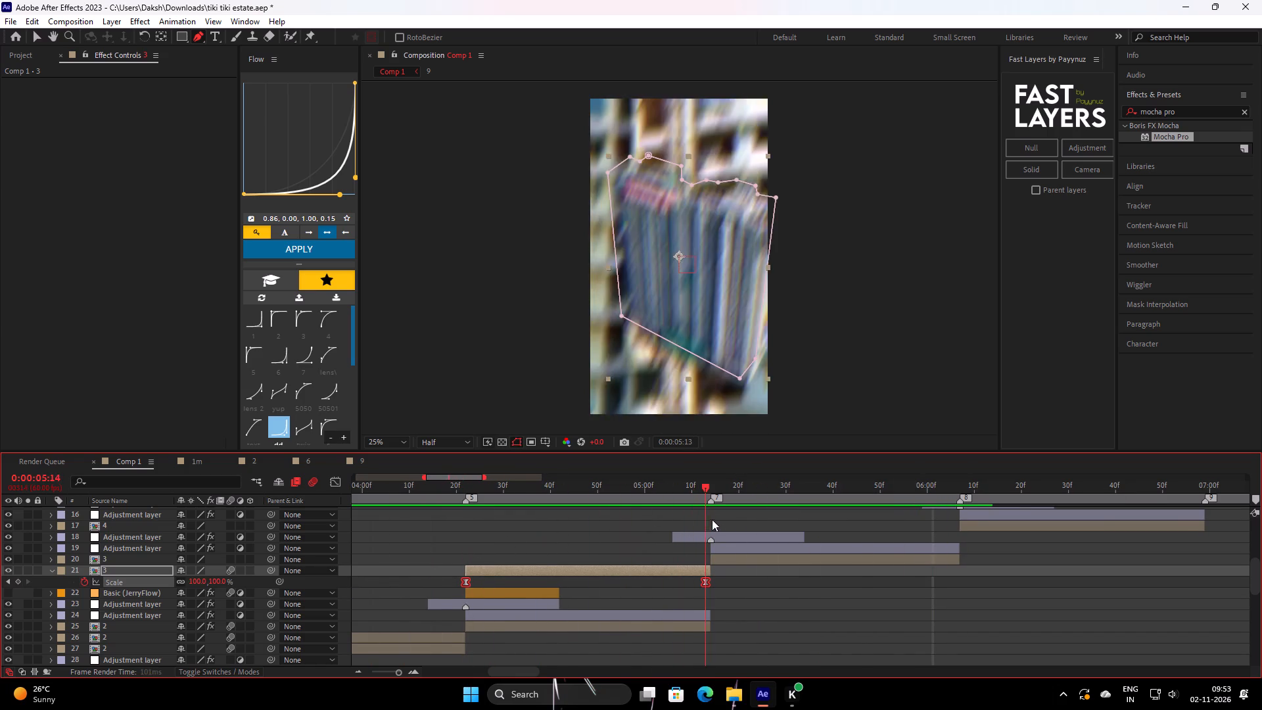
left_click_drag(712, 519, 488, 552)
key("space")
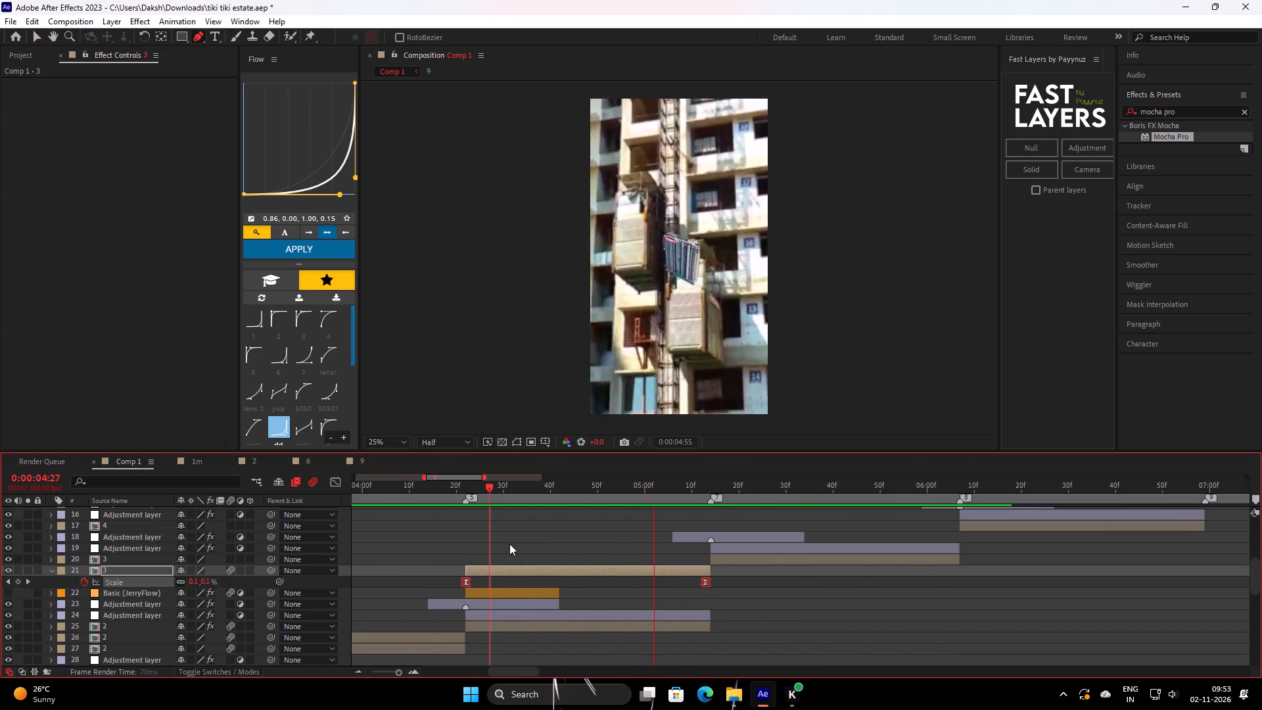
key("space")
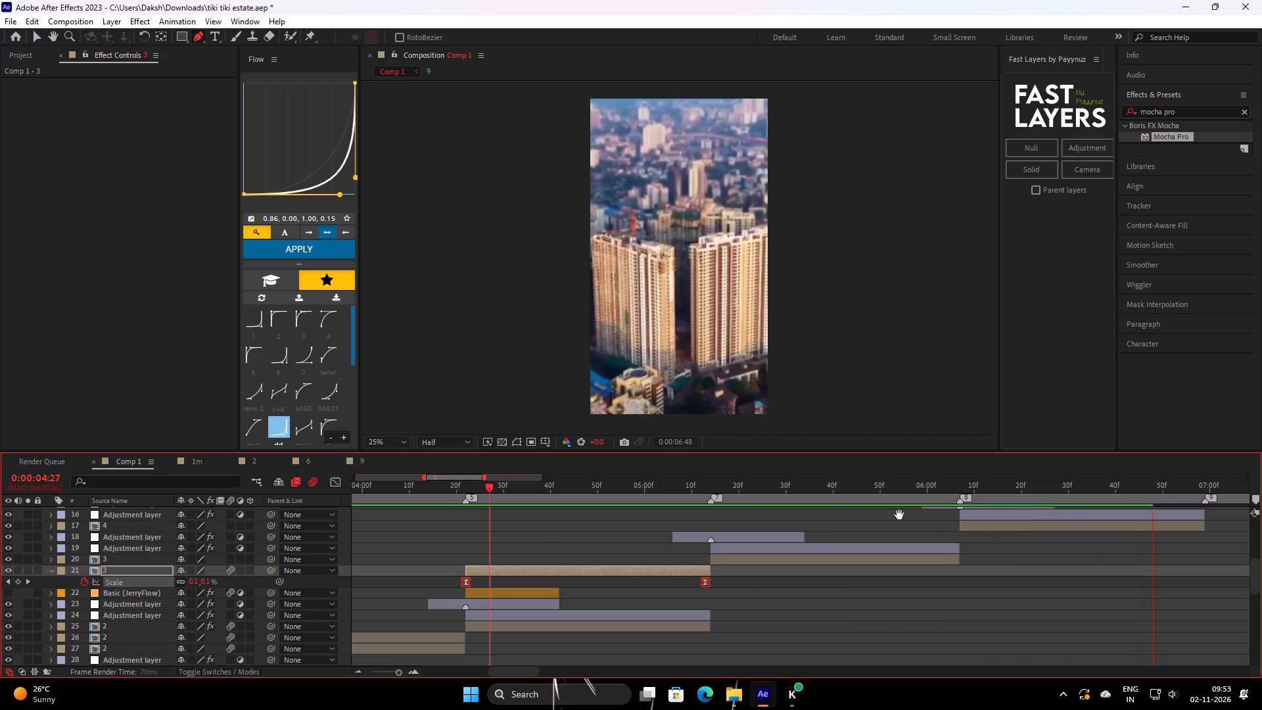
Preview the run-up into the tower scale-up and marker 7 transition from 0:00:02:58, 0:00:04:16 and 0:00:04:14.
left_click_drag(1008, 485, 185, 601)
key("space")
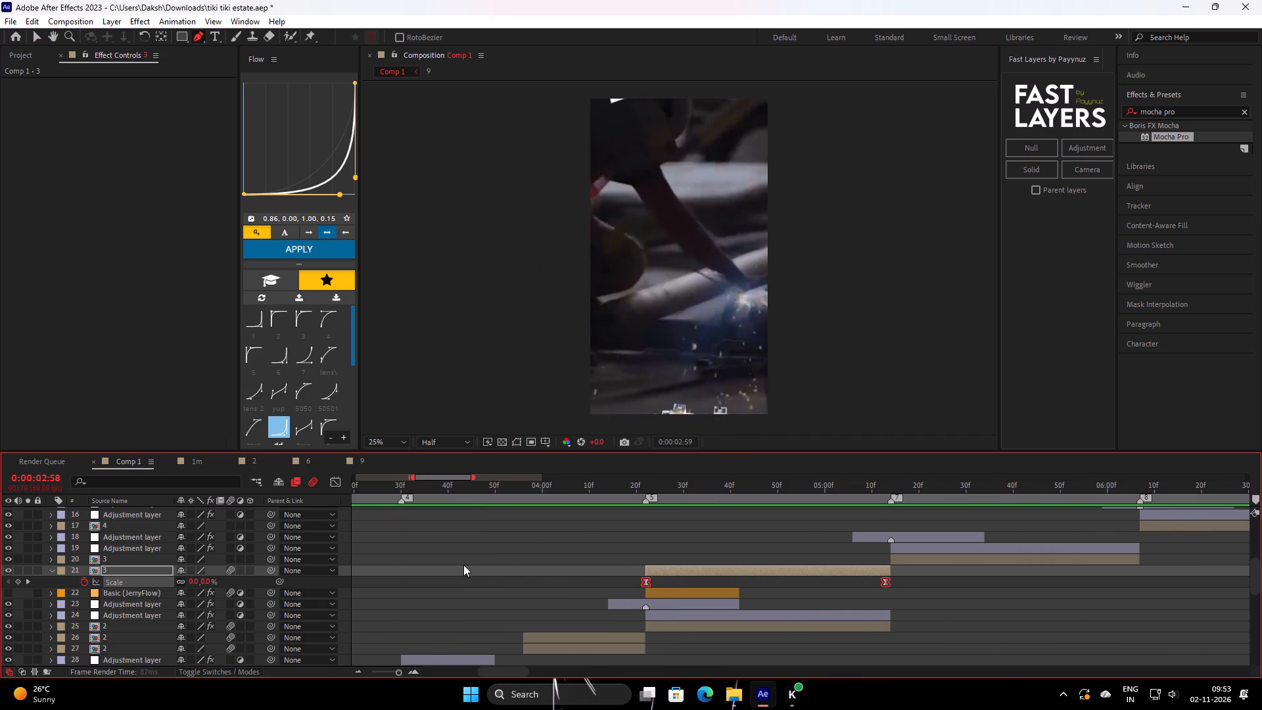
left_click(461, 565)
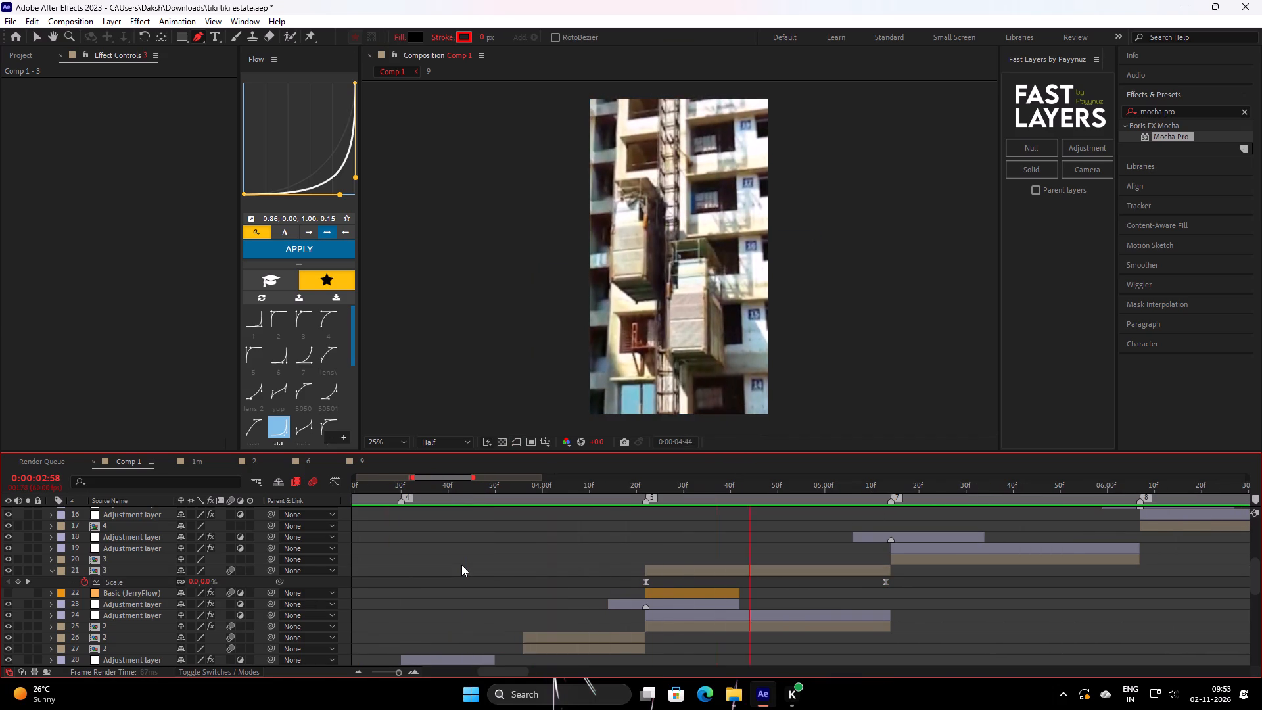
key("space")
left_click_drag(728, 491, 615, 525)
key("space")
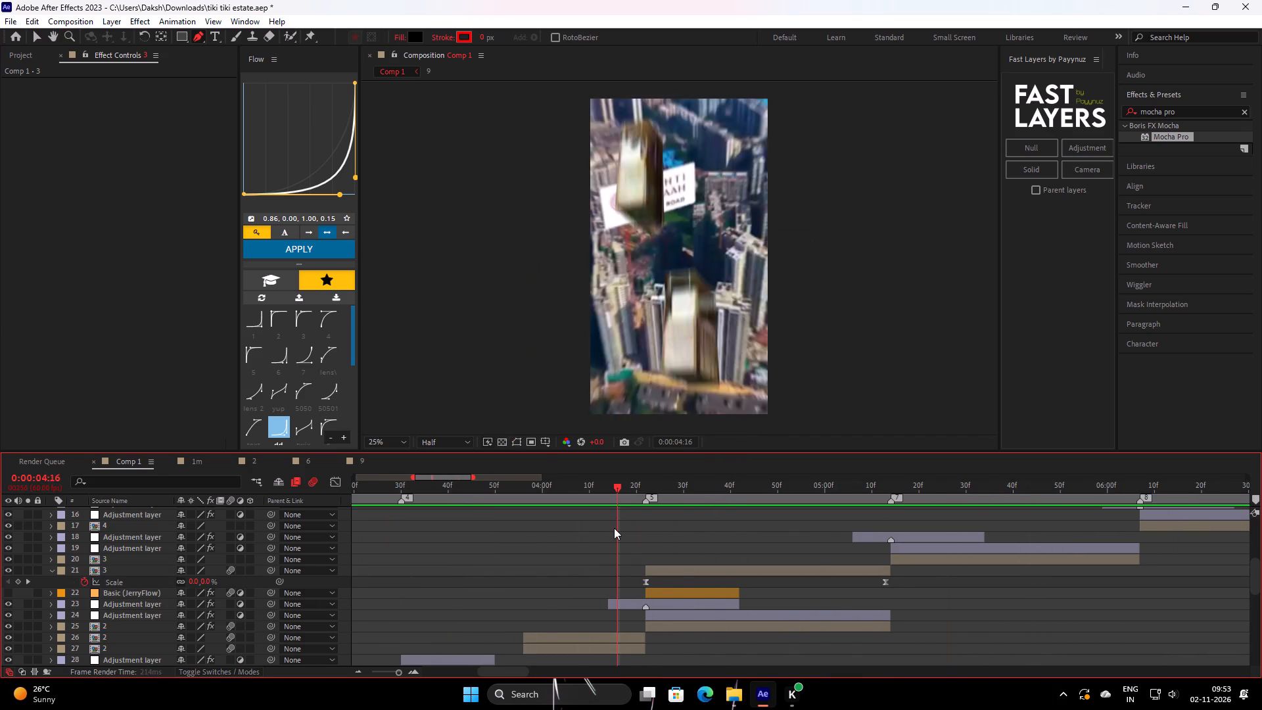
key("space")
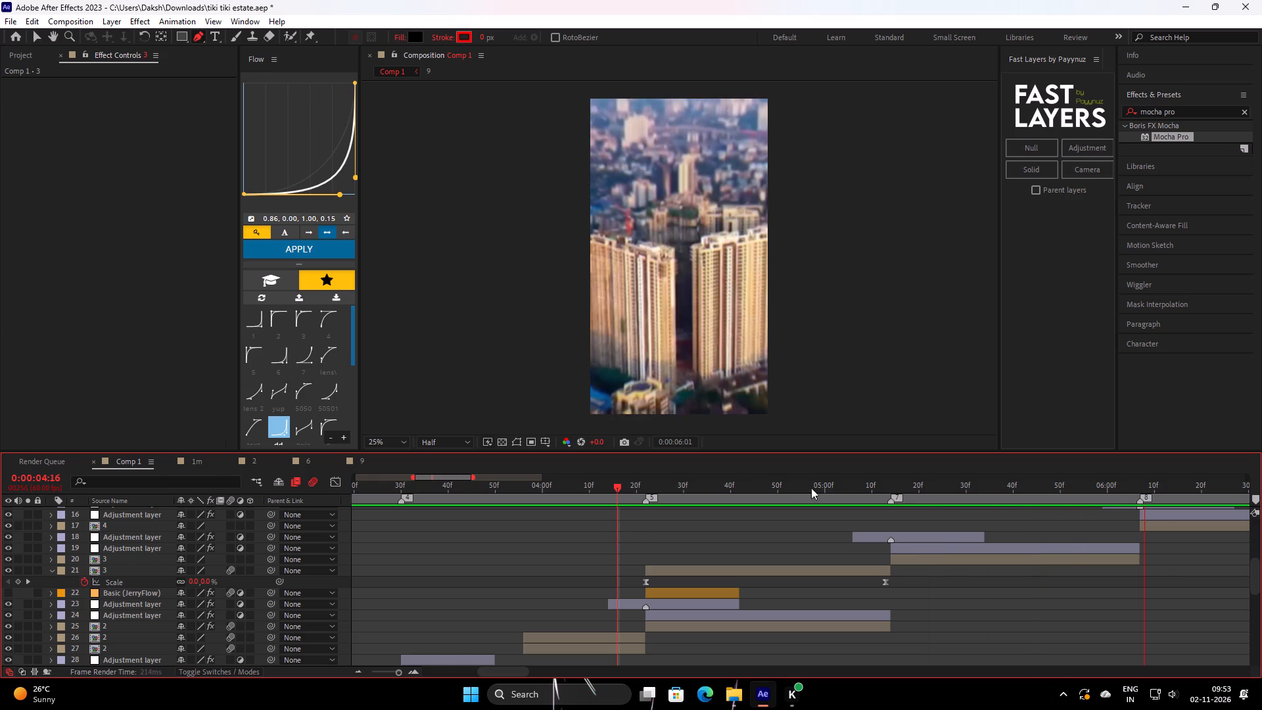
left_click_drag(951, 587, 542, 529)
left_click_drag(775, 484, 608, 502)
key("space")
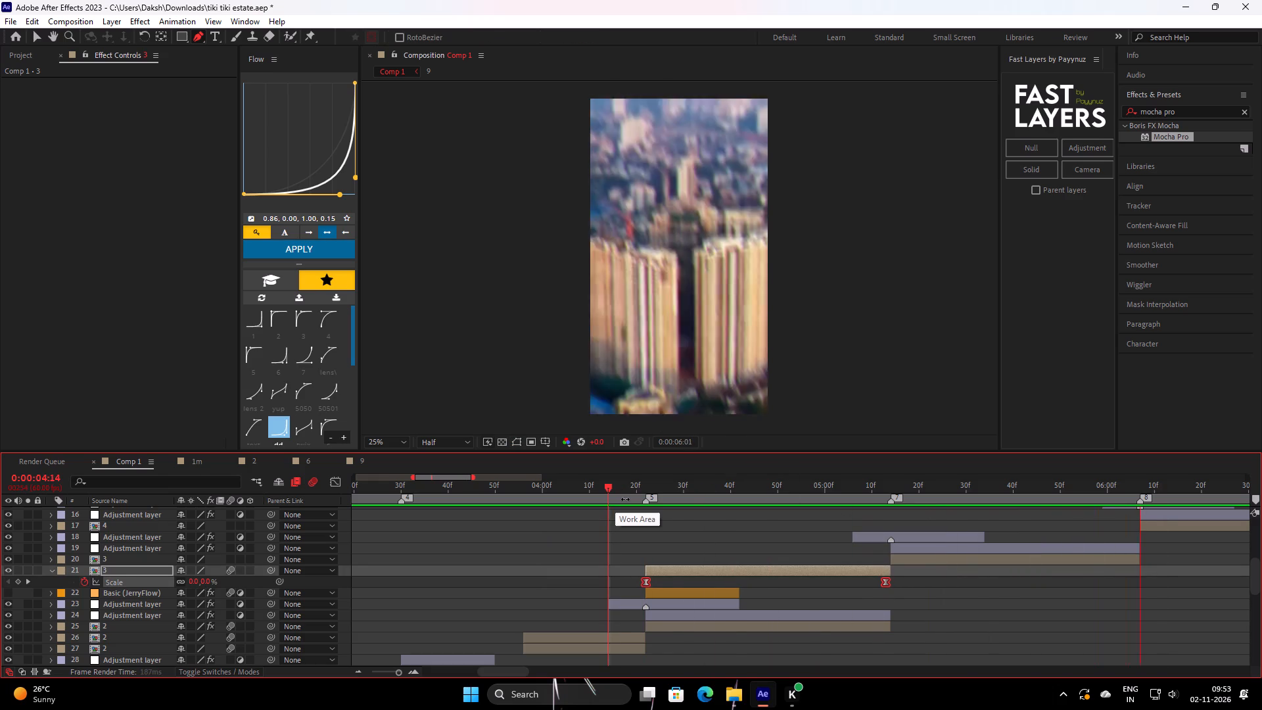
key("space")
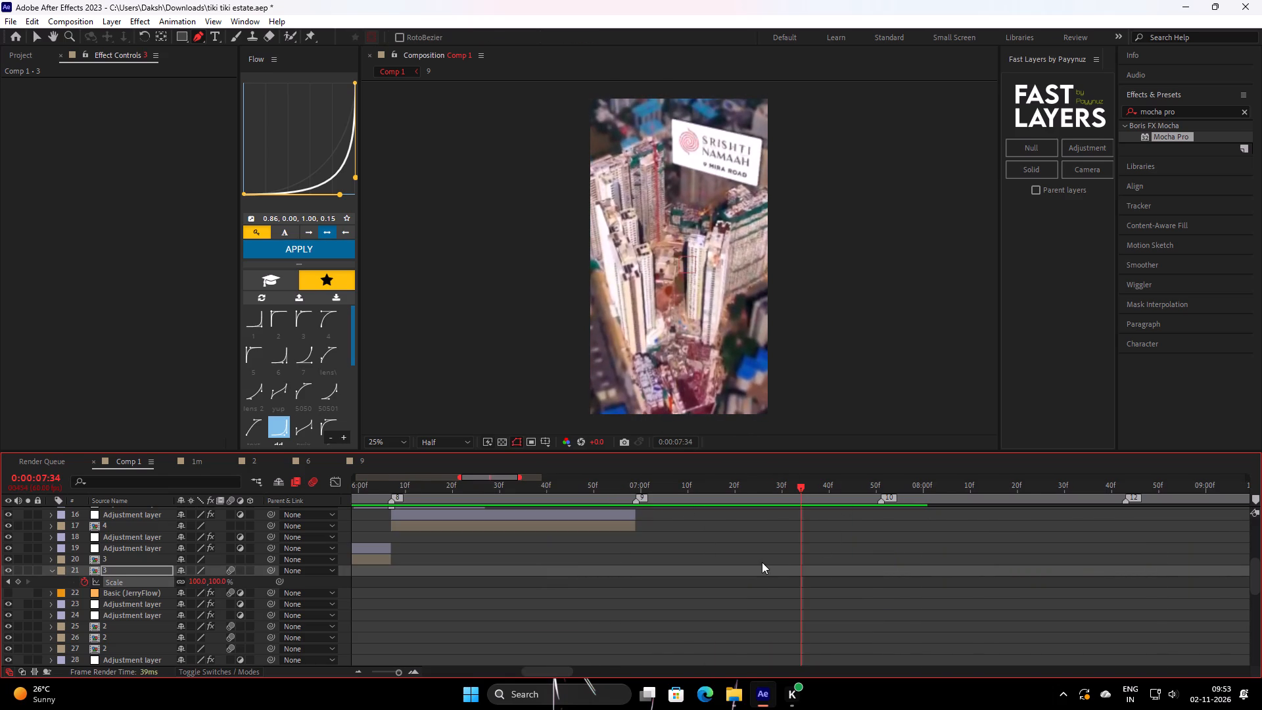
Clear the keyframe selection and collapse the revealed Scale properties in the Comp 1 timeline.
left_click(762, 562)
key("s")
key("s")
Review the edit's cuts and transitions by playing Comp 1 from 0:00:05:22, 0:00:01:43, 0:00:02:48 and 0:00:05:04.
left_click_drag(781, 482, 303, 575)
key("space")
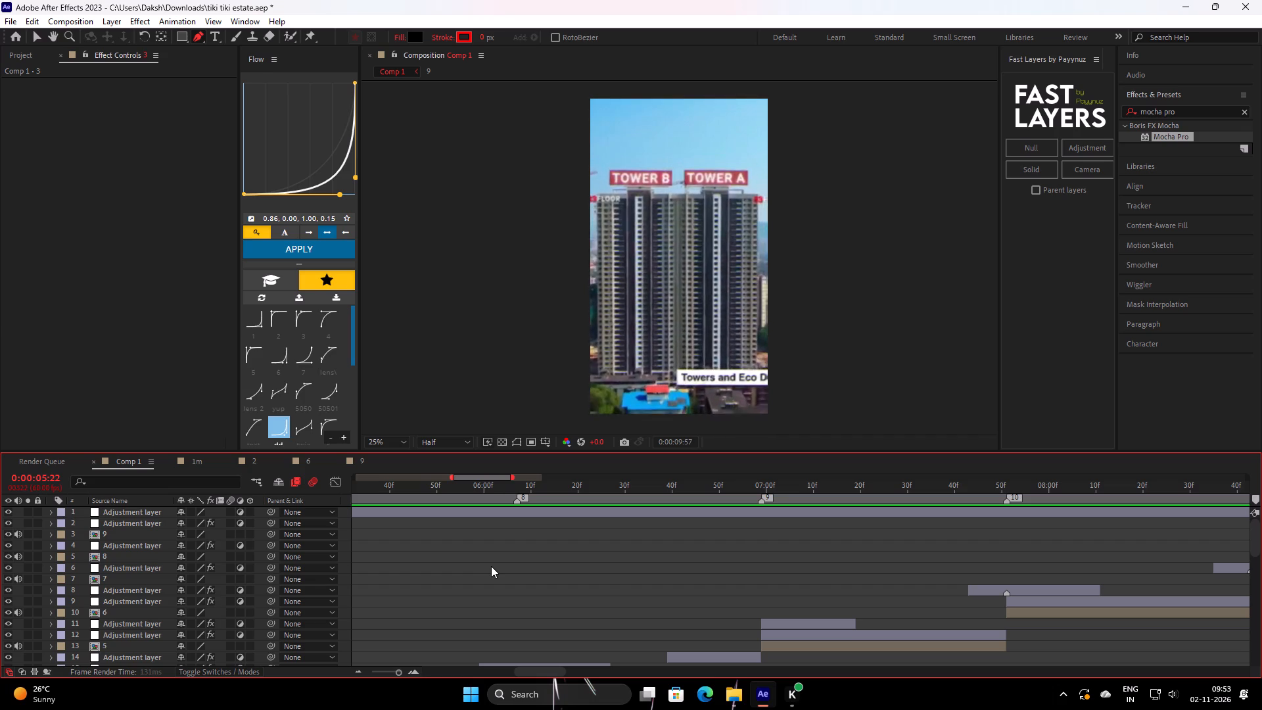
key("space")
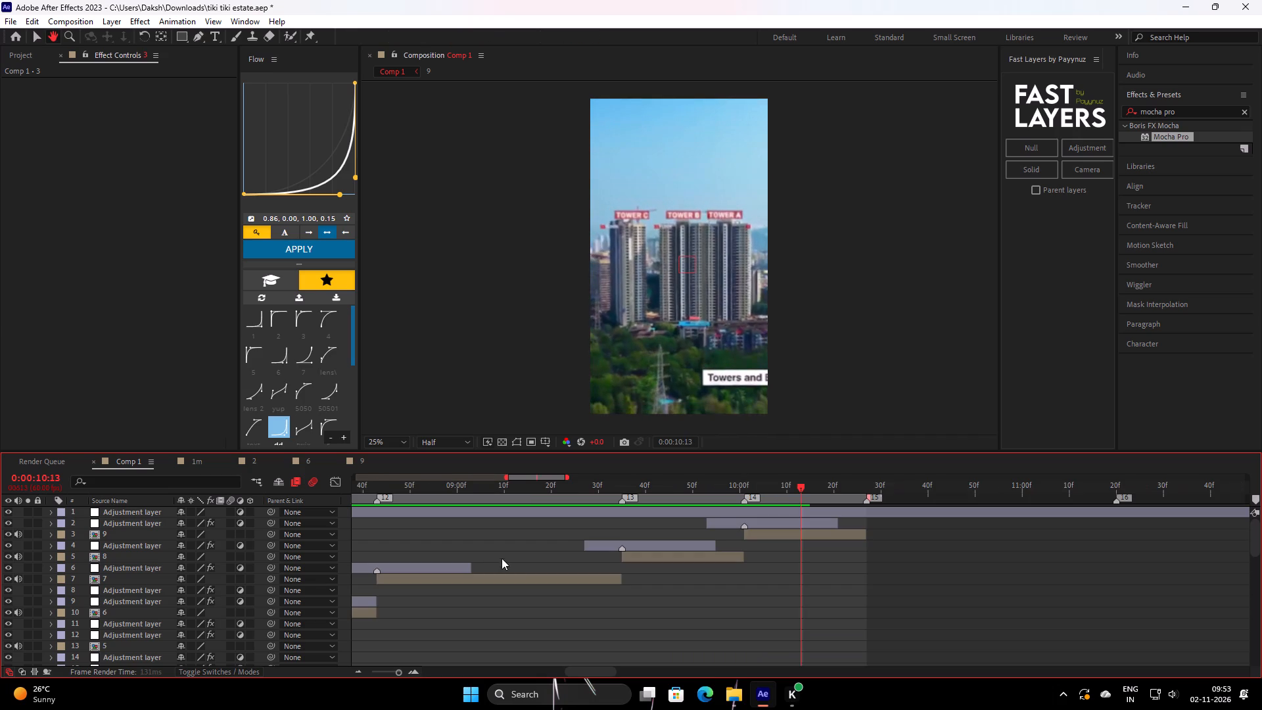
left_click_drag(777, 490, 0, 526)
key("space")
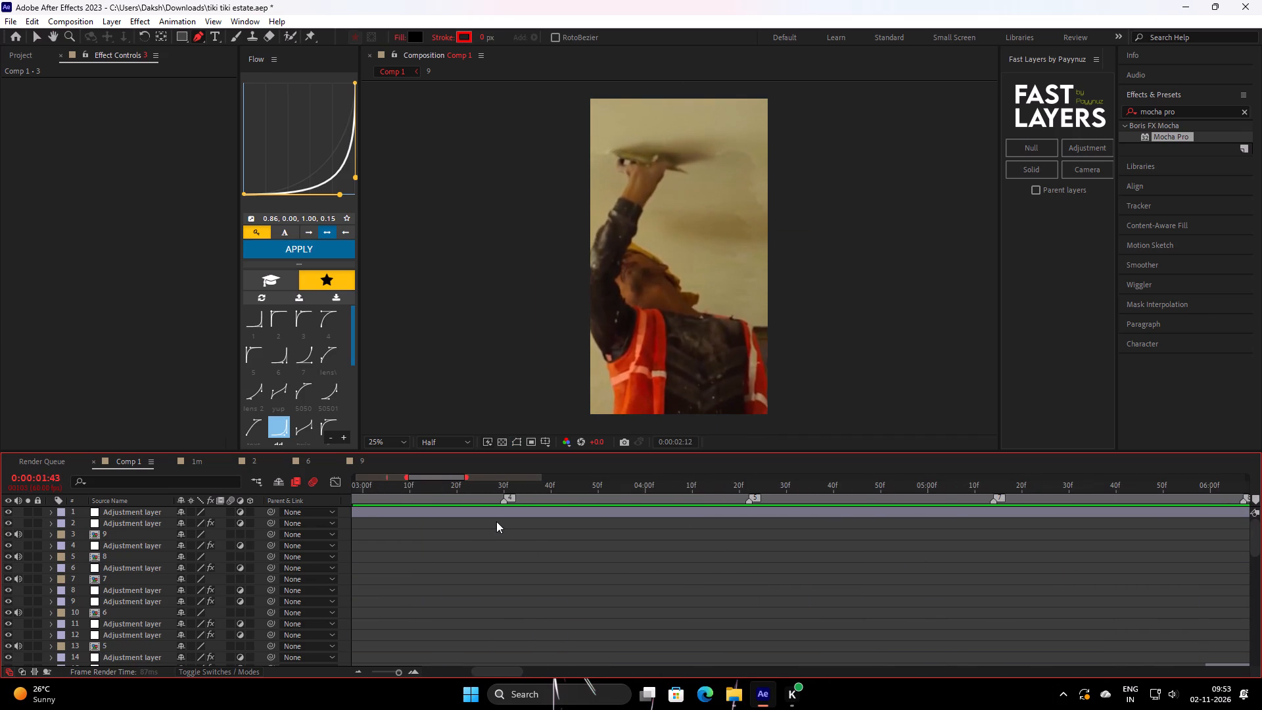
key("space")
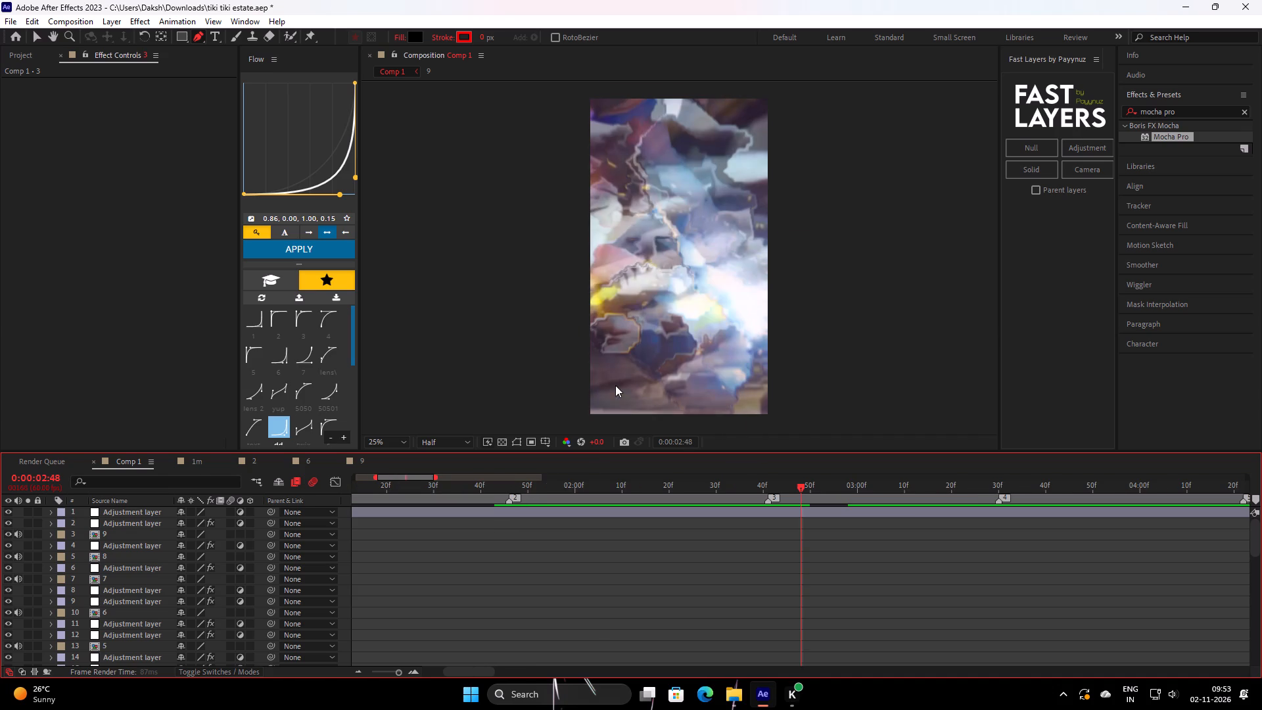
key("space")
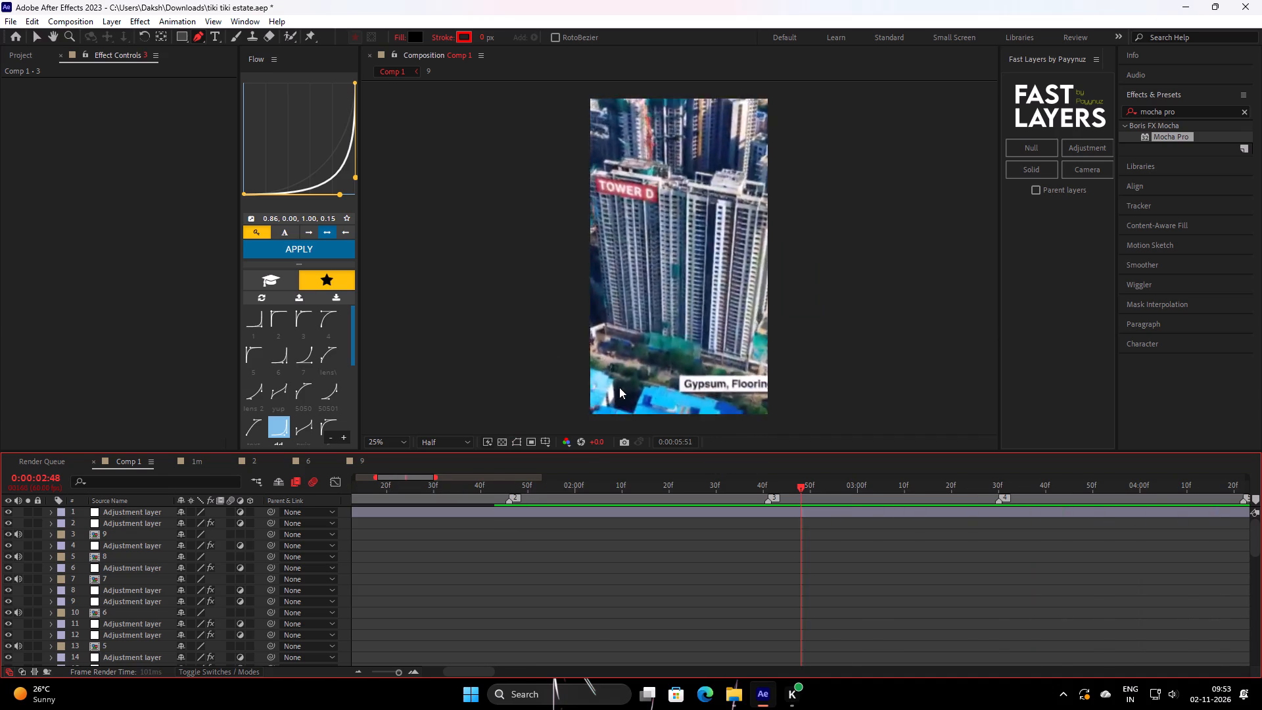
key("space")
left_click_drag(772, 485, 461, 533)
key("space")
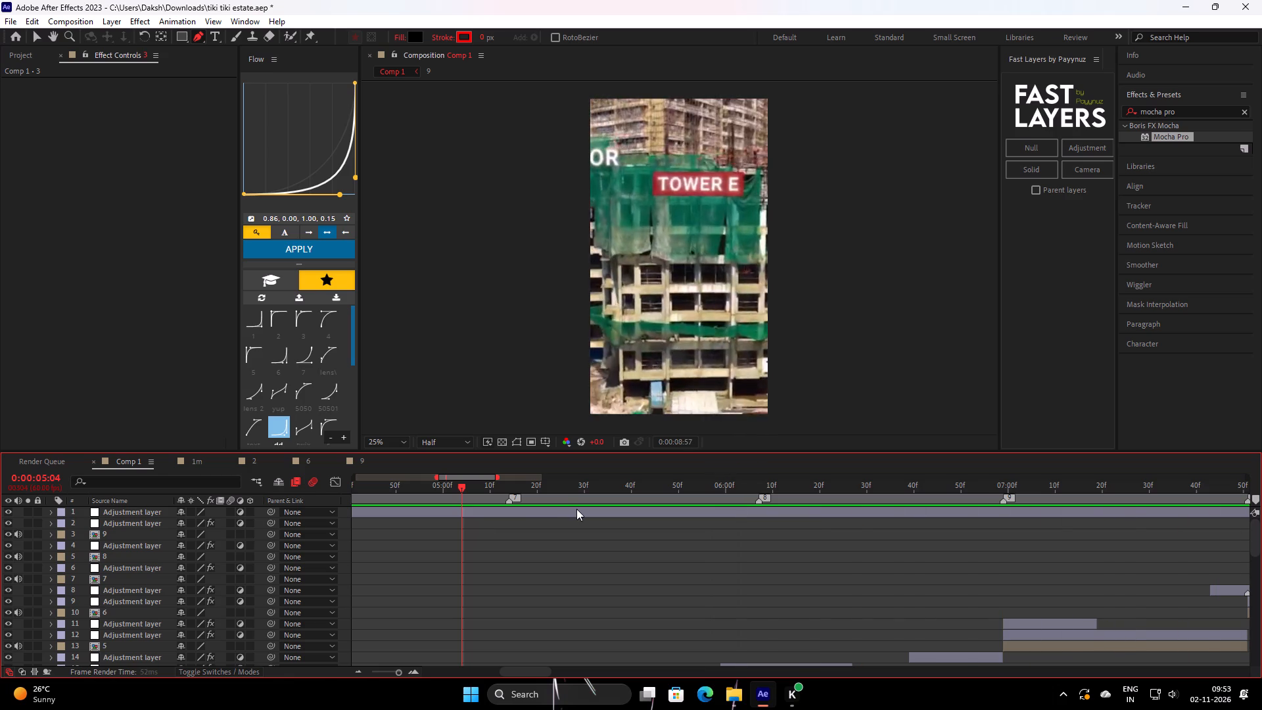
key("space")
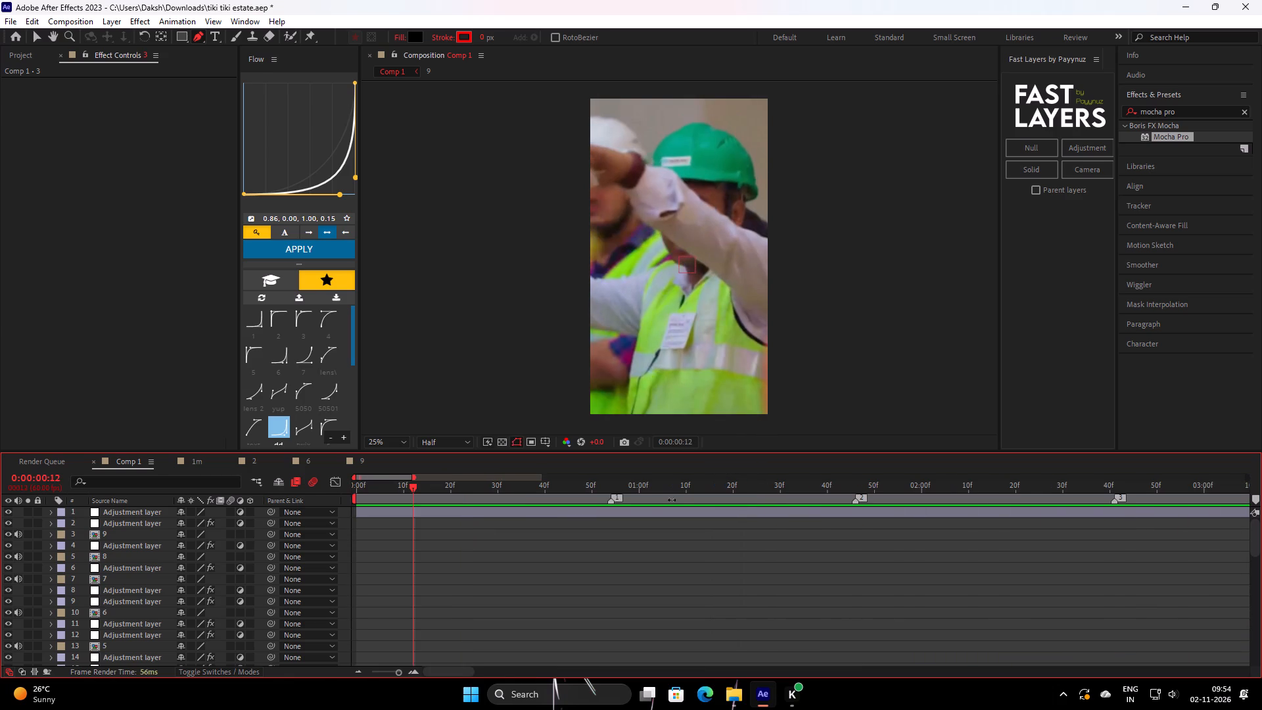
Play Comp 1 from 0:00:00:00, then replay its opening clips up to marker 2 at 0:00:01:46.
left_click_drag(699, 483, 0, 502)
key("space")
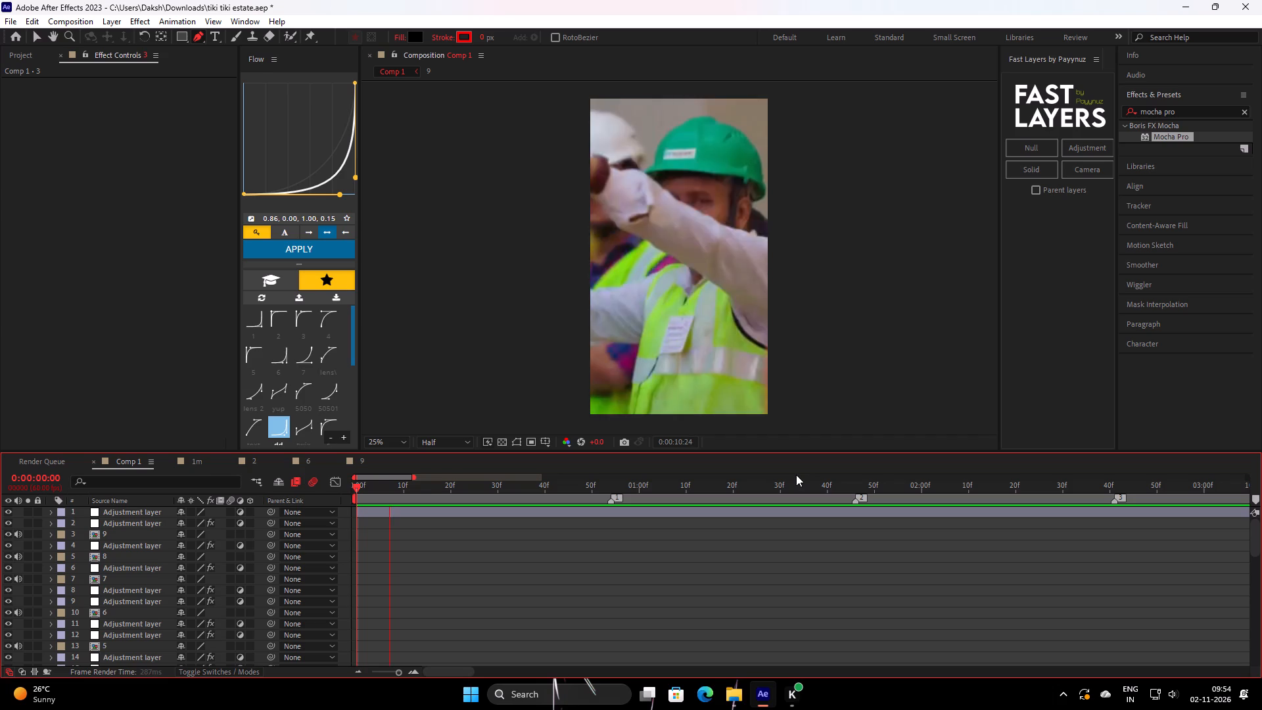
key("space")
left_click_drag(432, 486, 315, 534)
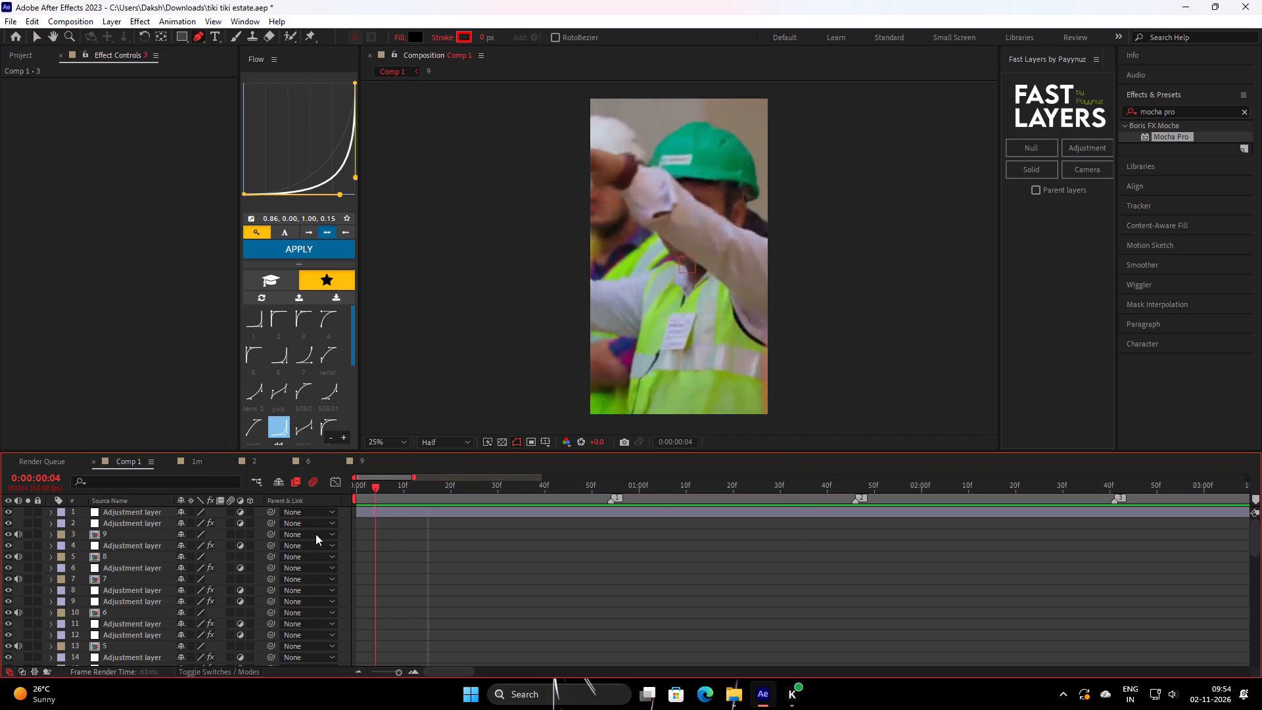
left_click_drag(315, 534, 255, 544)
key("space")
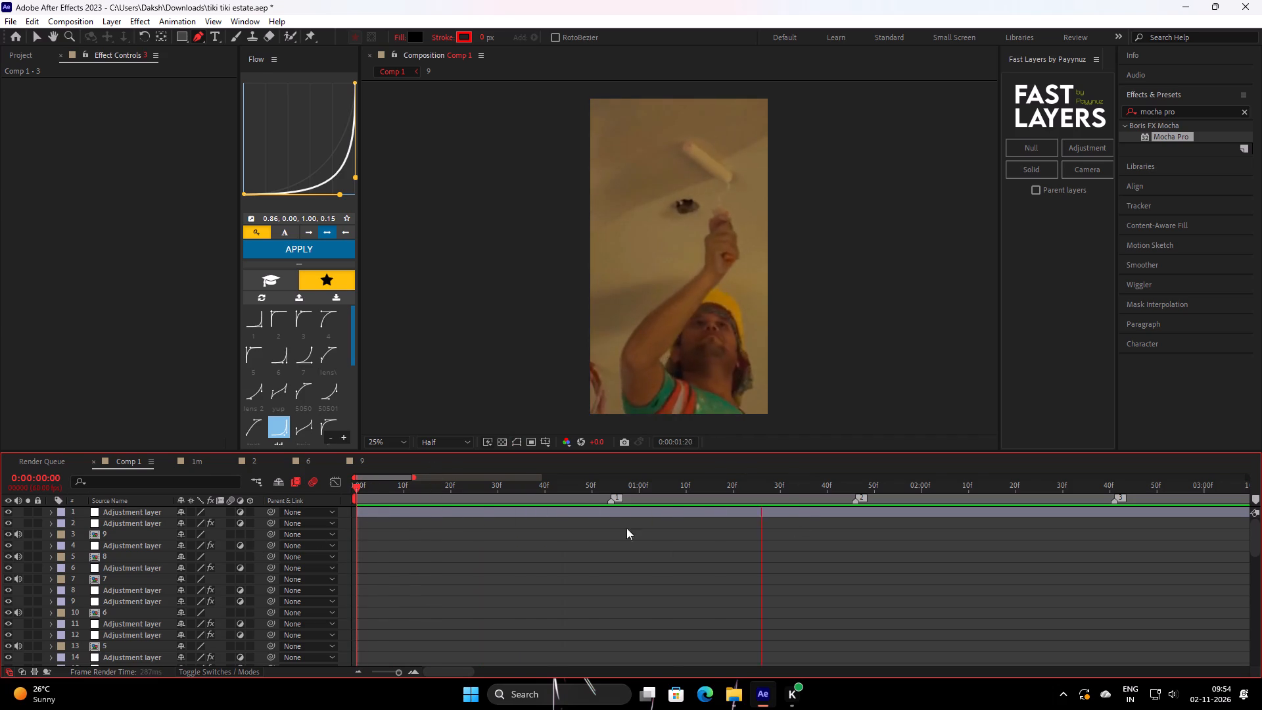
key("space")
Lower the system playback volume slightly and return to the Comp 1 timeline.
left_click(1171, 693)
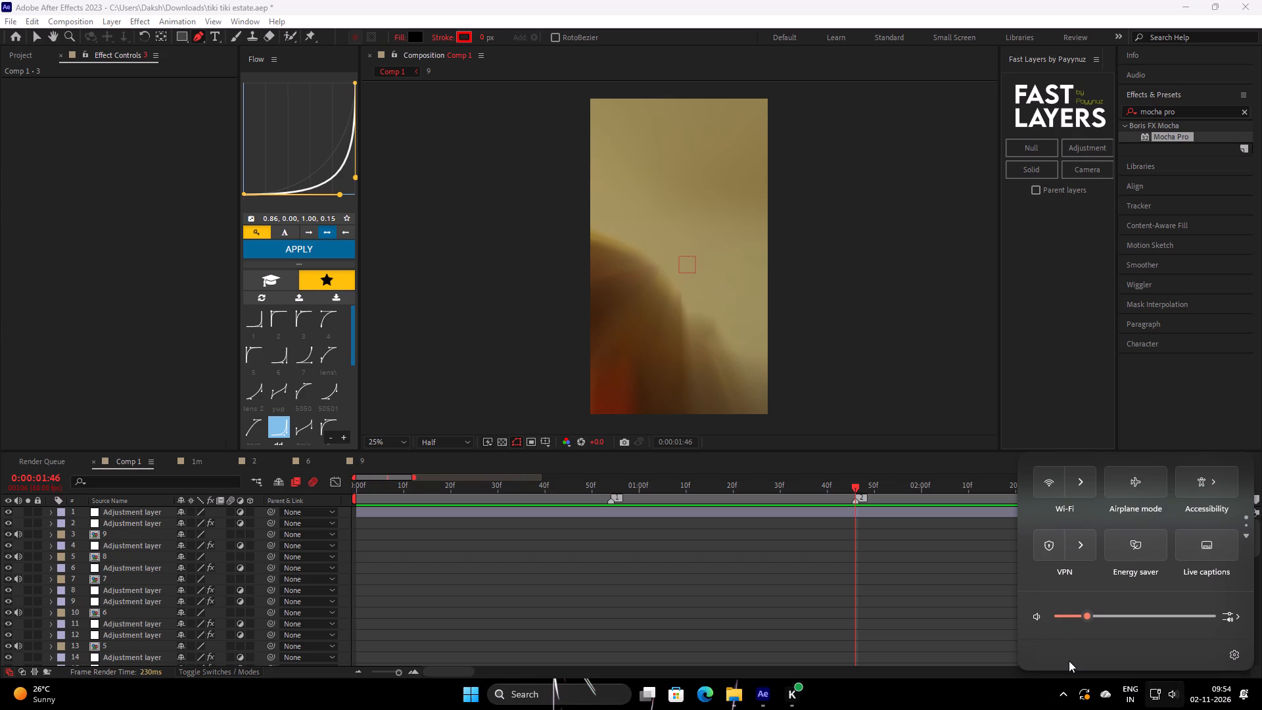
scroll(1096, 615, "down", 2)
left_click_drag(1084, 613, 1079, 630)
left_click(850, 594)
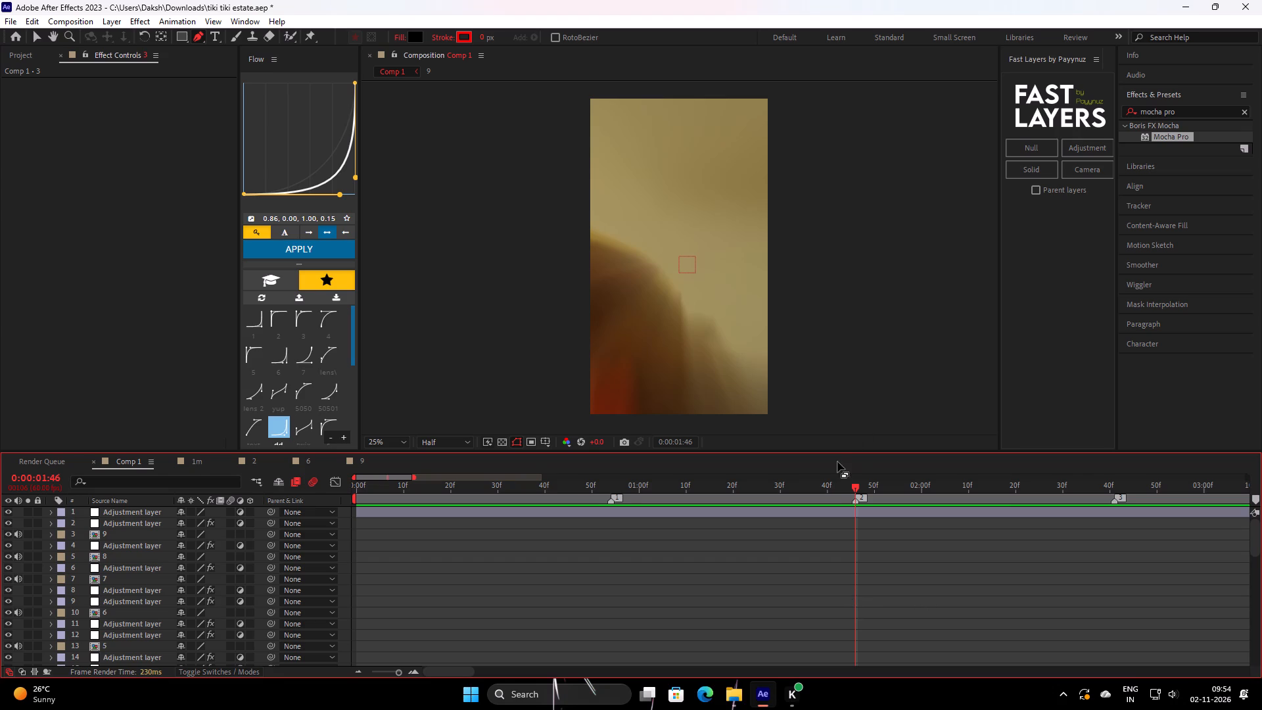
Play Comp 1 from 0:00:00:00 to 0:00:07:08 and examine the shot just after marker 9, around 0:00:07:14.
left_click_drag(837, 483, 390, 532)
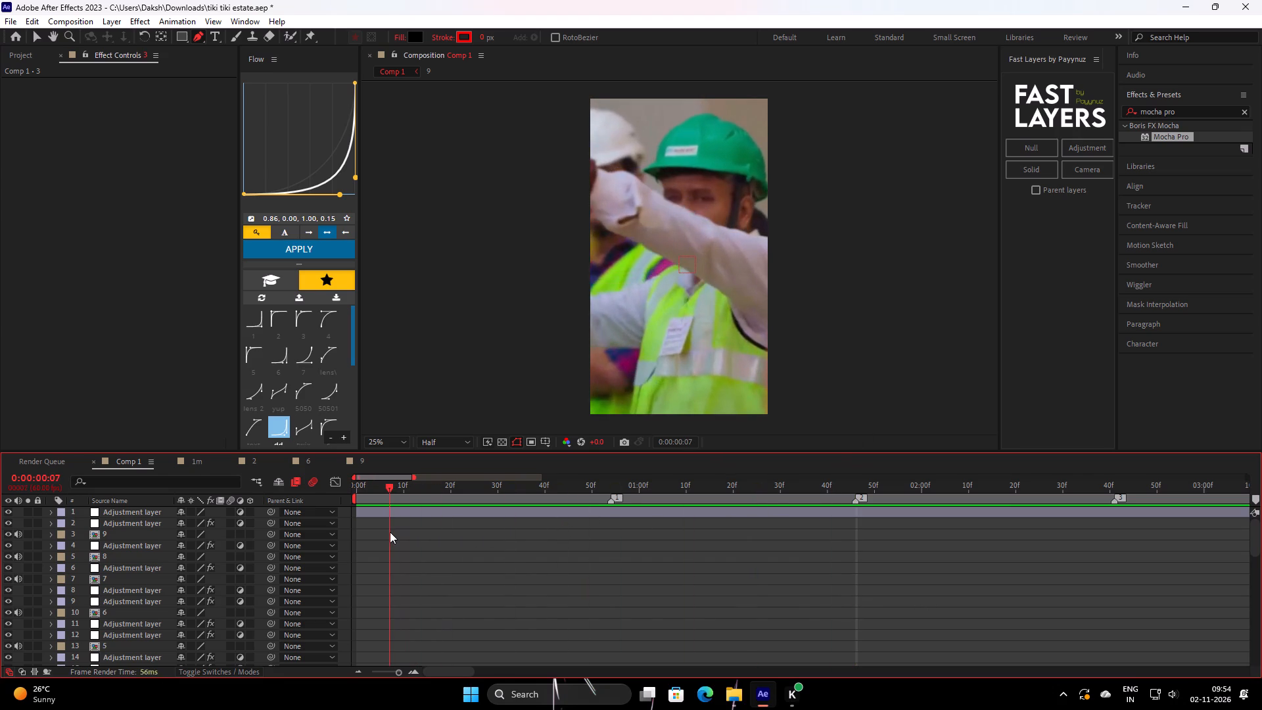
left_click_drag(390, 532, 352, 546)
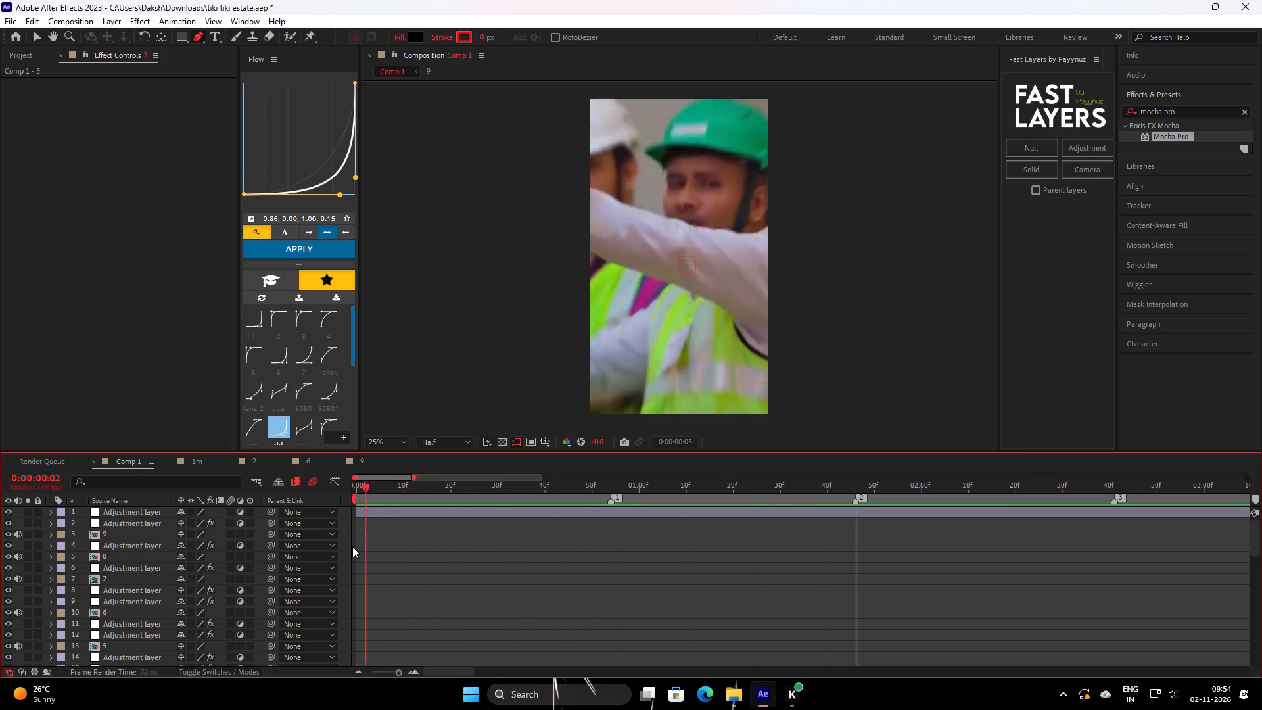
left_click_drag(352, 546, 329, 546)
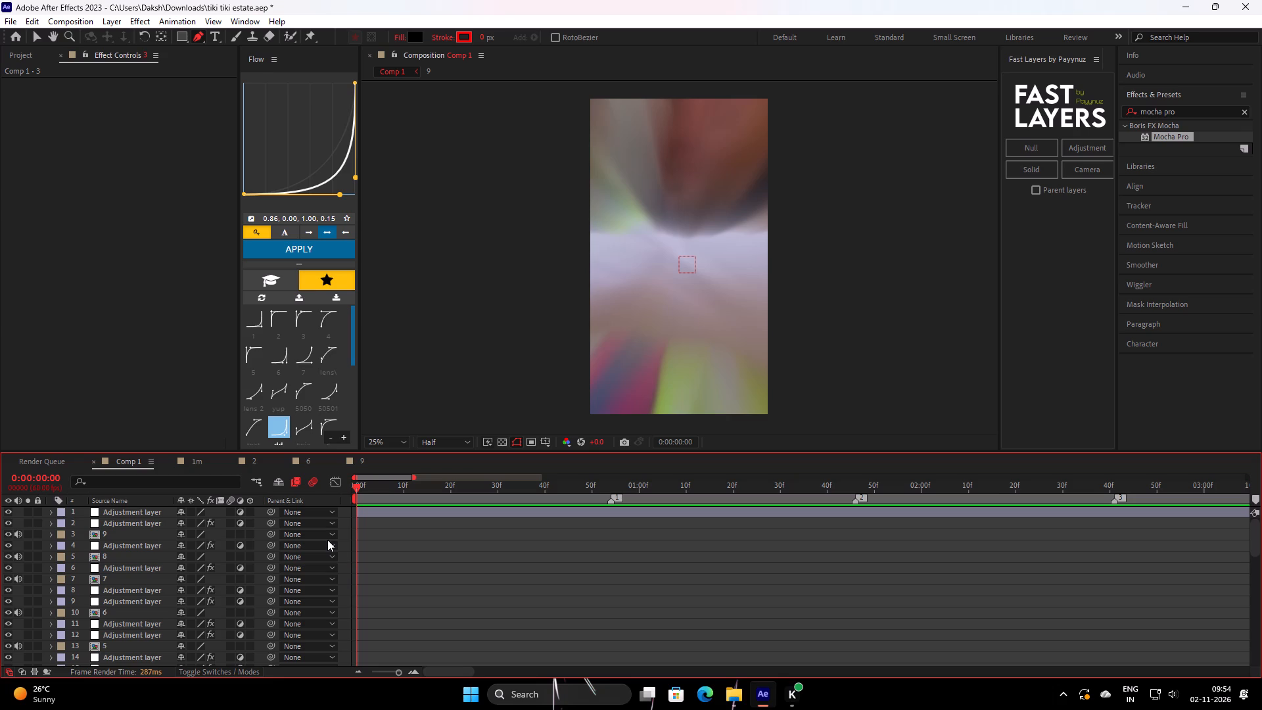
key("space")
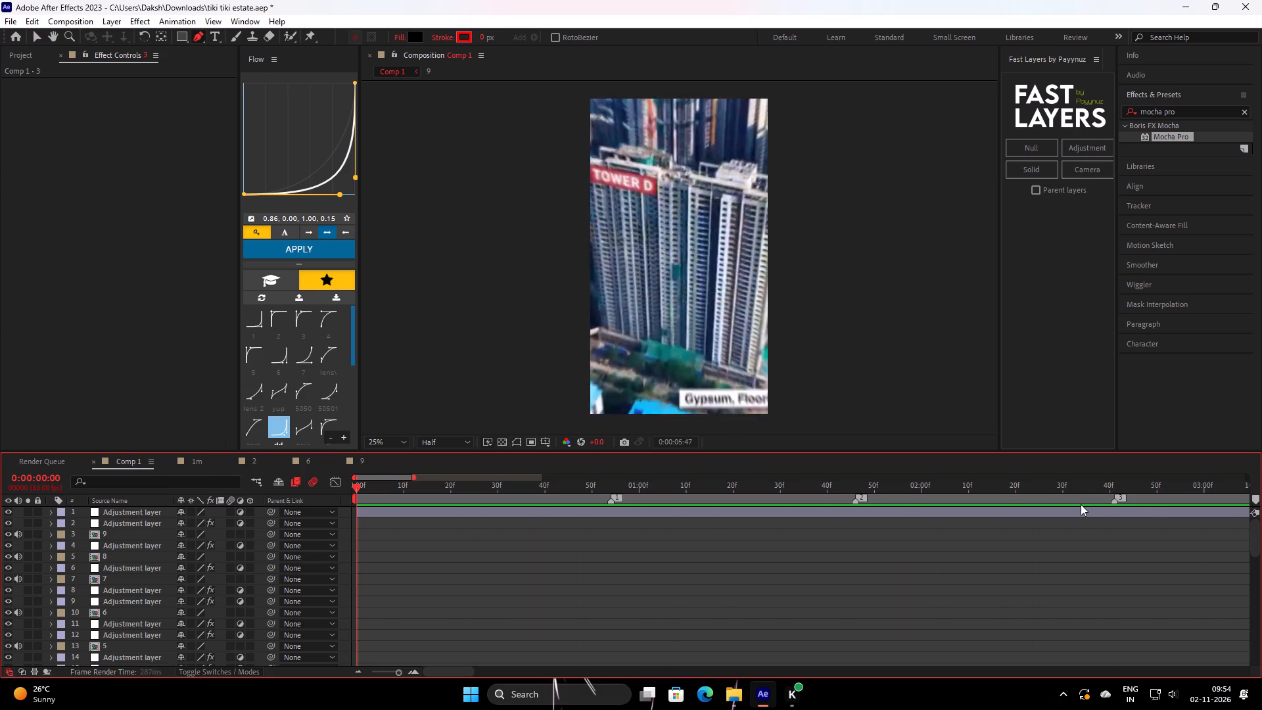
key("space")
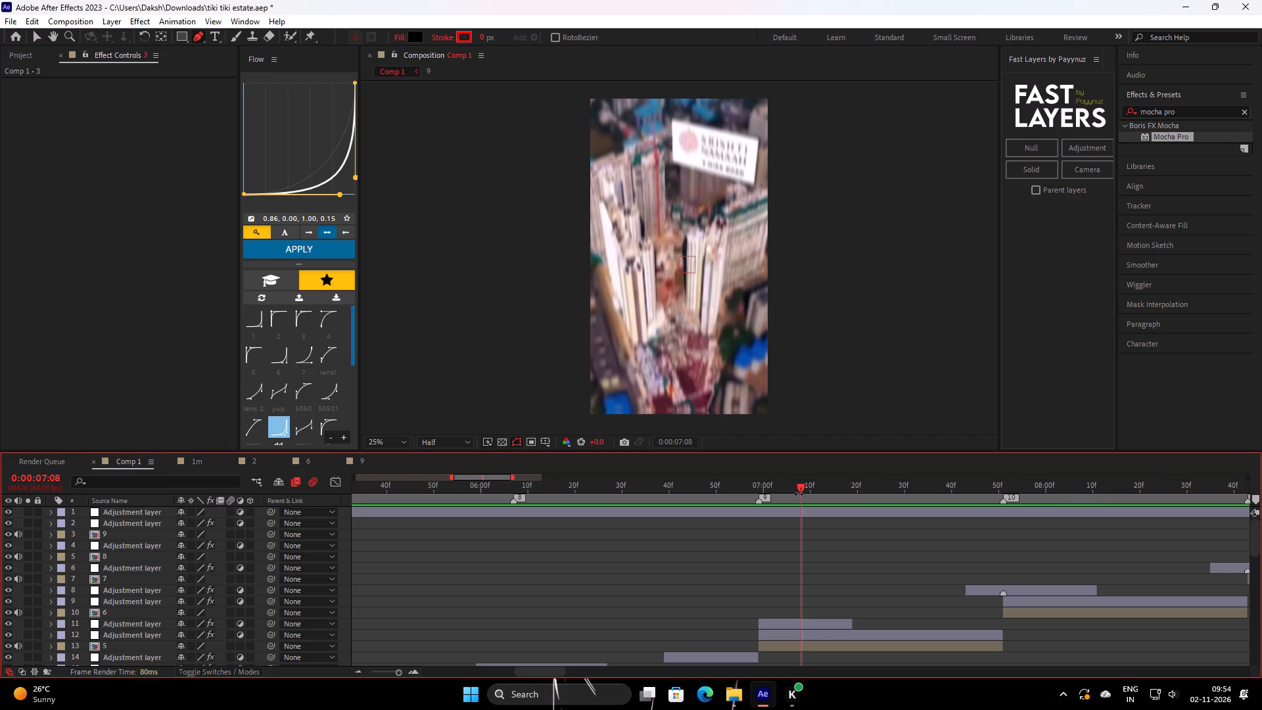
left_click_drag(795, 489, 830, 473)
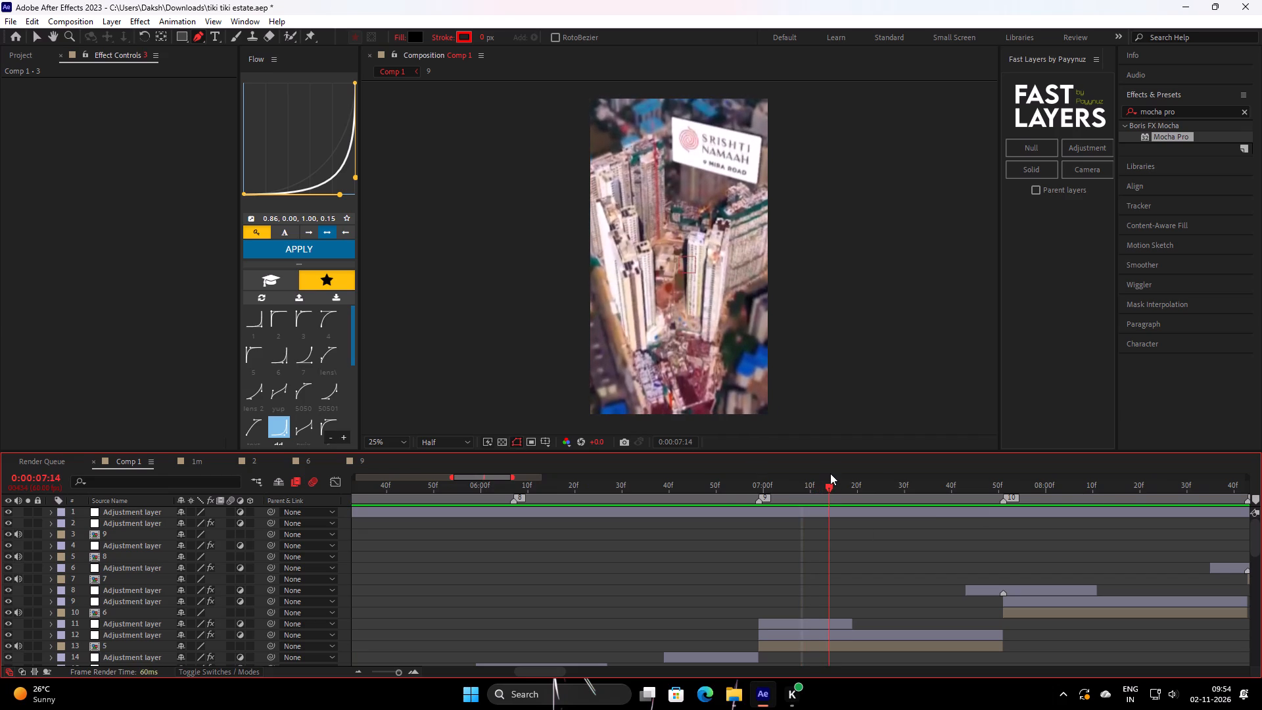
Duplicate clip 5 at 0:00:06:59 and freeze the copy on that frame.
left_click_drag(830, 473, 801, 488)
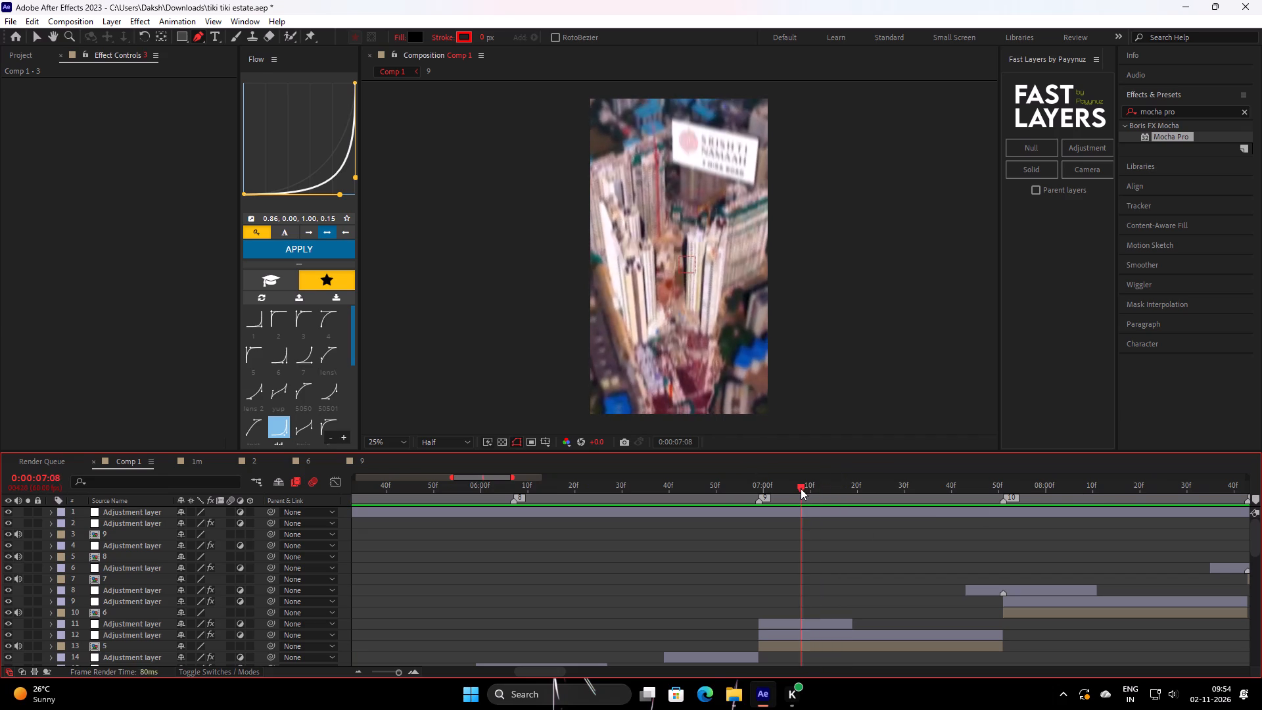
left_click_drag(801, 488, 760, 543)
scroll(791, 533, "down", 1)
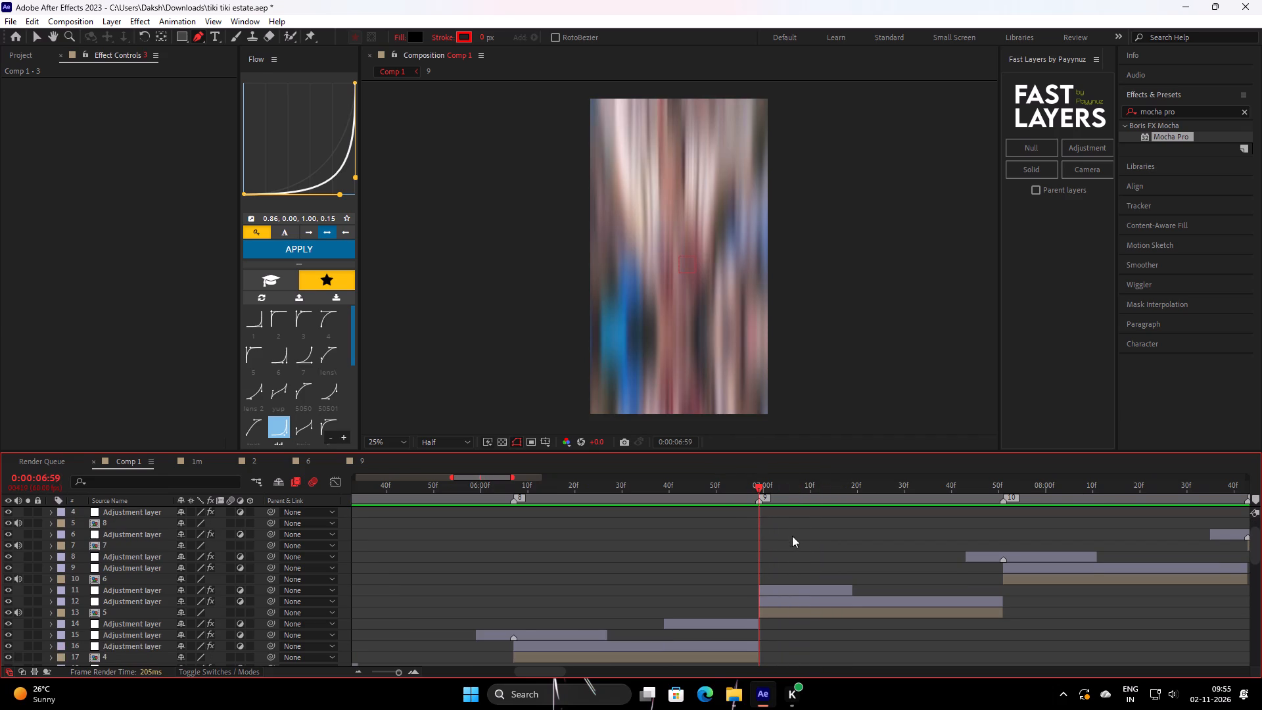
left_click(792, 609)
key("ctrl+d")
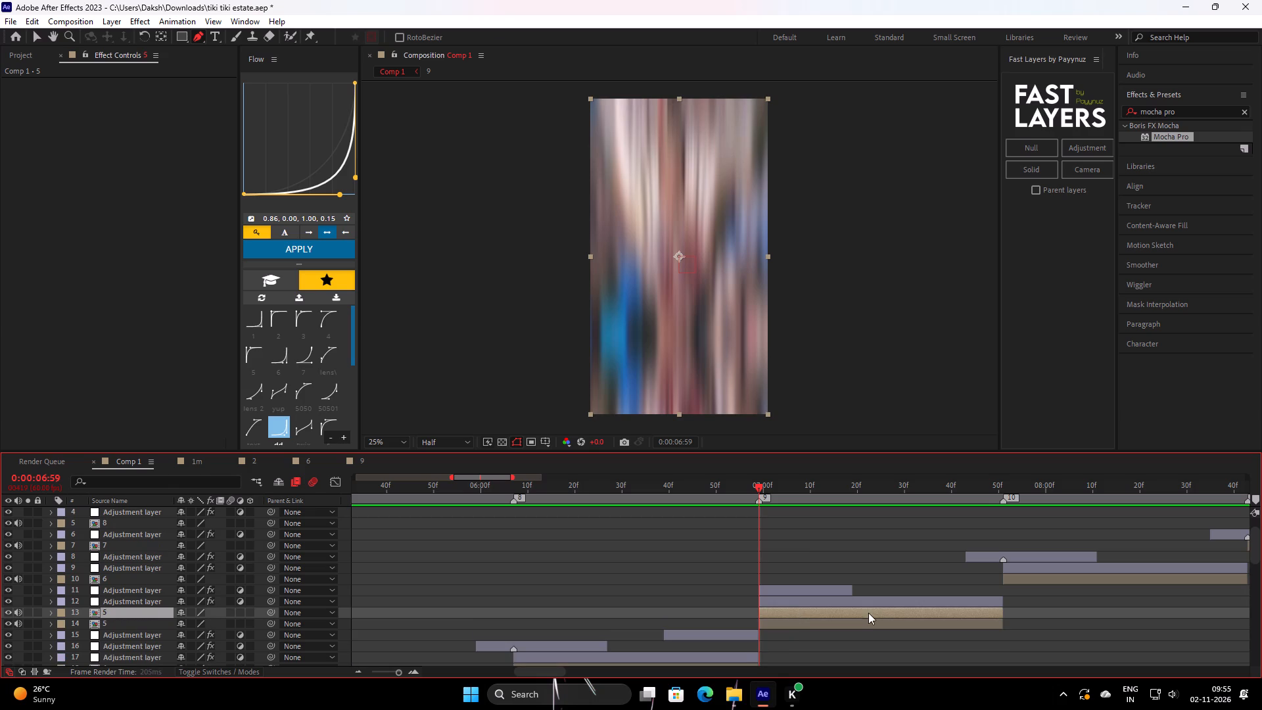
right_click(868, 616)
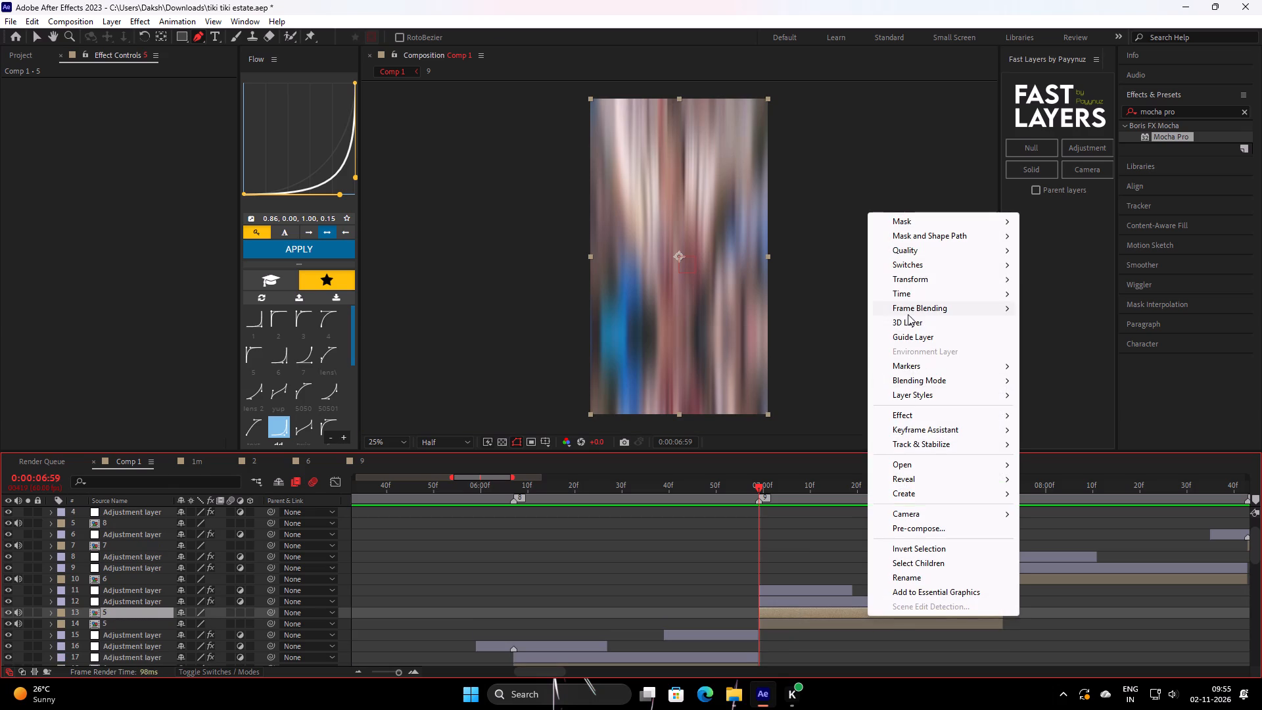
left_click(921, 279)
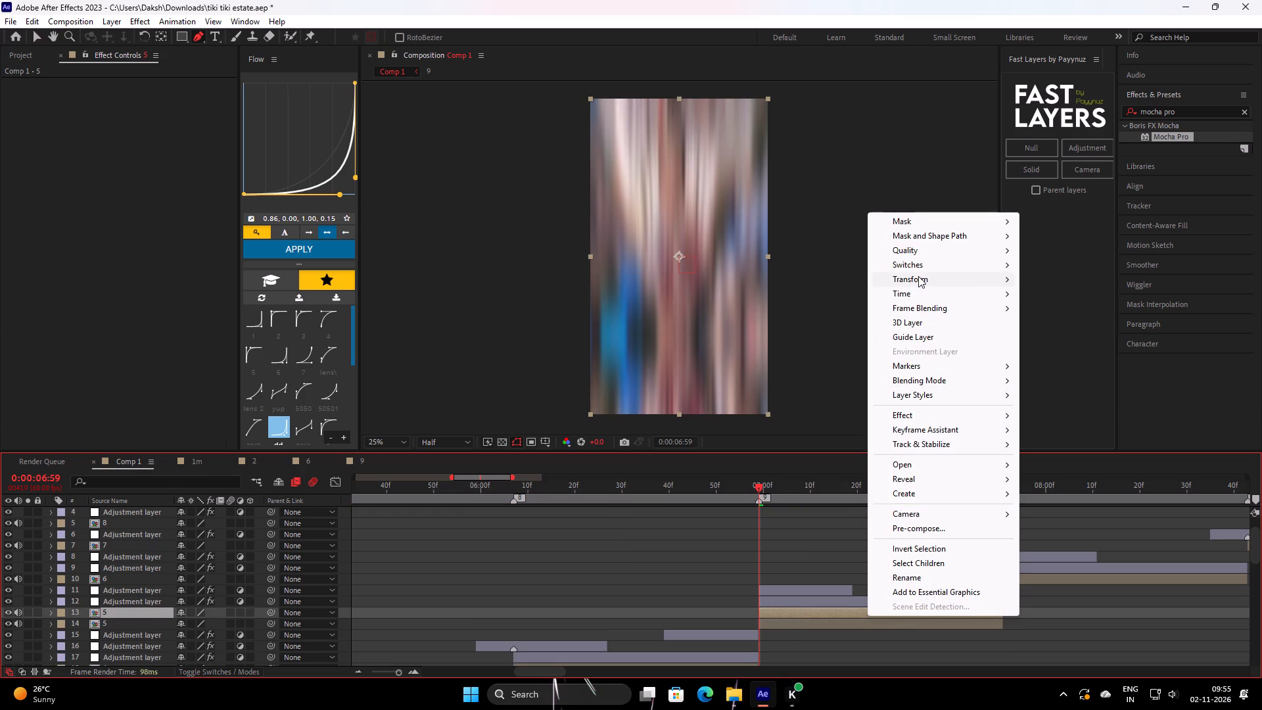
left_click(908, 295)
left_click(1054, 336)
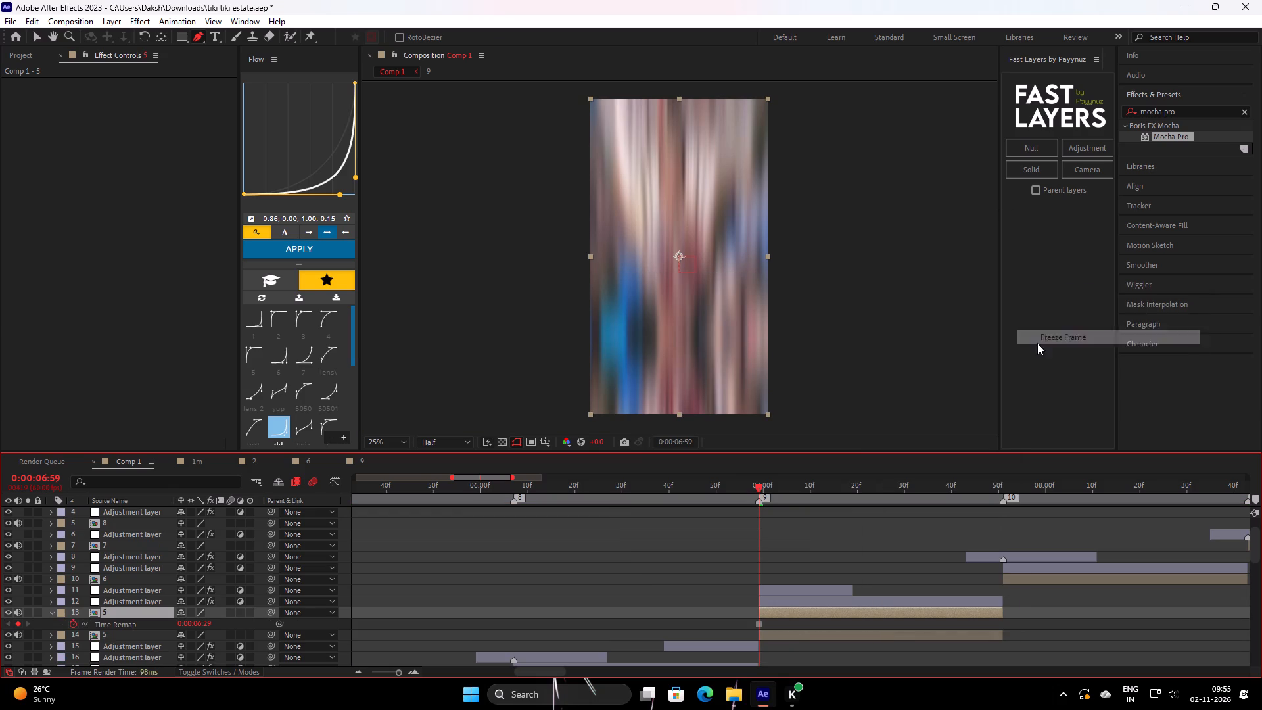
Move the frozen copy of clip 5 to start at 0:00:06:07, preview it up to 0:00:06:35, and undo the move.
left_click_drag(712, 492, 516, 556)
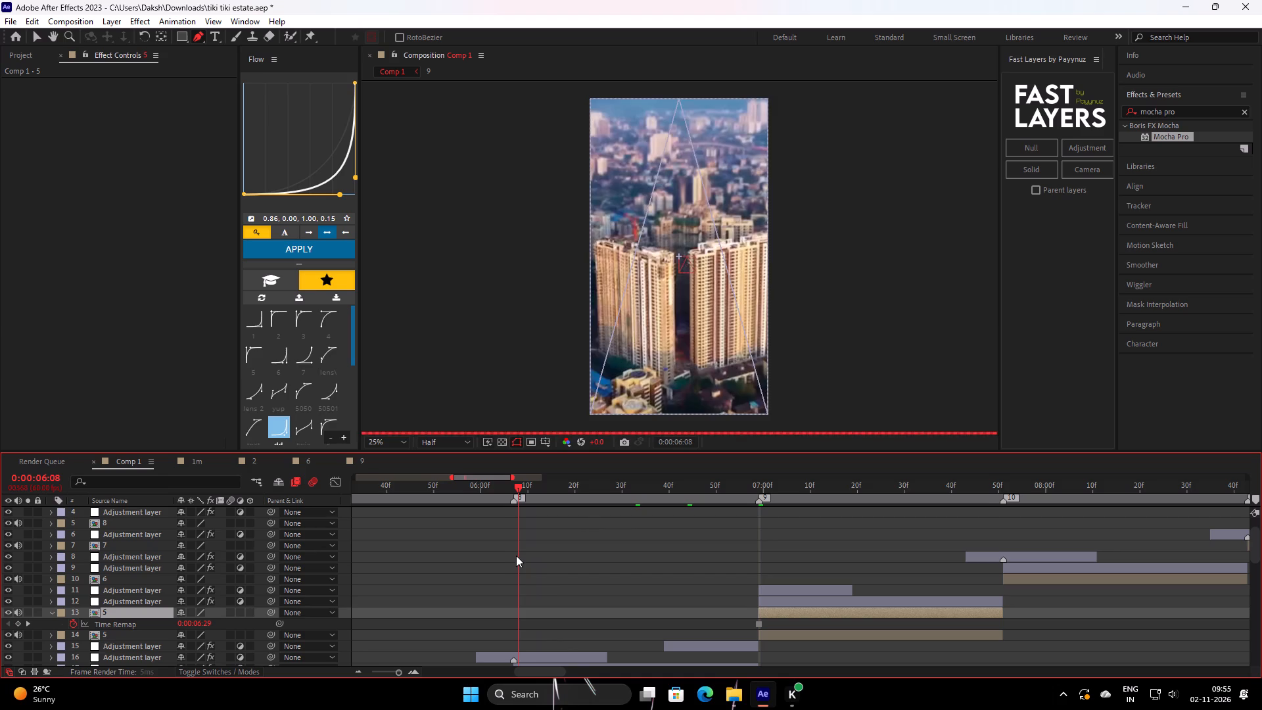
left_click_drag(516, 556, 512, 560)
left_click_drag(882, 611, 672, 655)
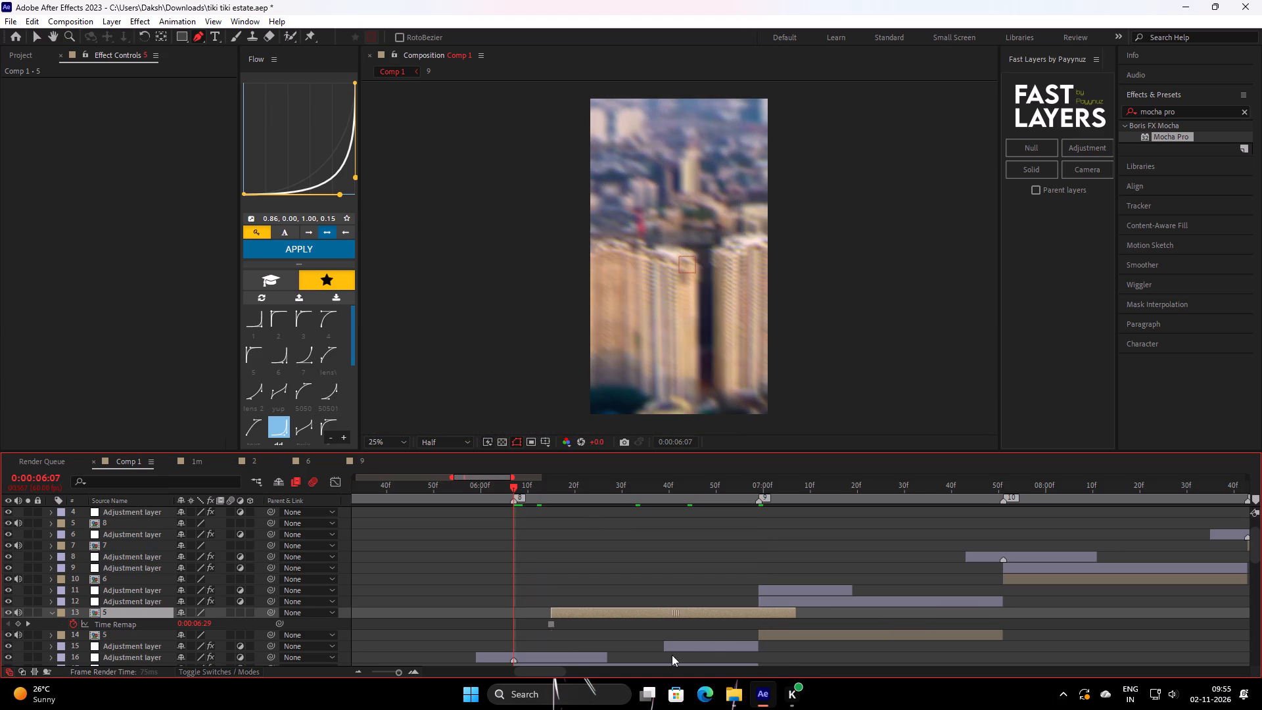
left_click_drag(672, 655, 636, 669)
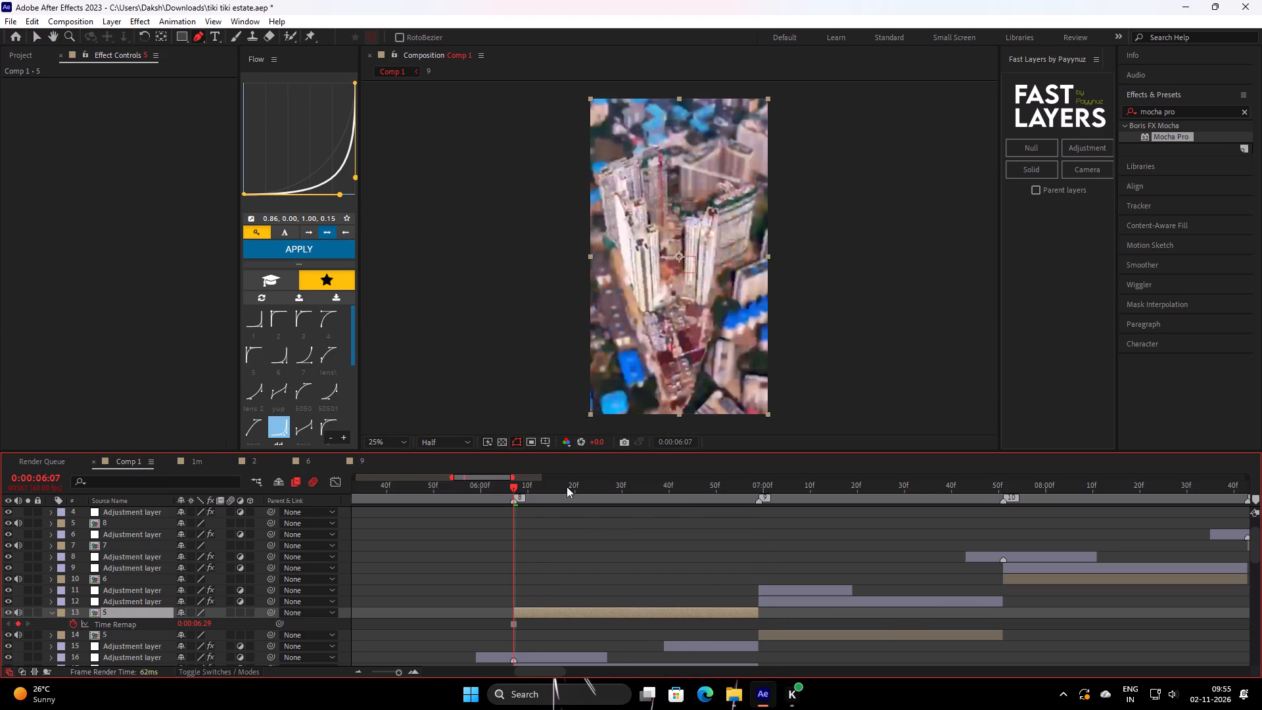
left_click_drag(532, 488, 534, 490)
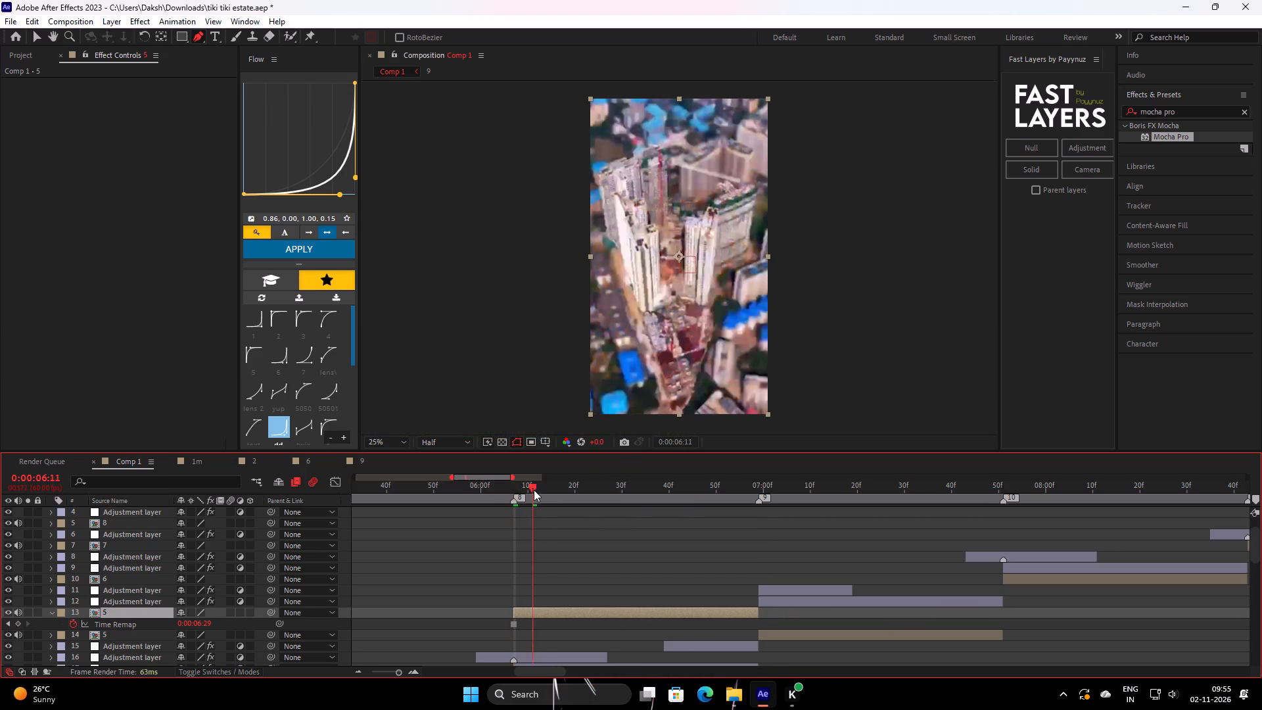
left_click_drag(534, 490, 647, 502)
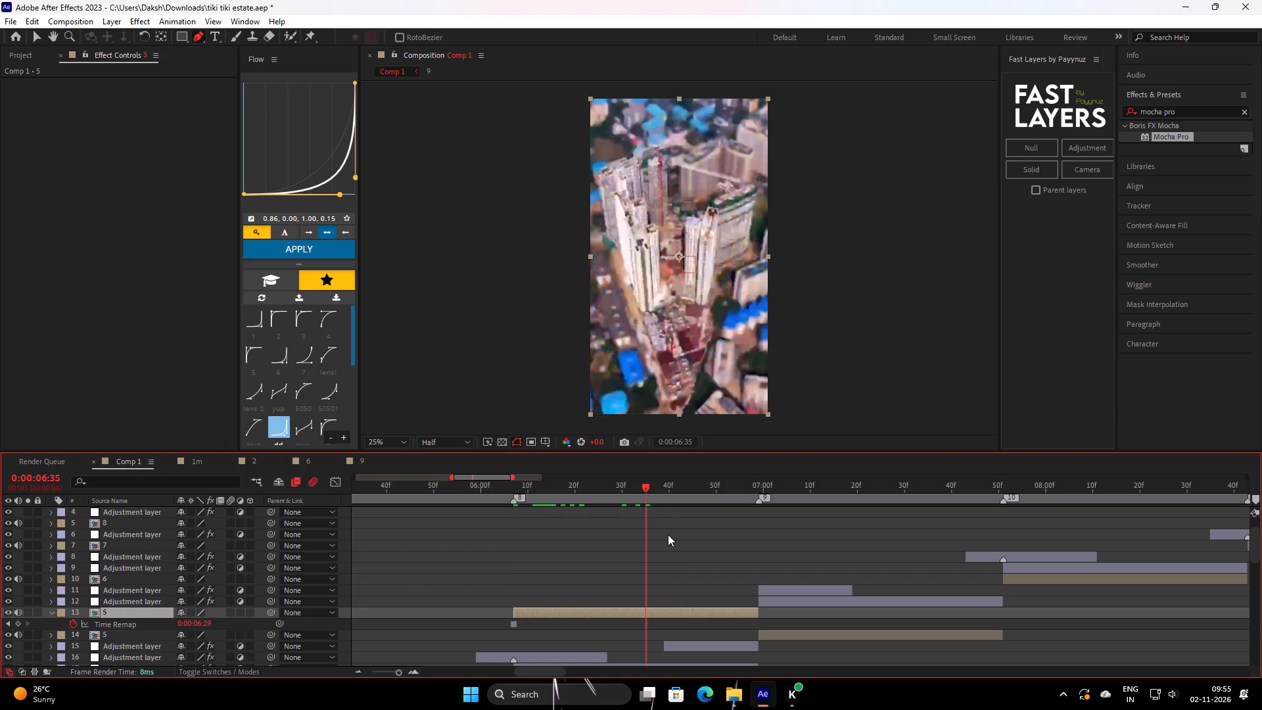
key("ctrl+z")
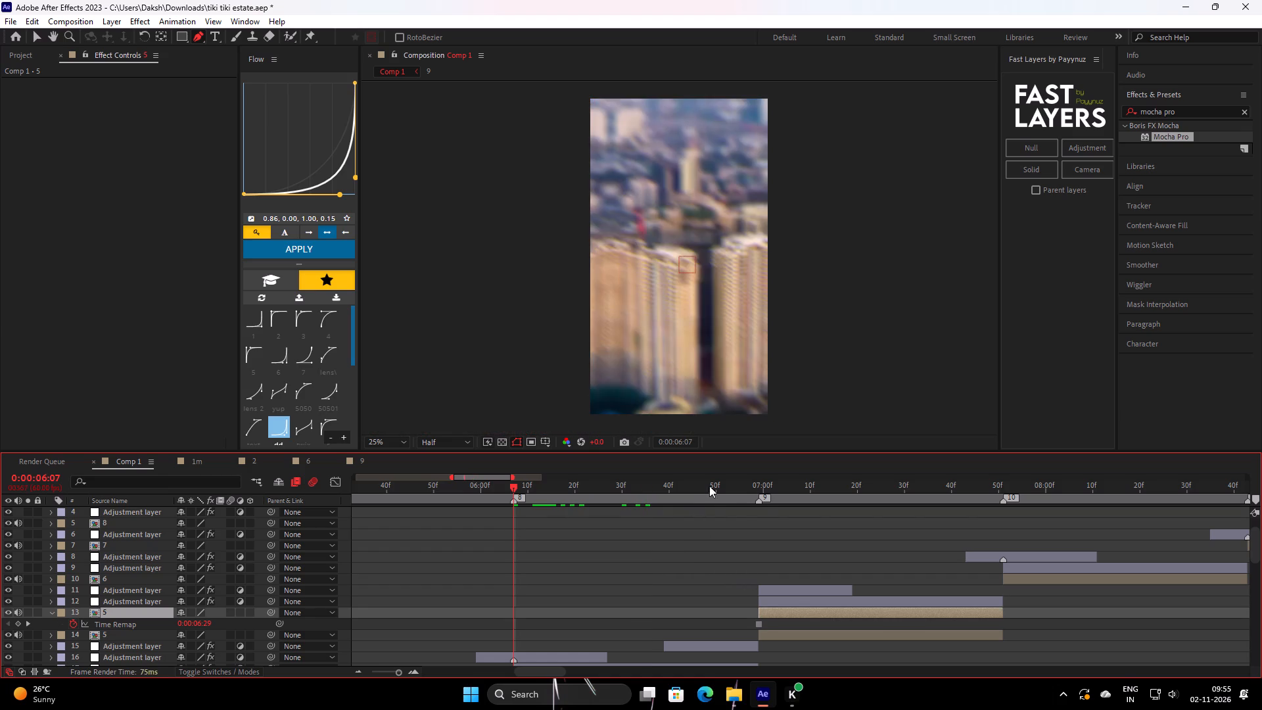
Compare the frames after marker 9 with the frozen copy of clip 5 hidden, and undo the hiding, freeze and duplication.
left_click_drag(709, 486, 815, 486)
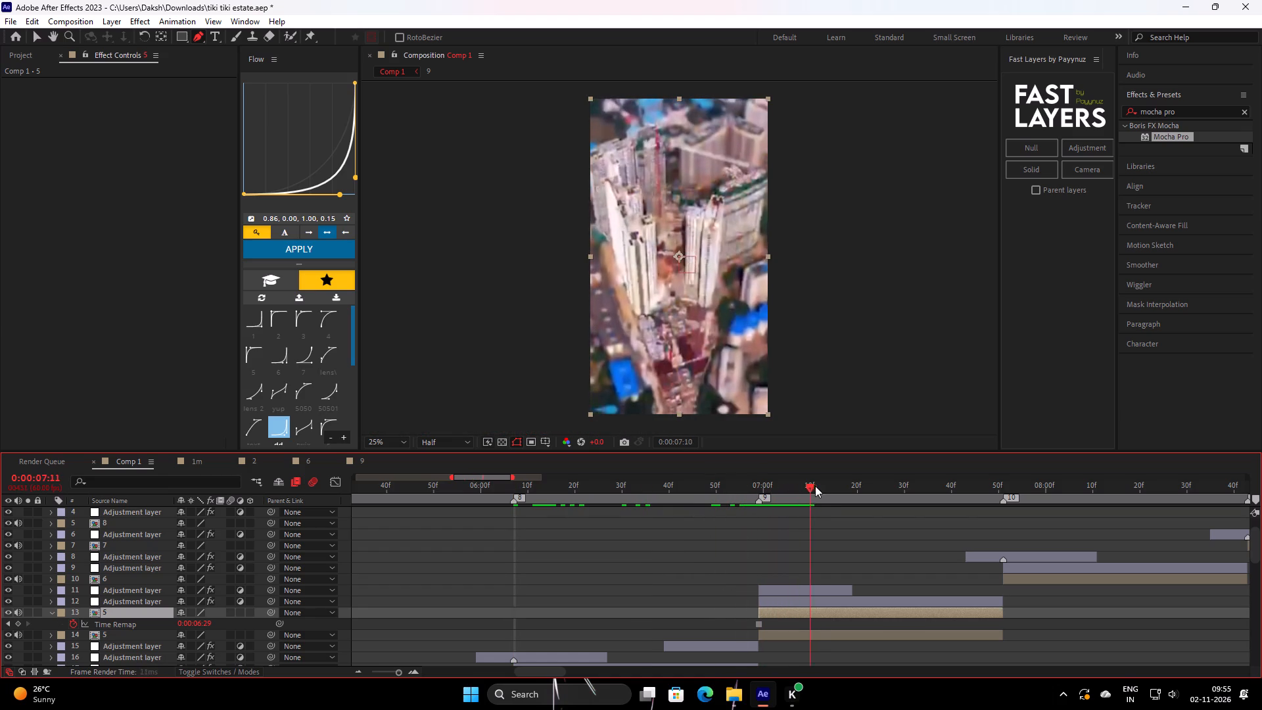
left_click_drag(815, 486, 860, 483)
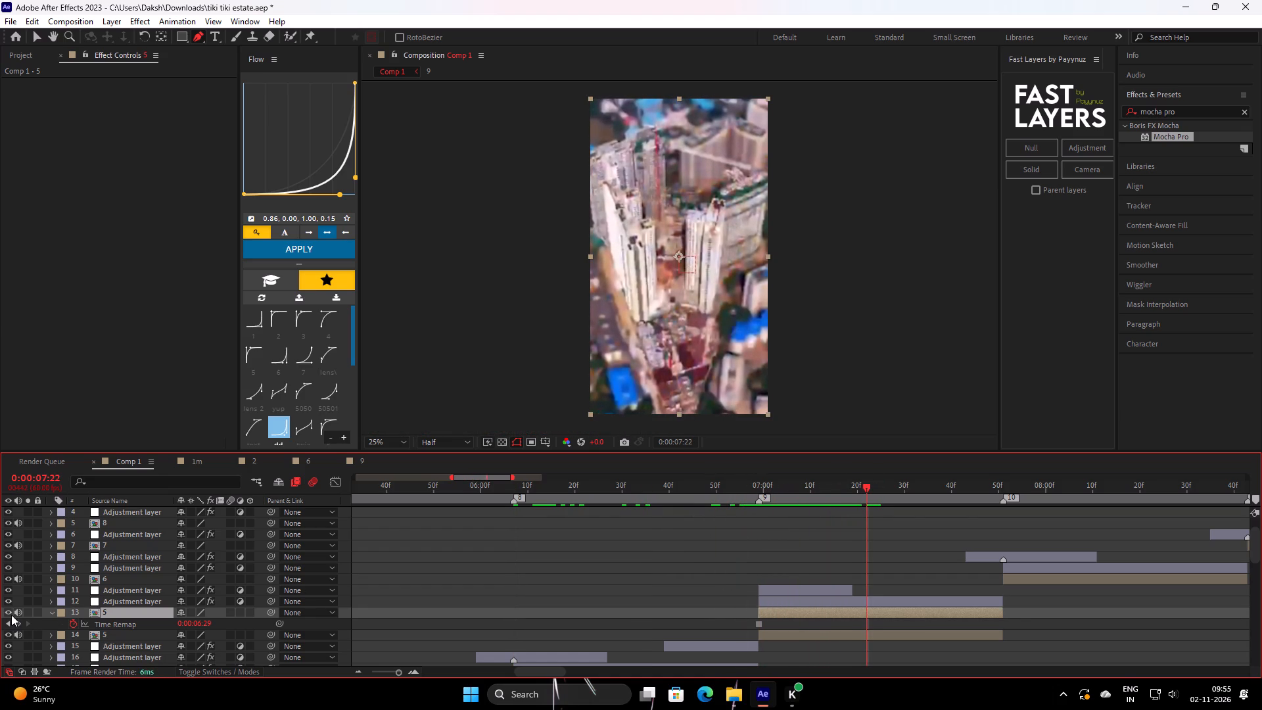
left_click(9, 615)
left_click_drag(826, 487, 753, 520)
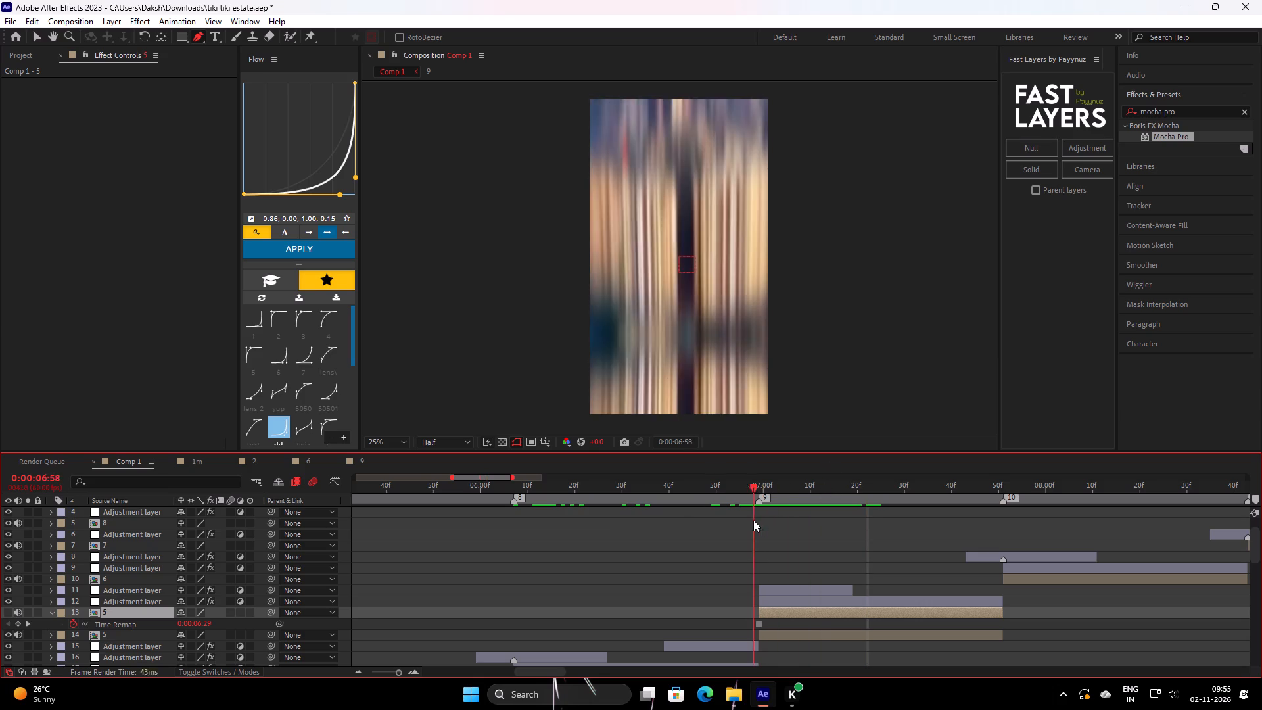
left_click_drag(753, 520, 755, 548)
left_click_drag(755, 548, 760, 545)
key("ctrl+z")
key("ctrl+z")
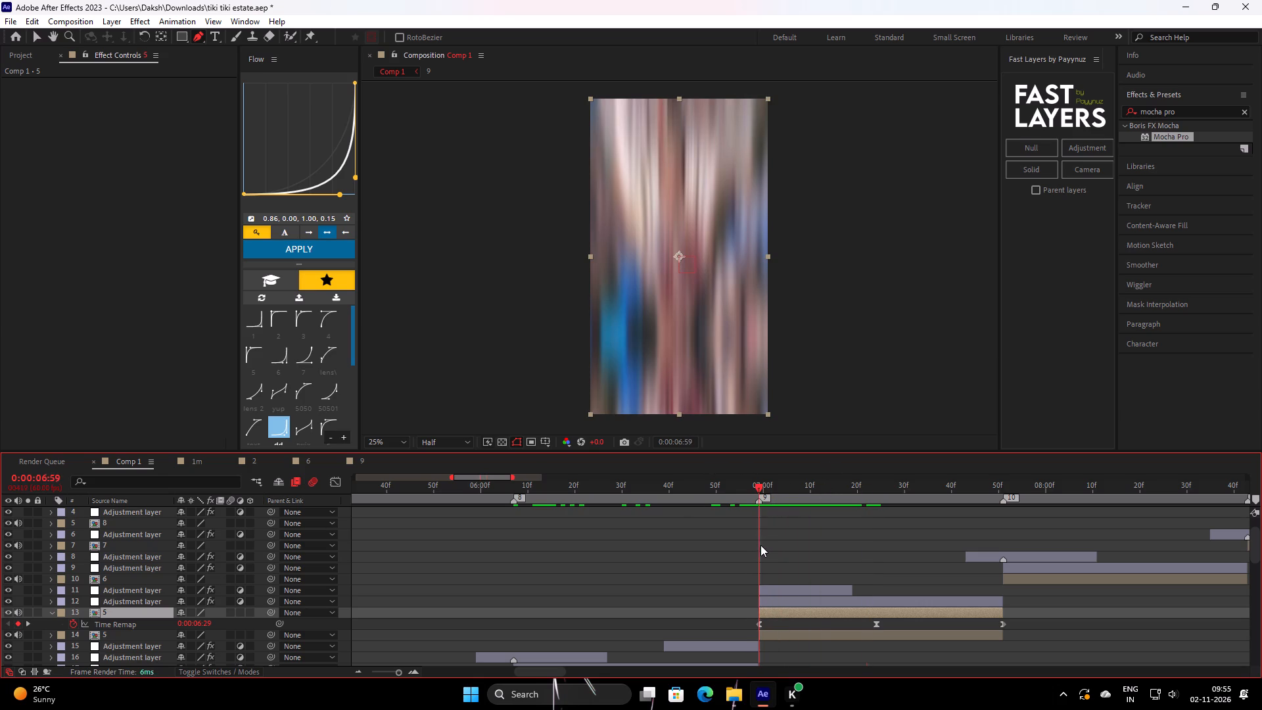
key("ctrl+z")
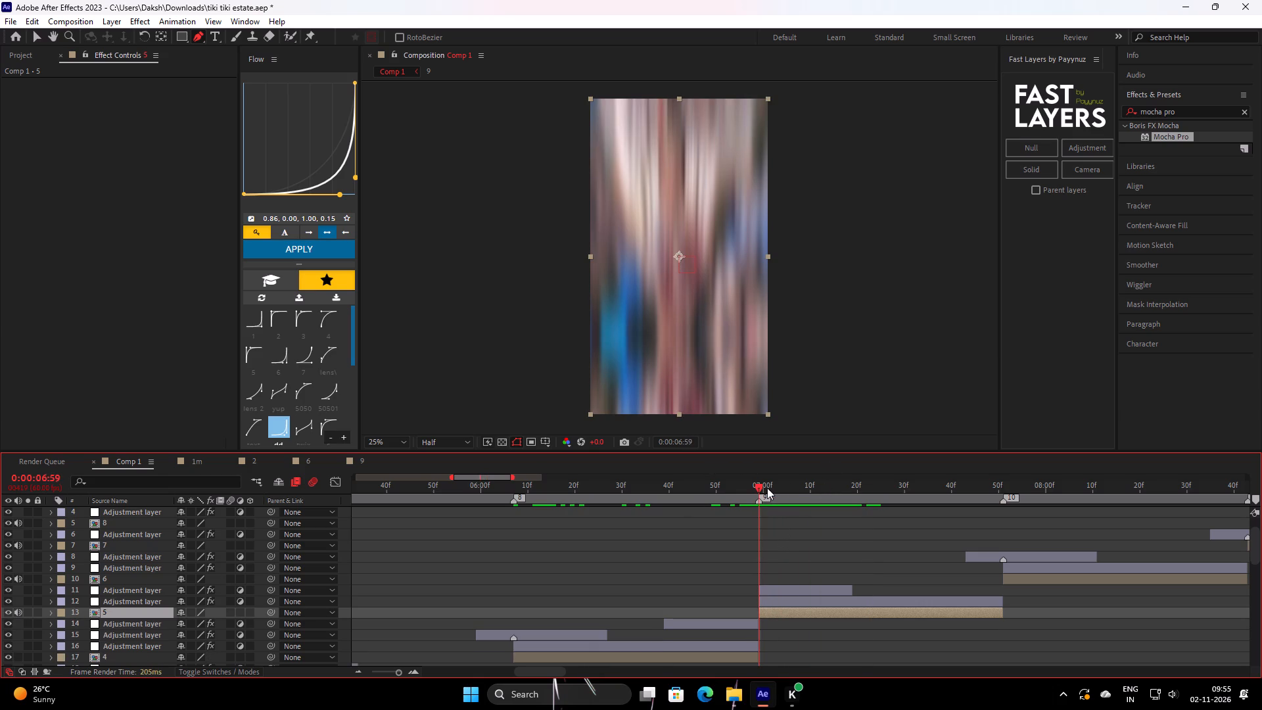
Hide adjustment layers 11 and 12 above clip 5 to view the shot without their blur.
left_click_drag(766, 488, 774, 492)
left_click(791, 601)
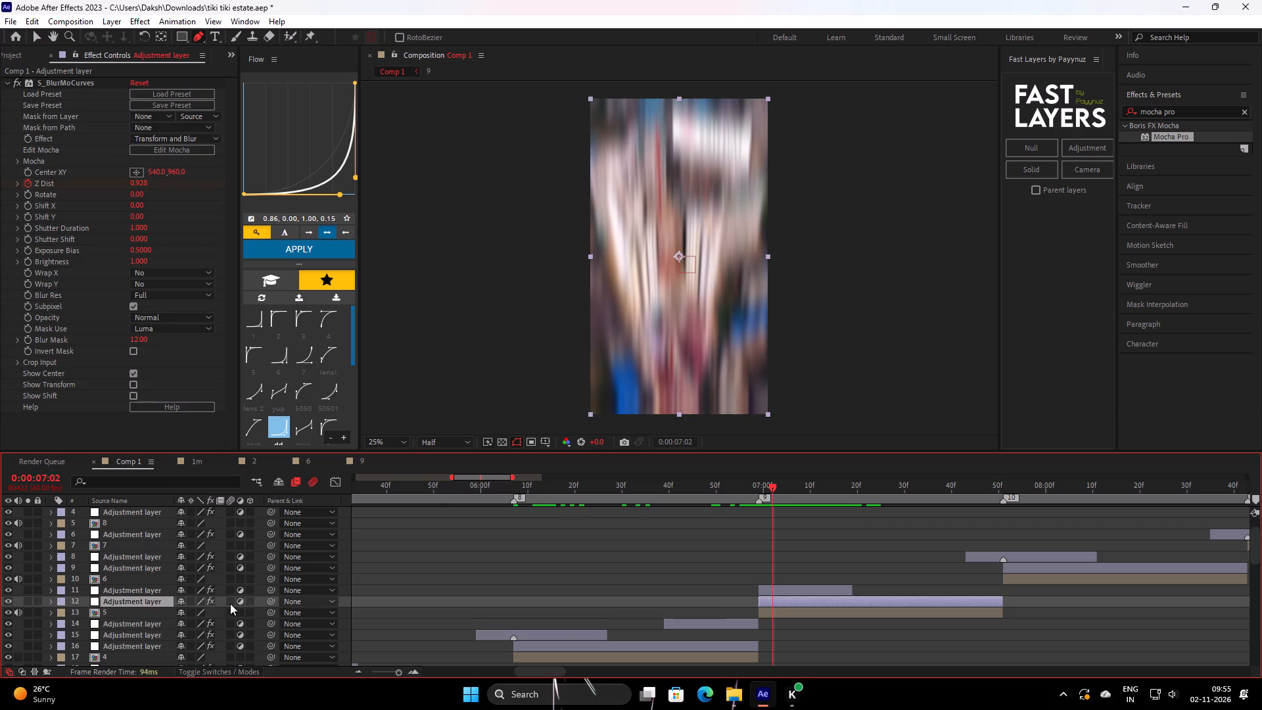
left_click_drag(7, 593, 8, 598)
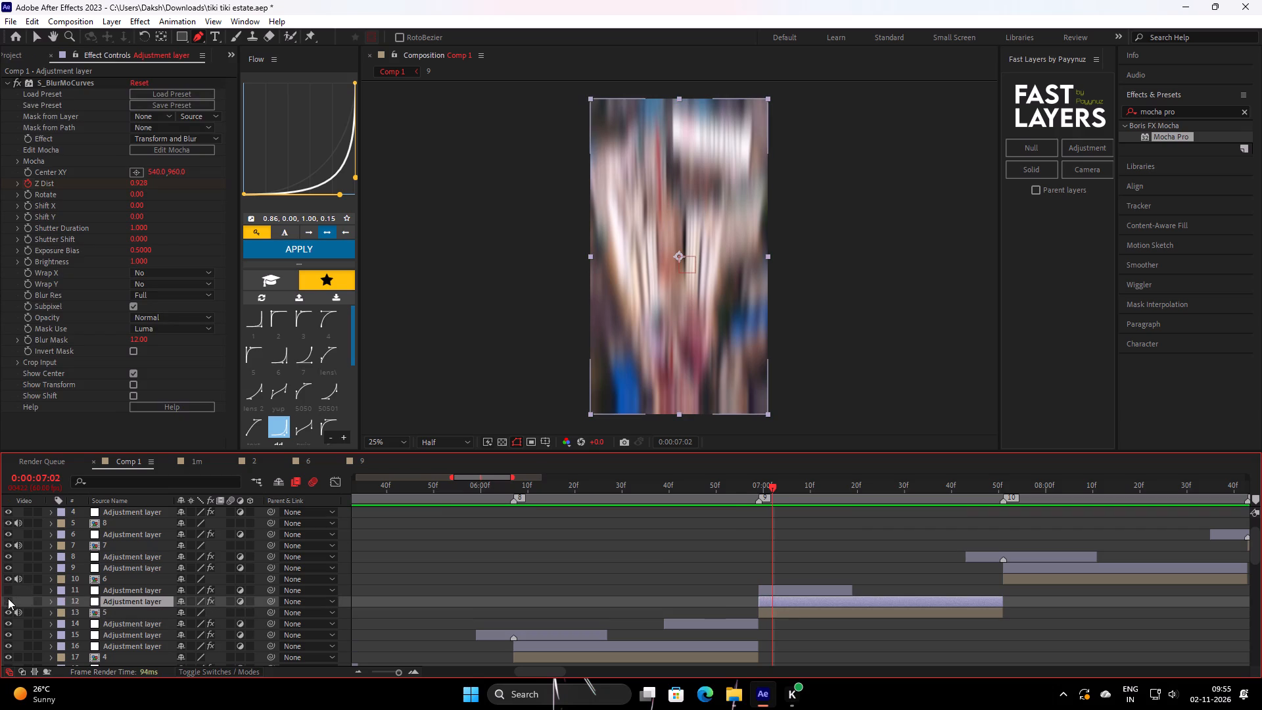
left_click_drag(8, 598, 8, 600)
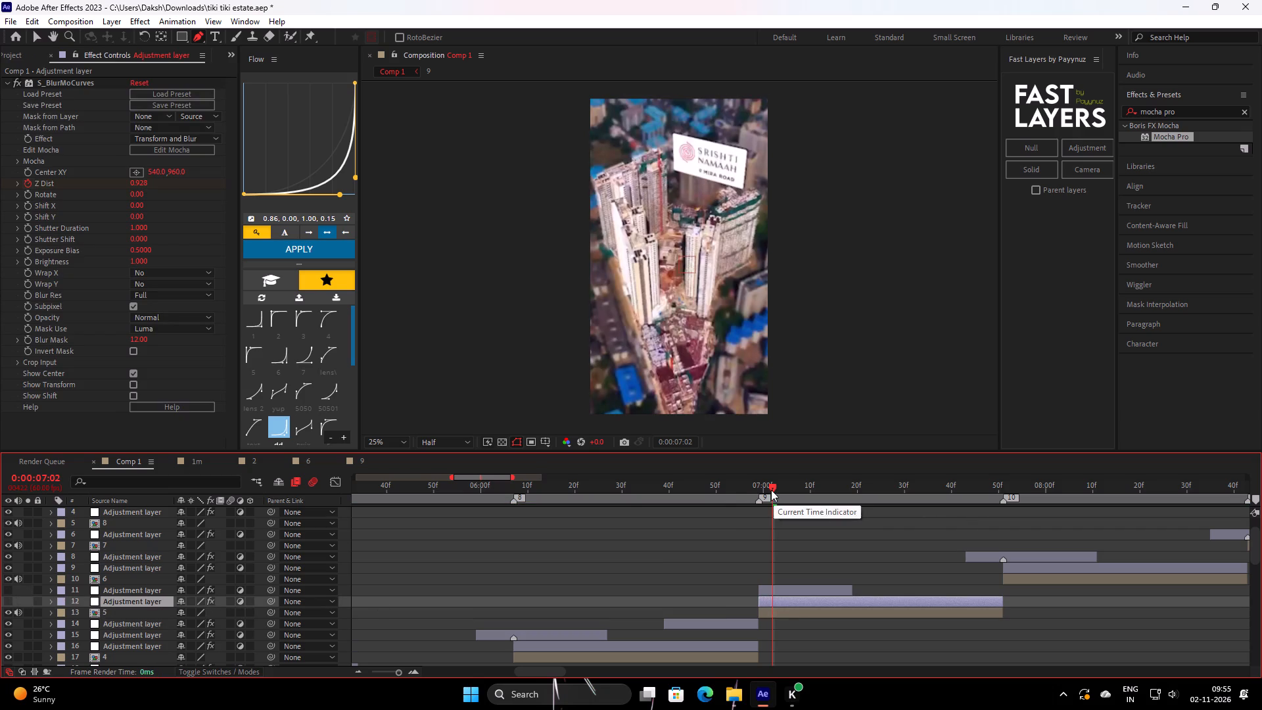
Duplicate clip 5 at 0:00:07:00 and apply Freeze Frame to the copy.
left_click_drag(771, 488, 781, 506)
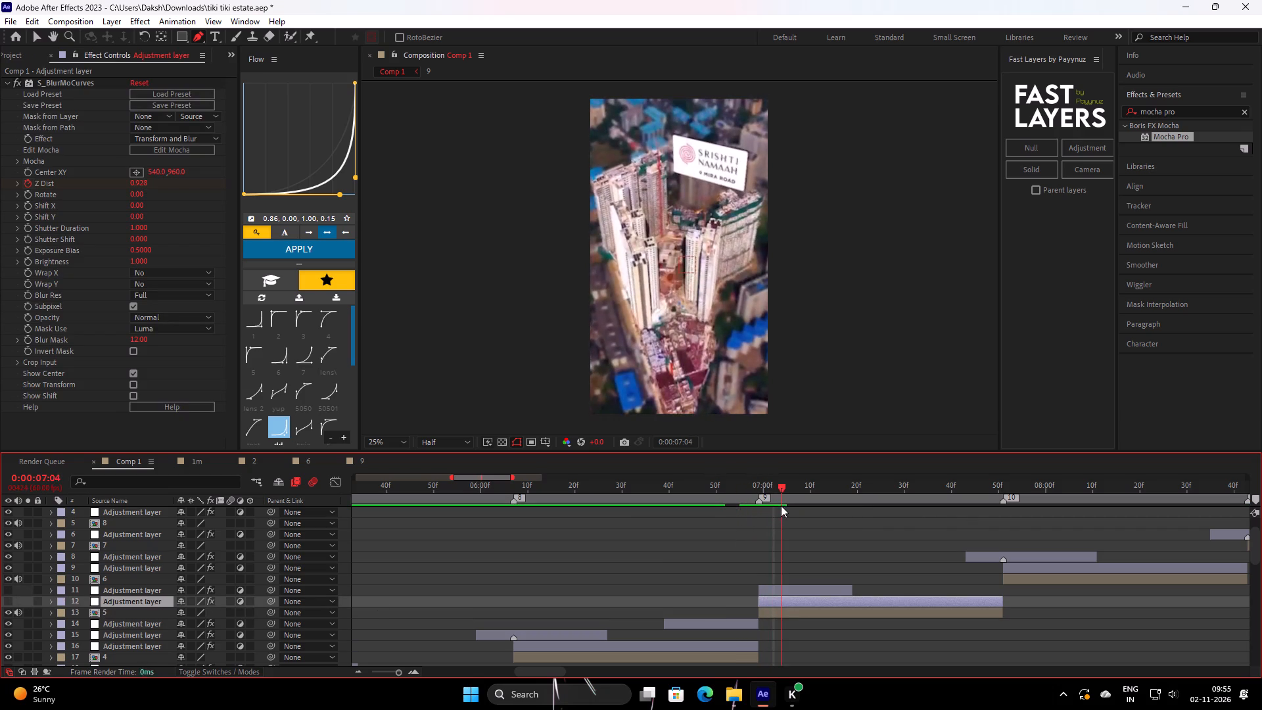
left_click_drag(781, 506, 762, 526)
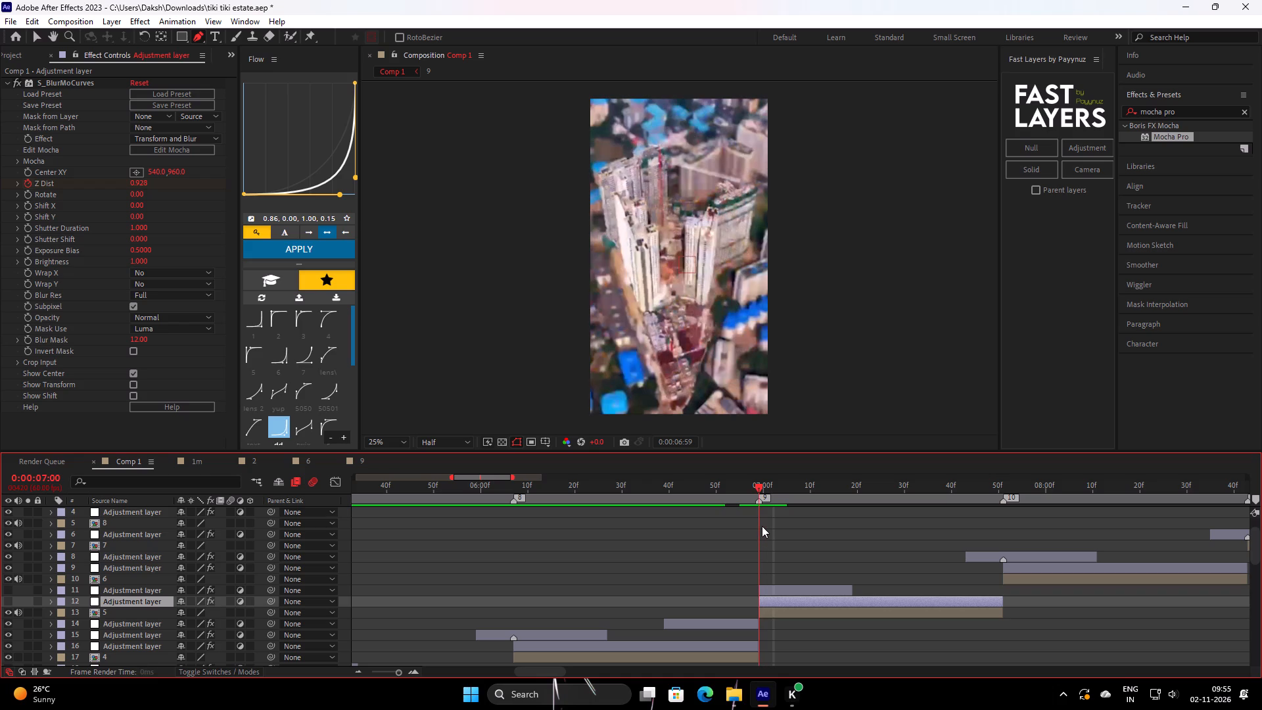
left_click_drag(762, 526, 760, 531)
left_click(778, 615)
key("ctrl+d")
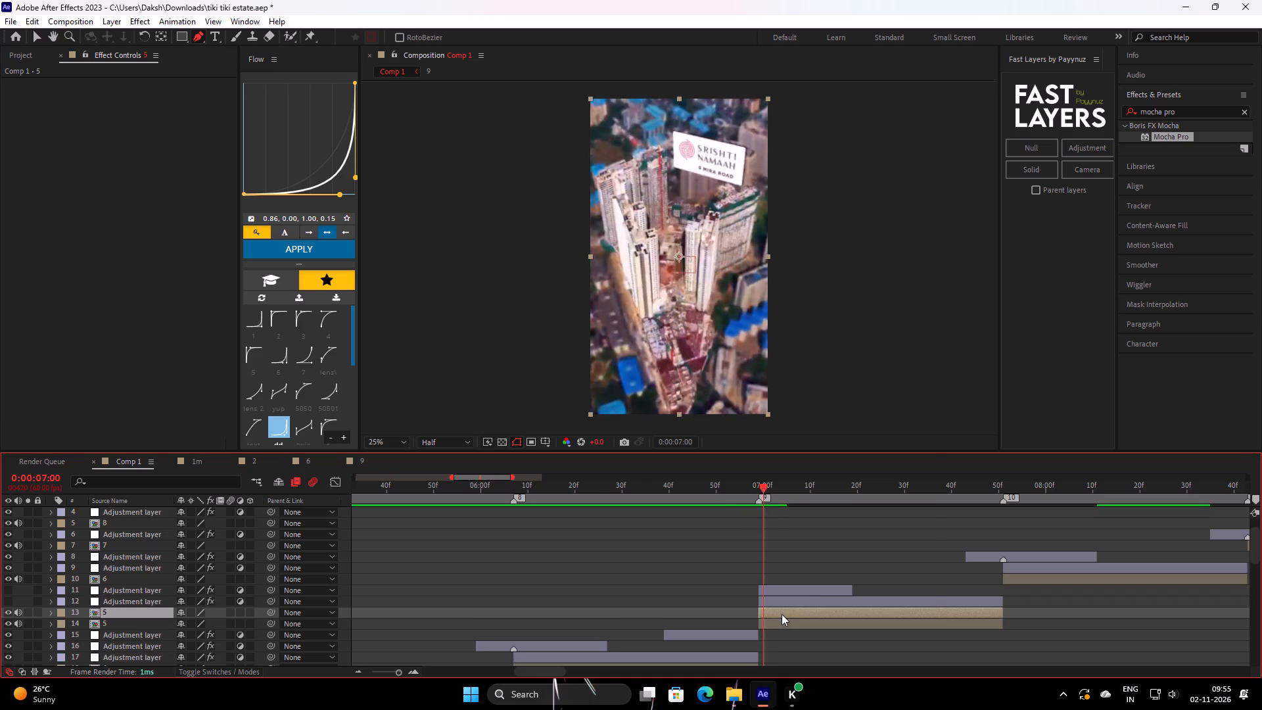
right_click(783, 612)
left_click(836, 296)
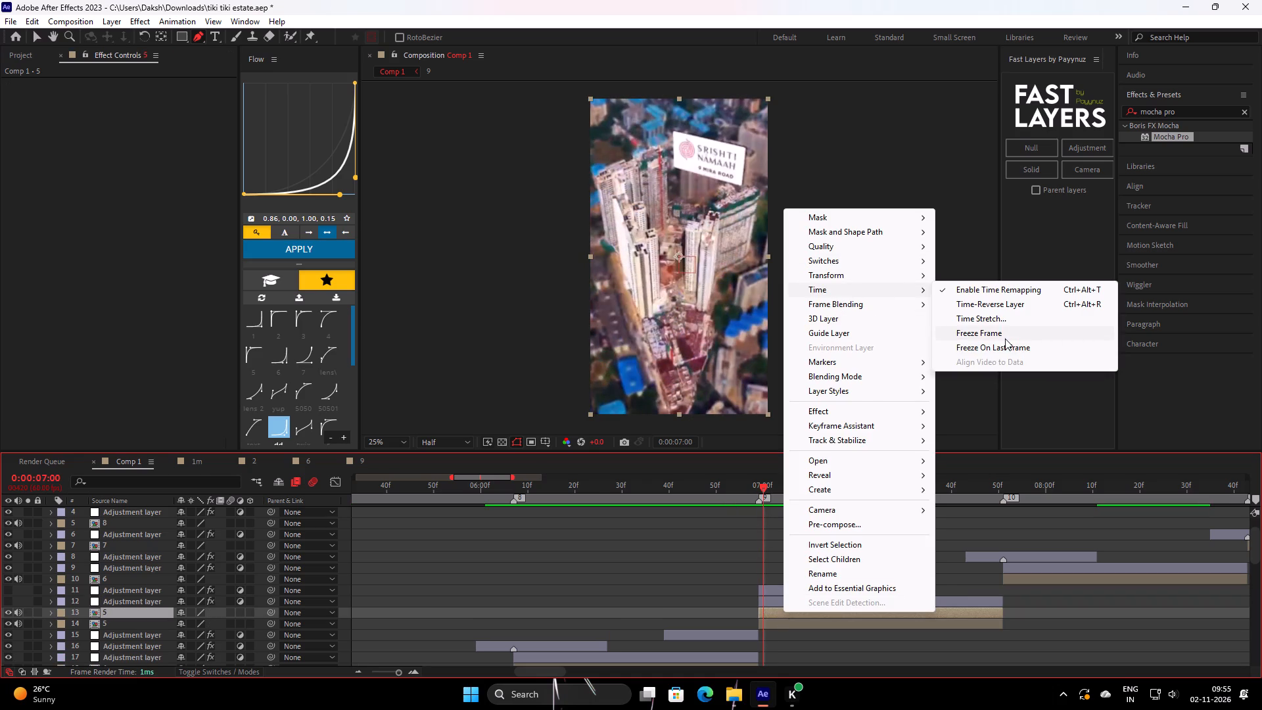
left_click(1005, 339)
Move the frozen copy of clip 5 so it starts at 0:00:06:07 by marker 8, and check it around 0:00:06:27.
left_click_drag(782, 610, 563, 643)
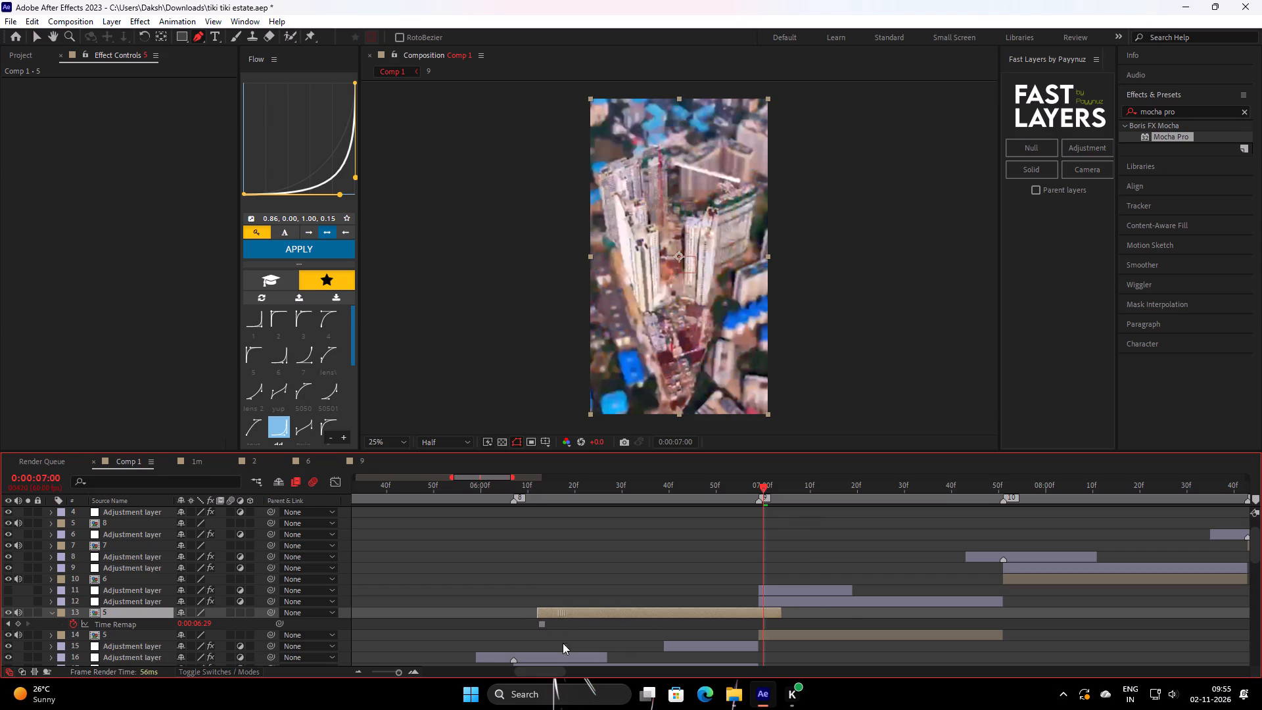
left_click_drag(563, 643, 540, 651)
left_click_drag(628, 485, 606, 517)
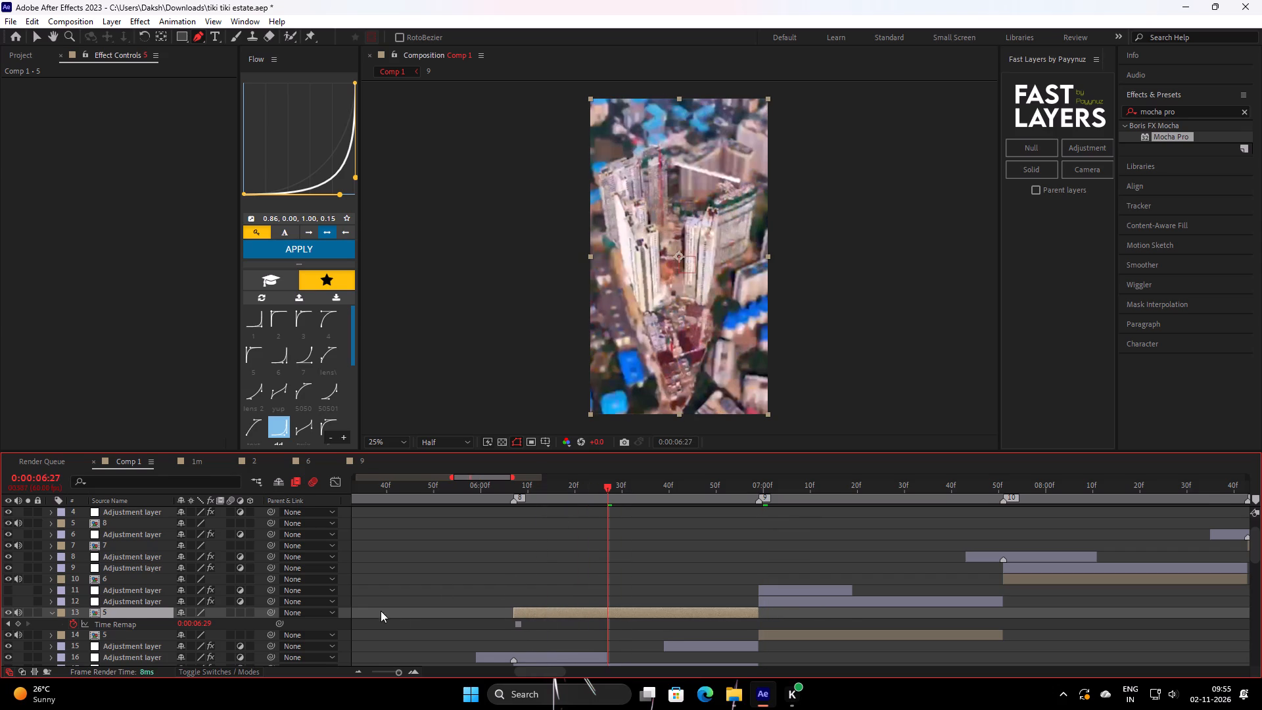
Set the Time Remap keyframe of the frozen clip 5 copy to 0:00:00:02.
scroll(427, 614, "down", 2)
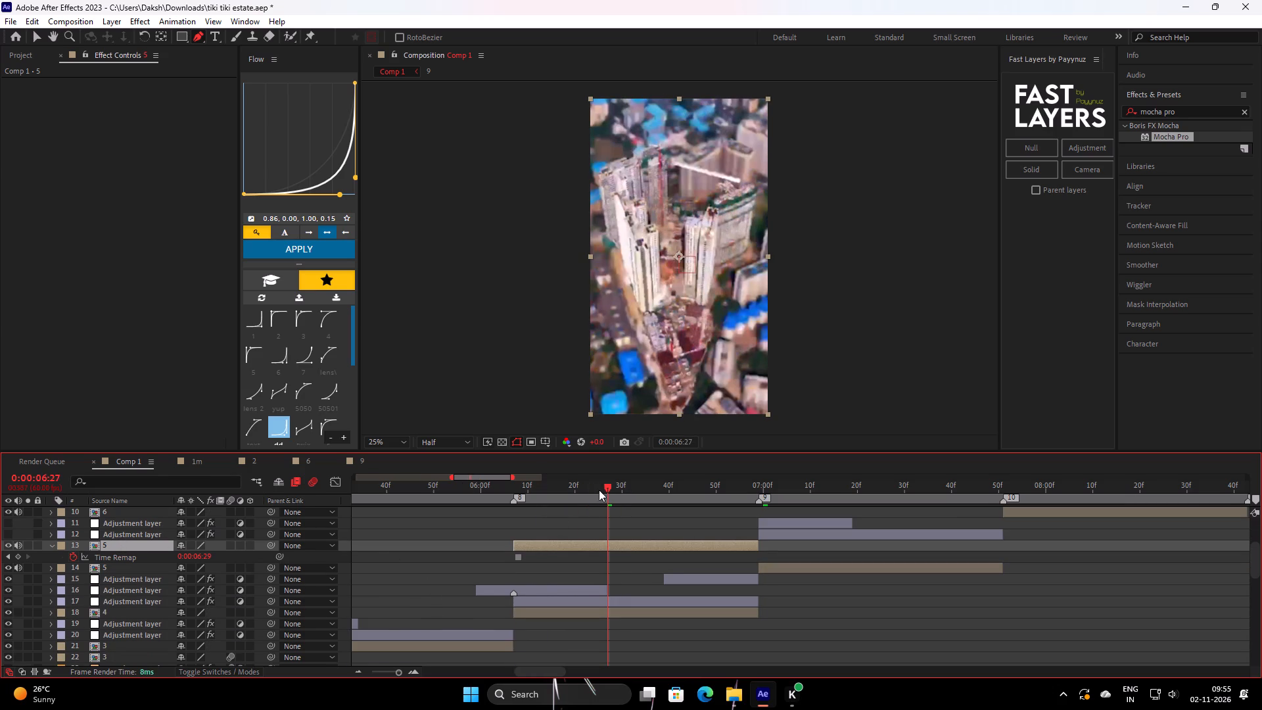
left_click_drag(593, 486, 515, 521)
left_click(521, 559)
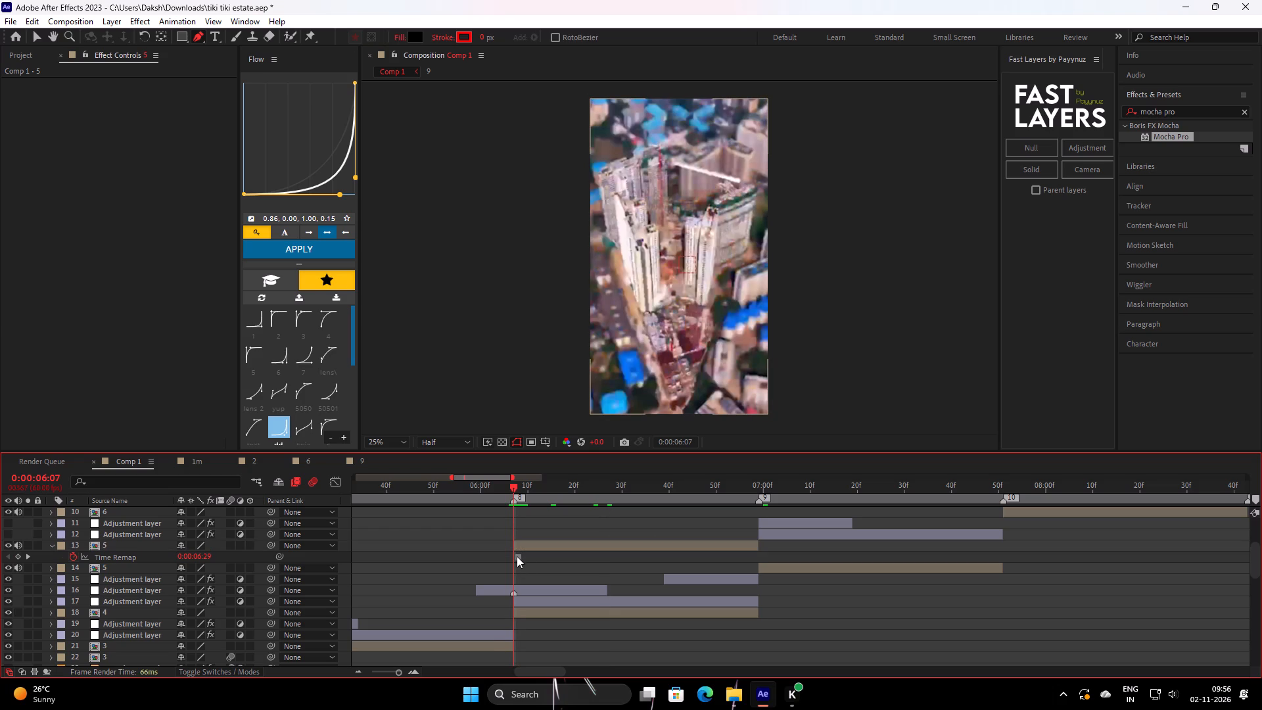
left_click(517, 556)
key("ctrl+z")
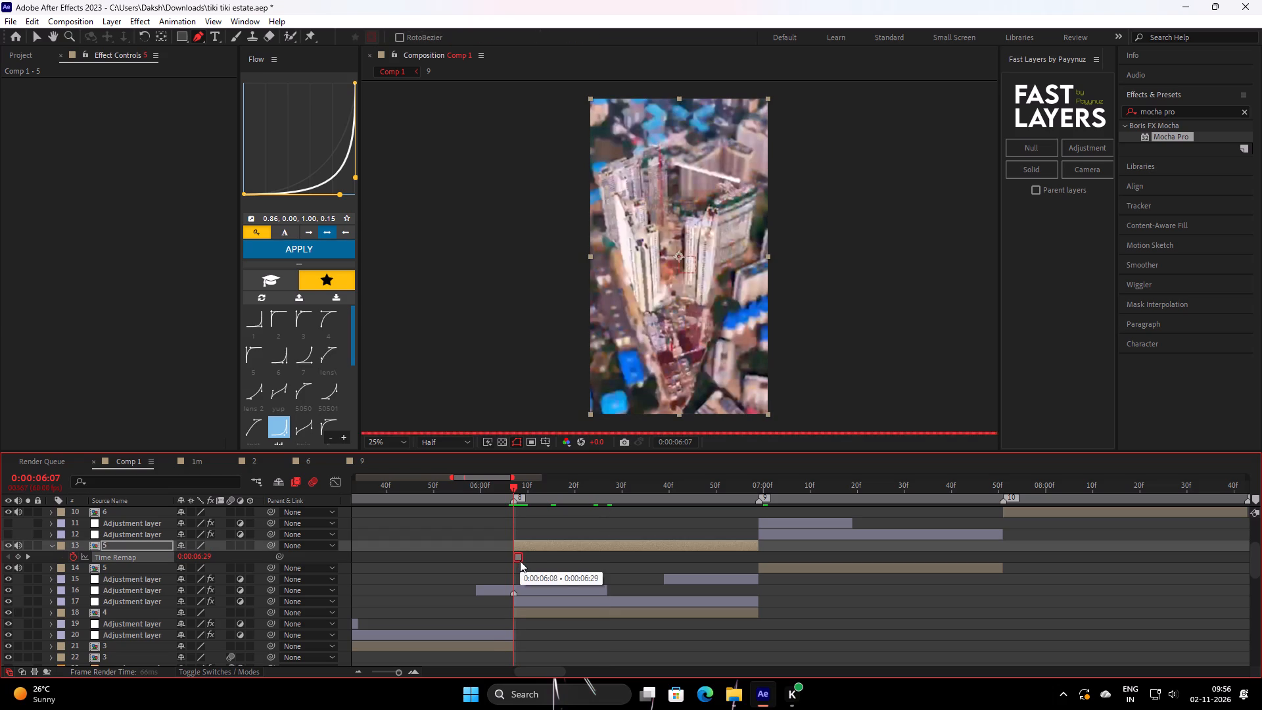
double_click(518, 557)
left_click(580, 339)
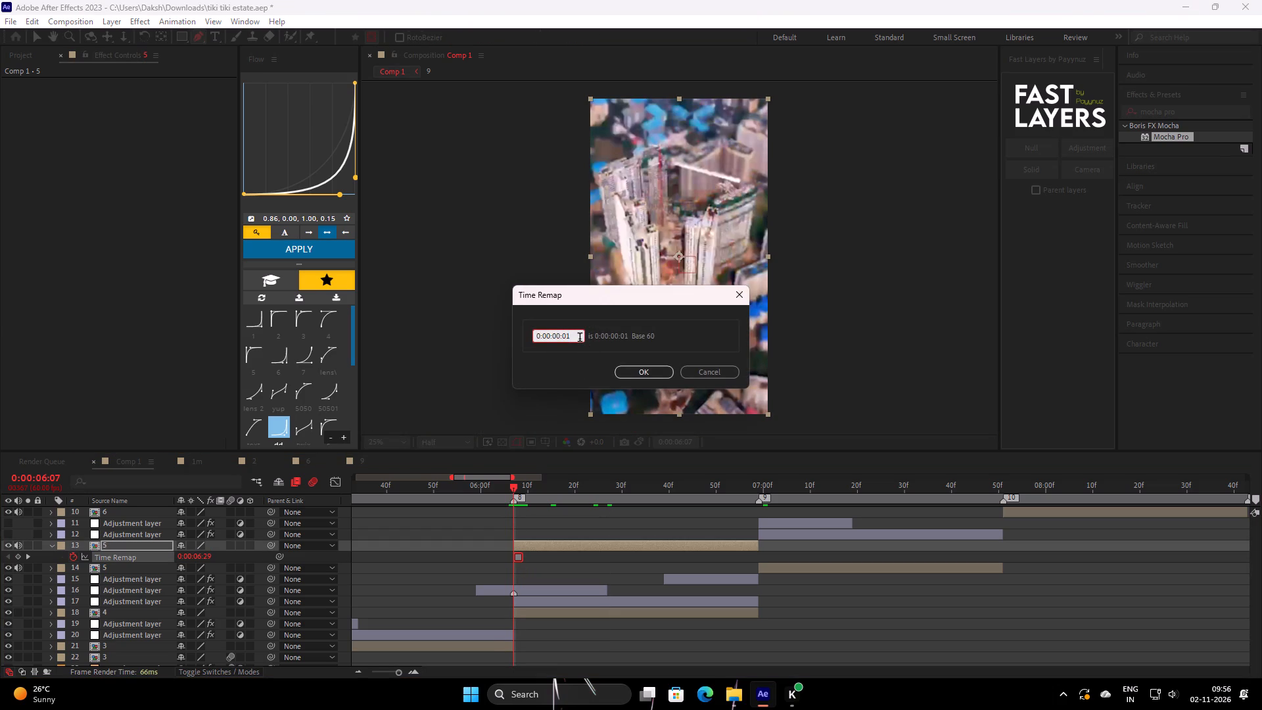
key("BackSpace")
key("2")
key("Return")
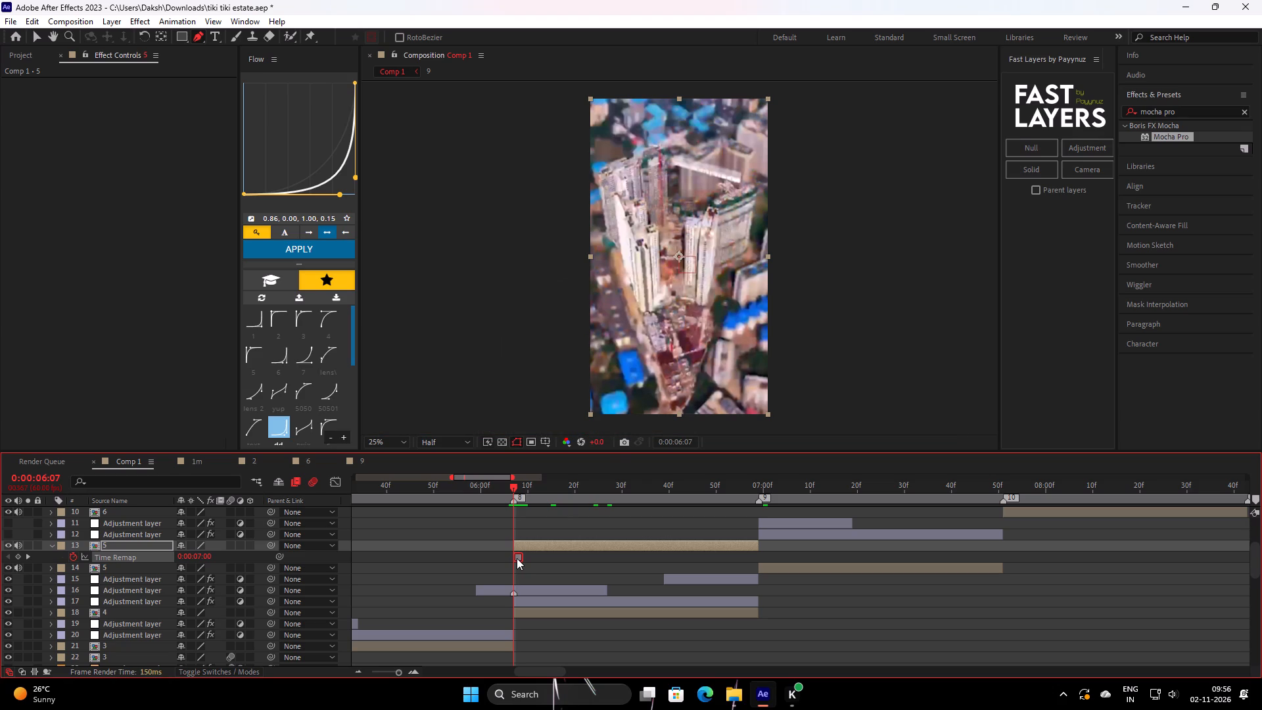
Set the Time Remap keyframe of the frozen clip 5 copy to 0:00:00:10.
double_click(517, 558)
left_click(574, 337)
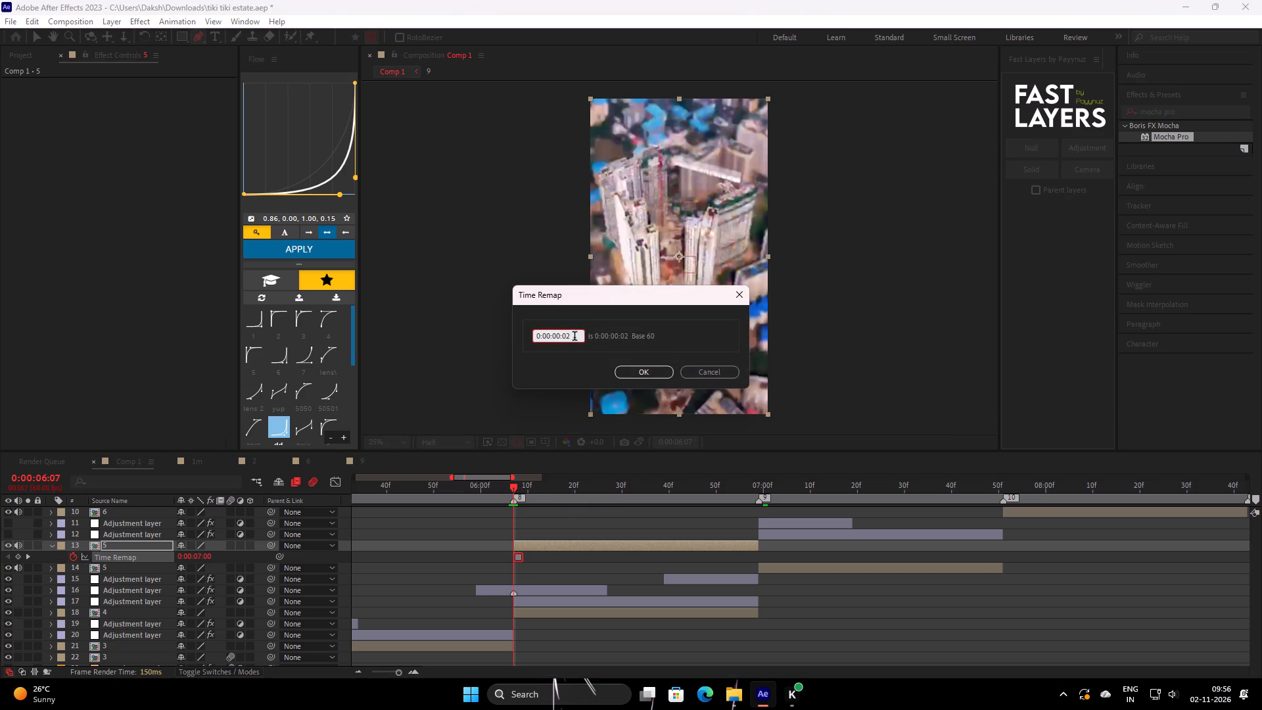
key("BackSpace")
key("BackSpace")
type("10")
key("Return")
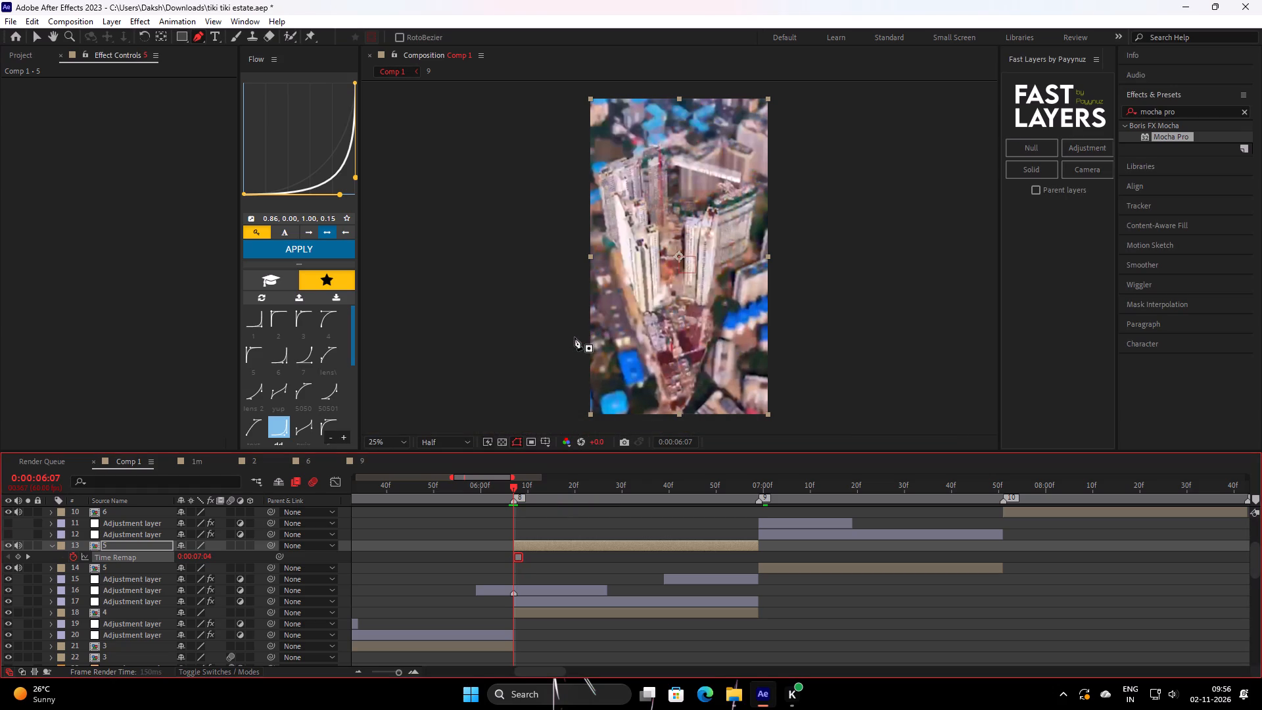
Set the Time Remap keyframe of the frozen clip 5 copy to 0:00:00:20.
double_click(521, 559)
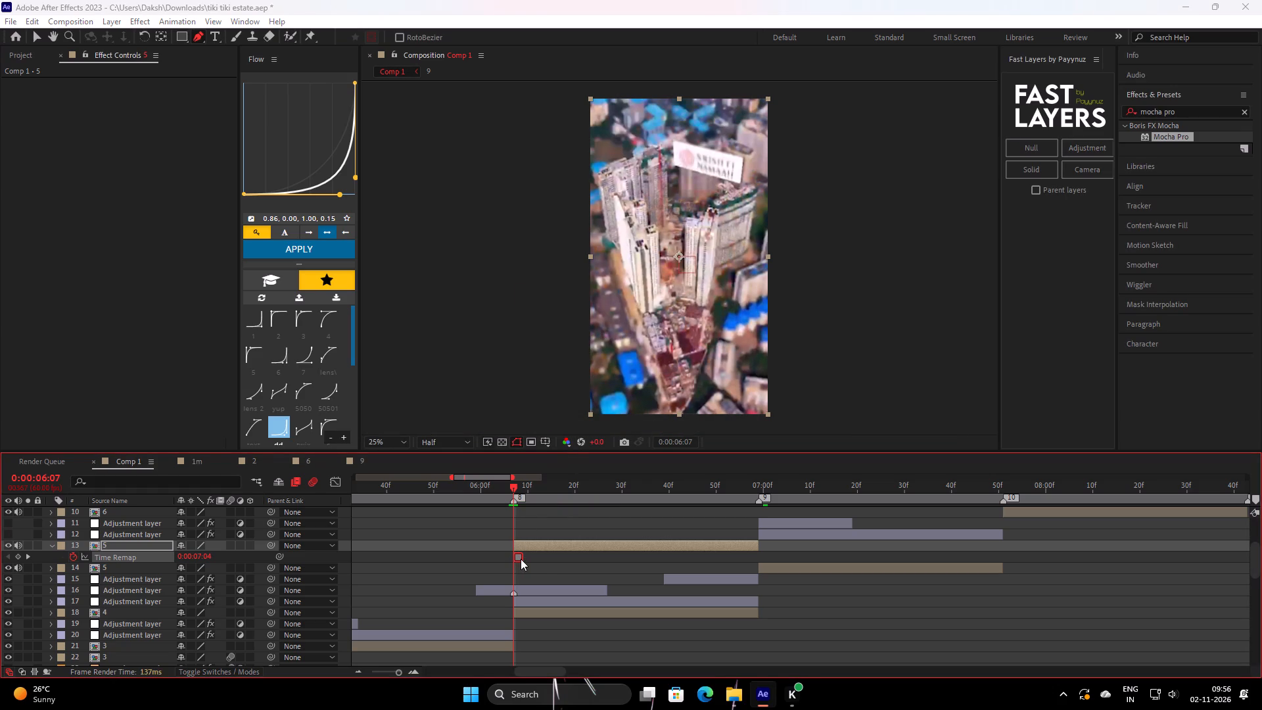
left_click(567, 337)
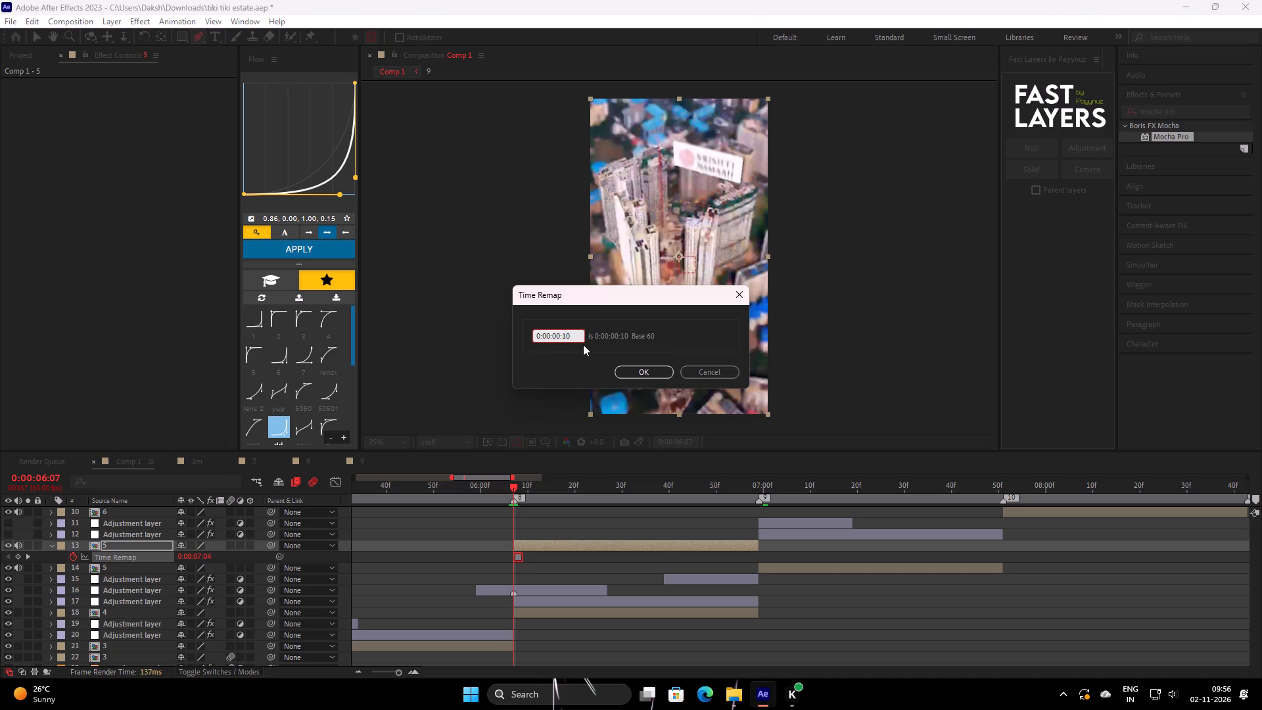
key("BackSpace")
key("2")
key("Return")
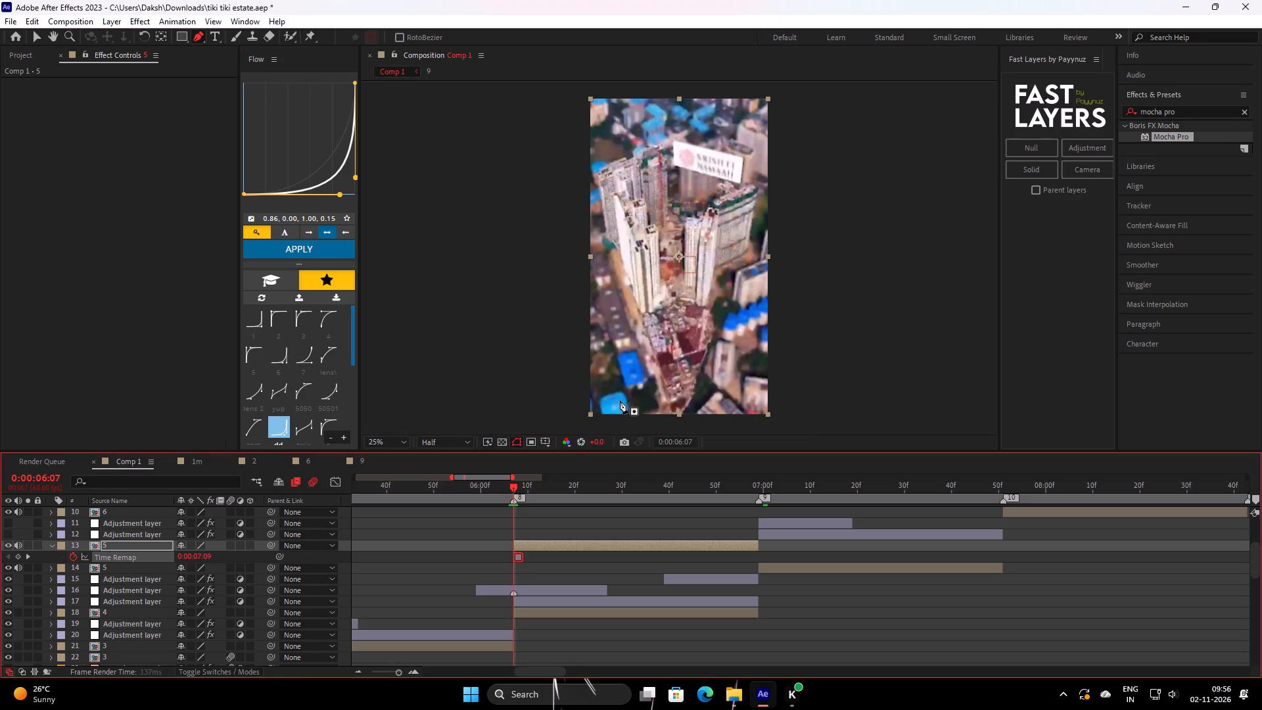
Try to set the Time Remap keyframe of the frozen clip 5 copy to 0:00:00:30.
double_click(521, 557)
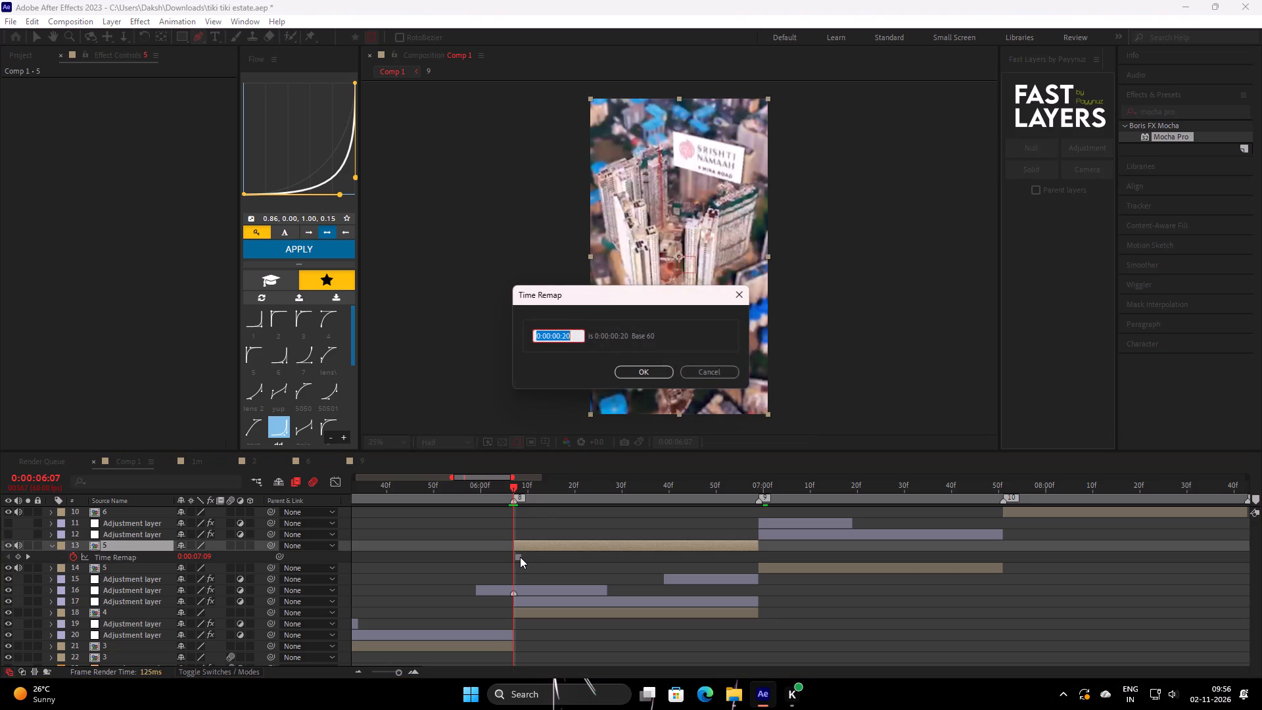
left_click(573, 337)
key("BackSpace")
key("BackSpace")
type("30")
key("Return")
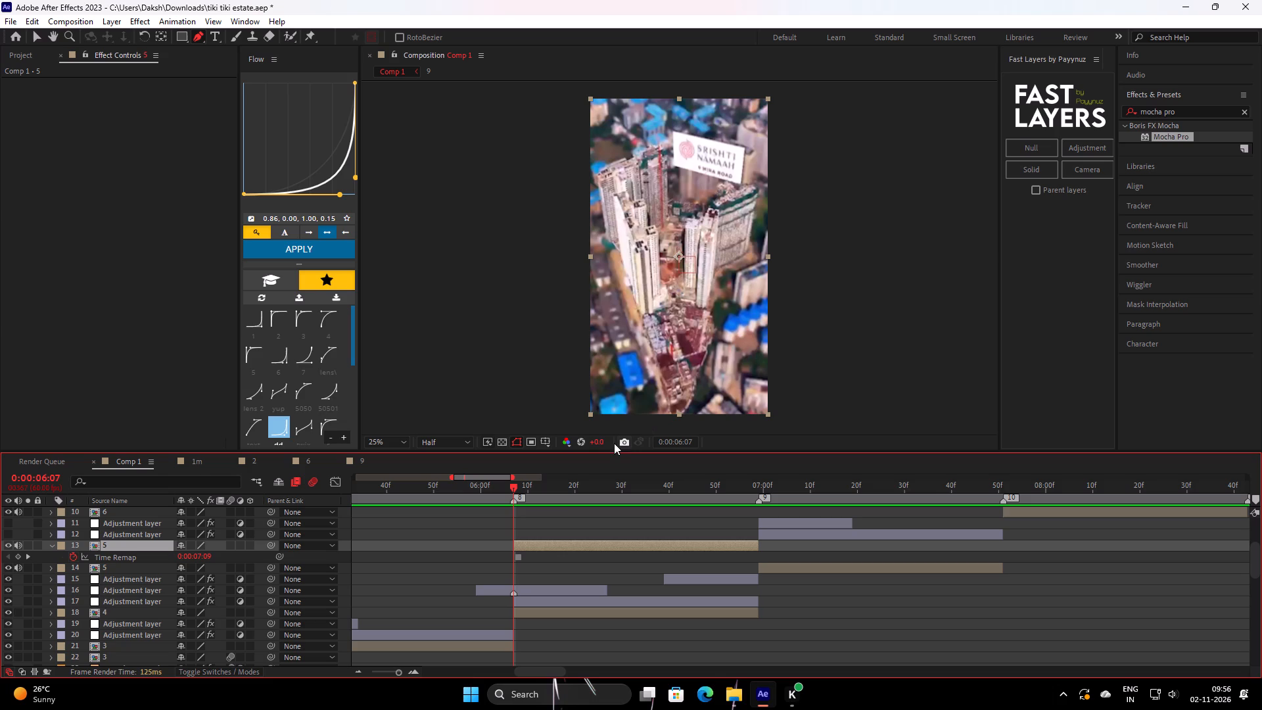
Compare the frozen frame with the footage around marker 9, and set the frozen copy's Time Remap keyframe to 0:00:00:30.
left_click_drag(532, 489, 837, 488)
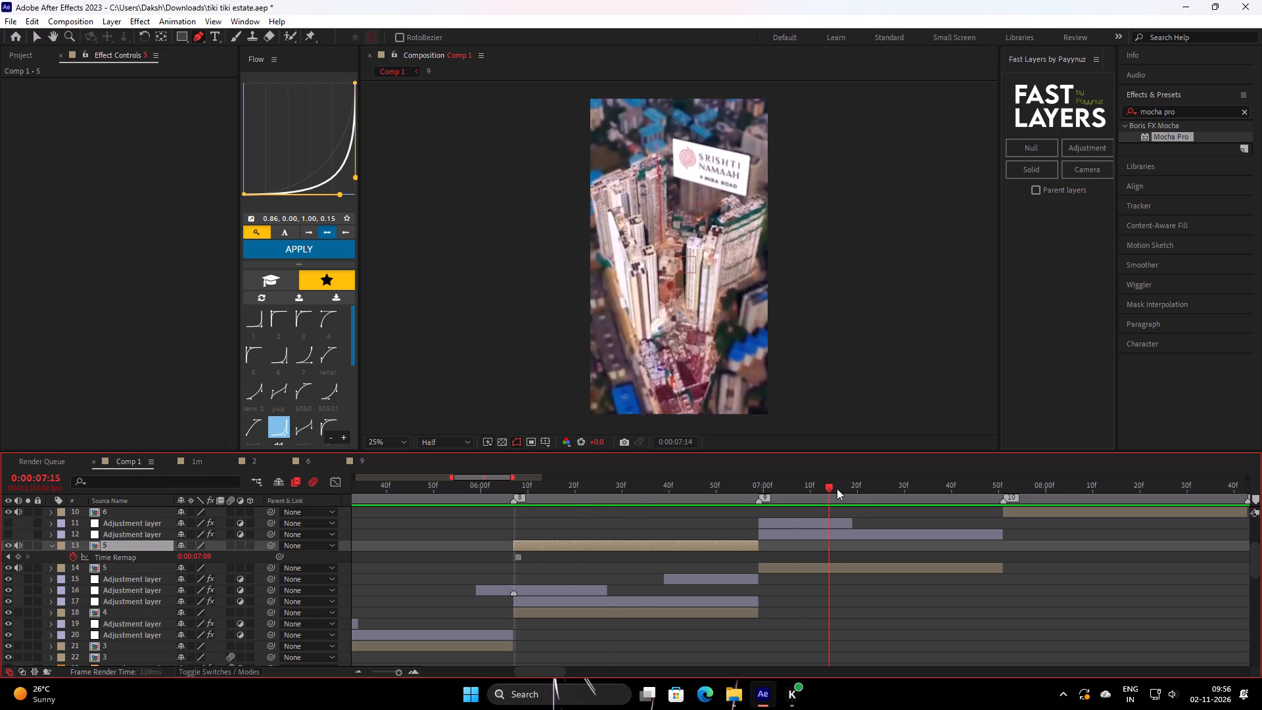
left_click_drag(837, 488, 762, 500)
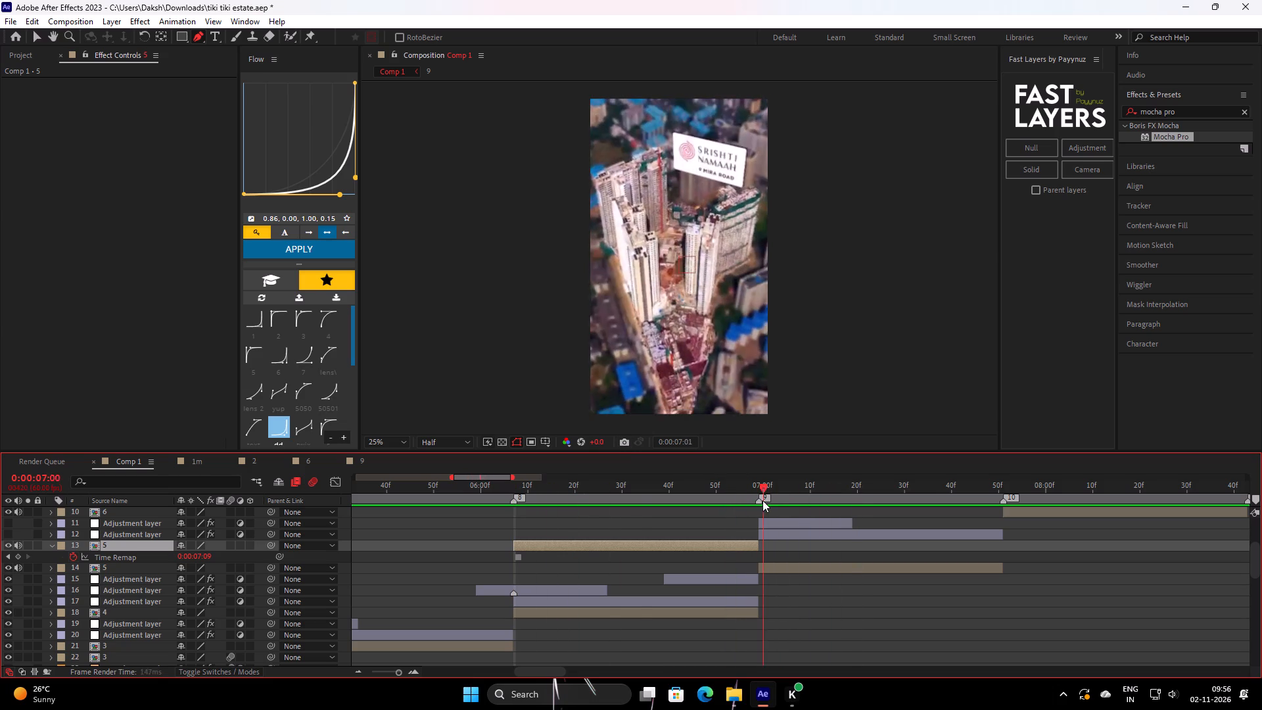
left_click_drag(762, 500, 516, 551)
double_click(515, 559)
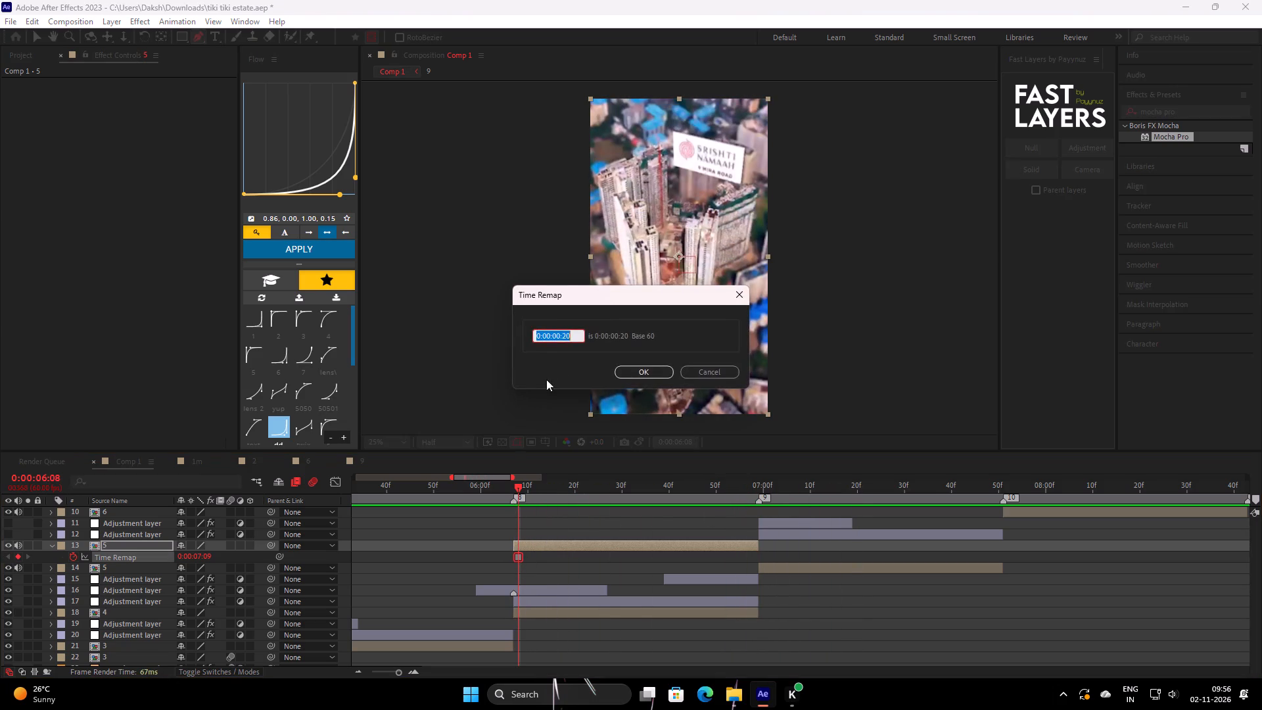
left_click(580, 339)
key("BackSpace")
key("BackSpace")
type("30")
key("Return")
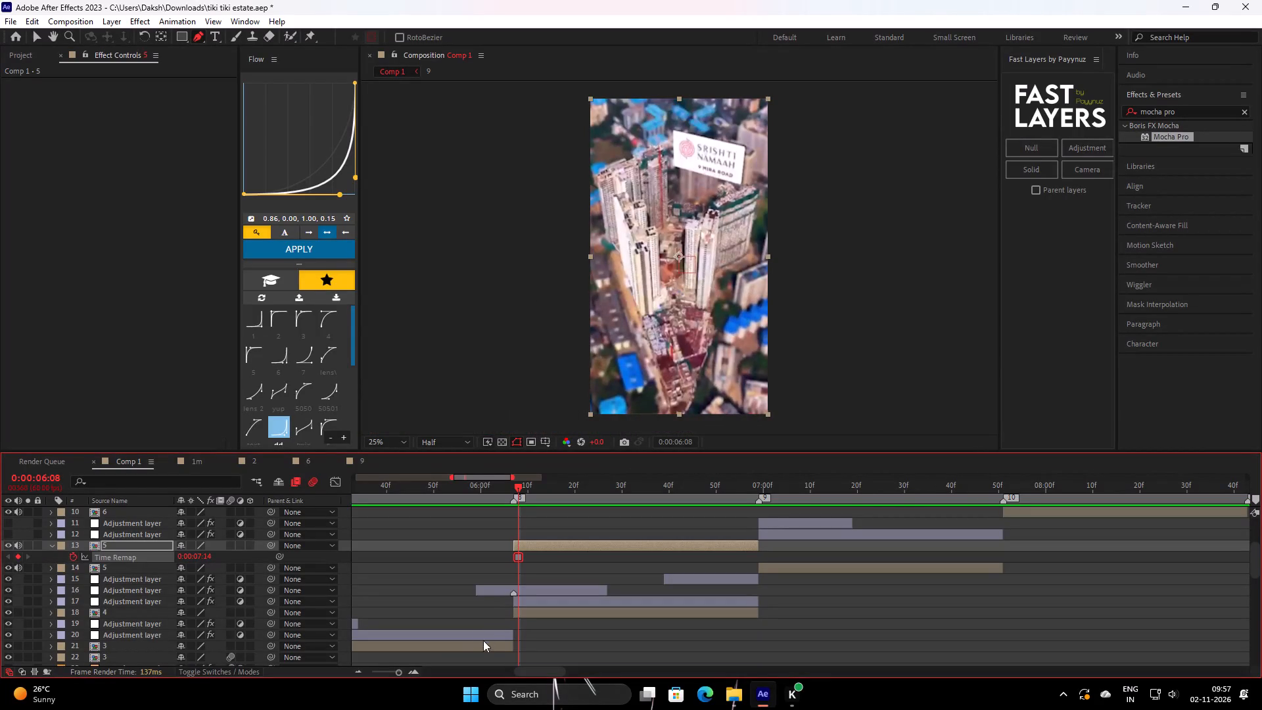
Set the Time Remap keyframe of the frozen clip 5 copy to 0:00:00:40.
double_click(519, 559)
left_click(578, 338)
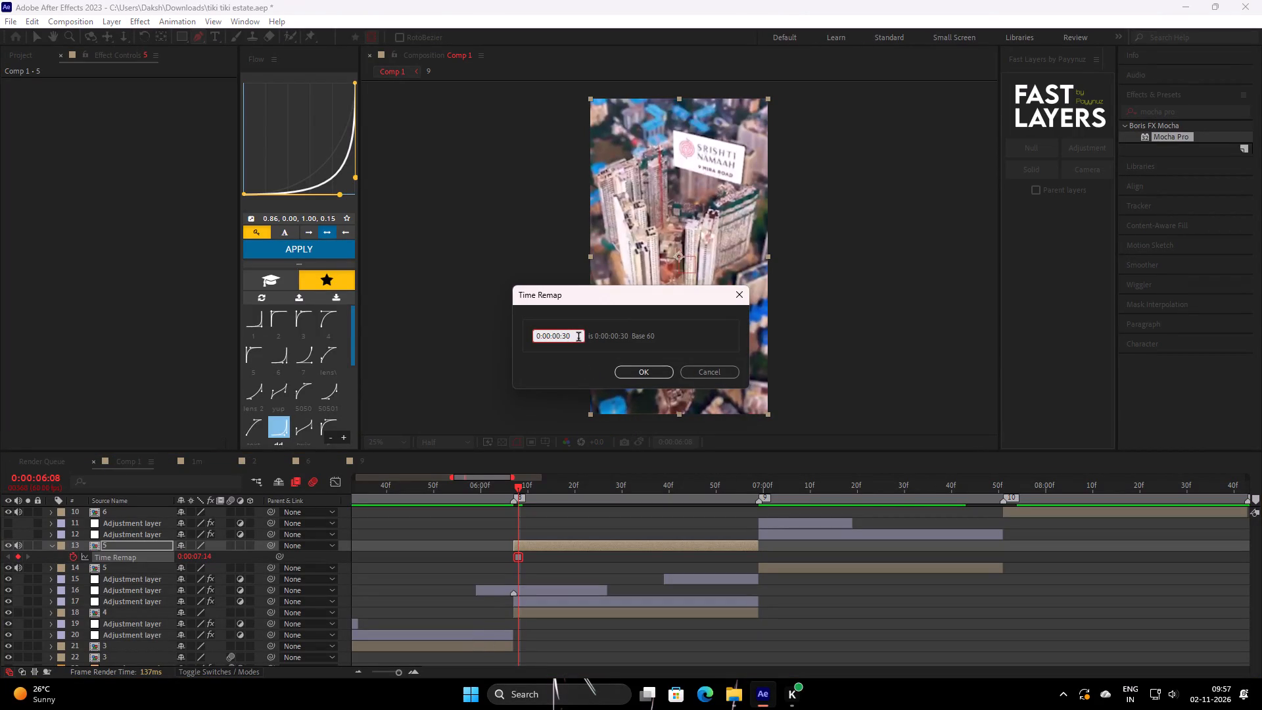
key("BackSpace")
key("BackSpace")
type("40")
key("Return")
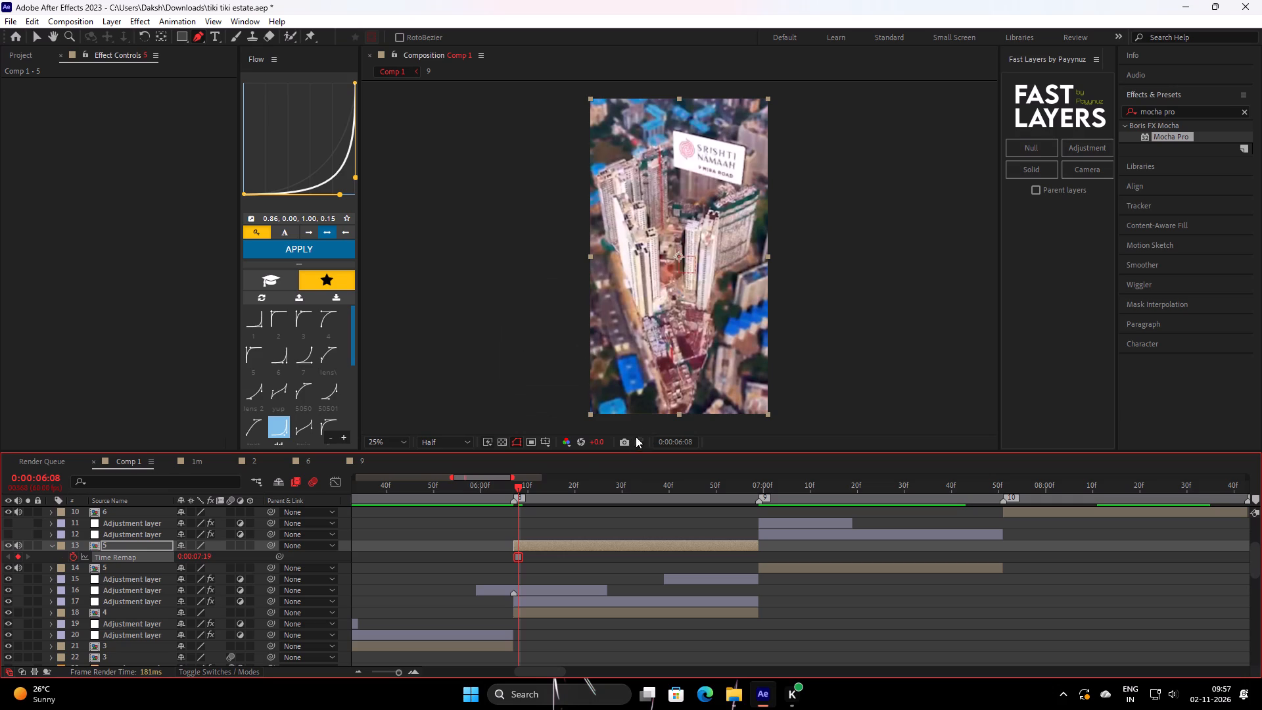
Duplicate the frozen clip 5 layer twice.
left_click(551, 557)
left_click(554, 546)
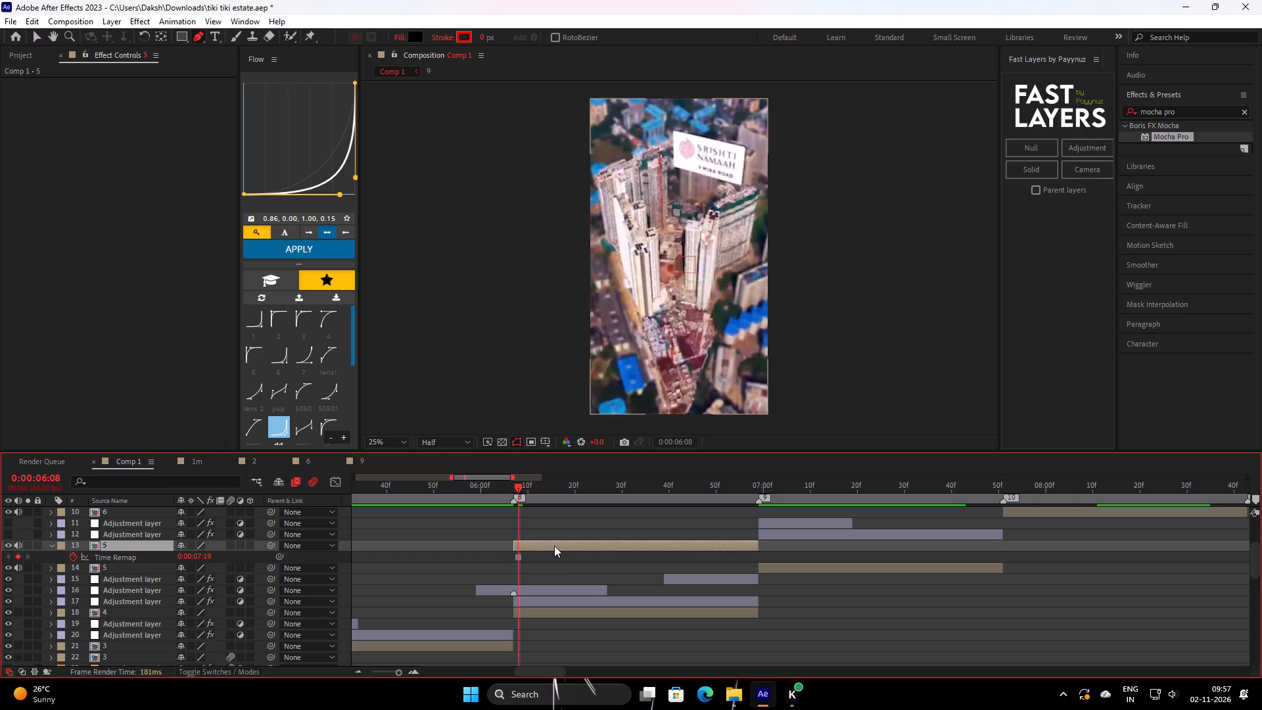
key("ctrl+d")
key("ctrl+d")
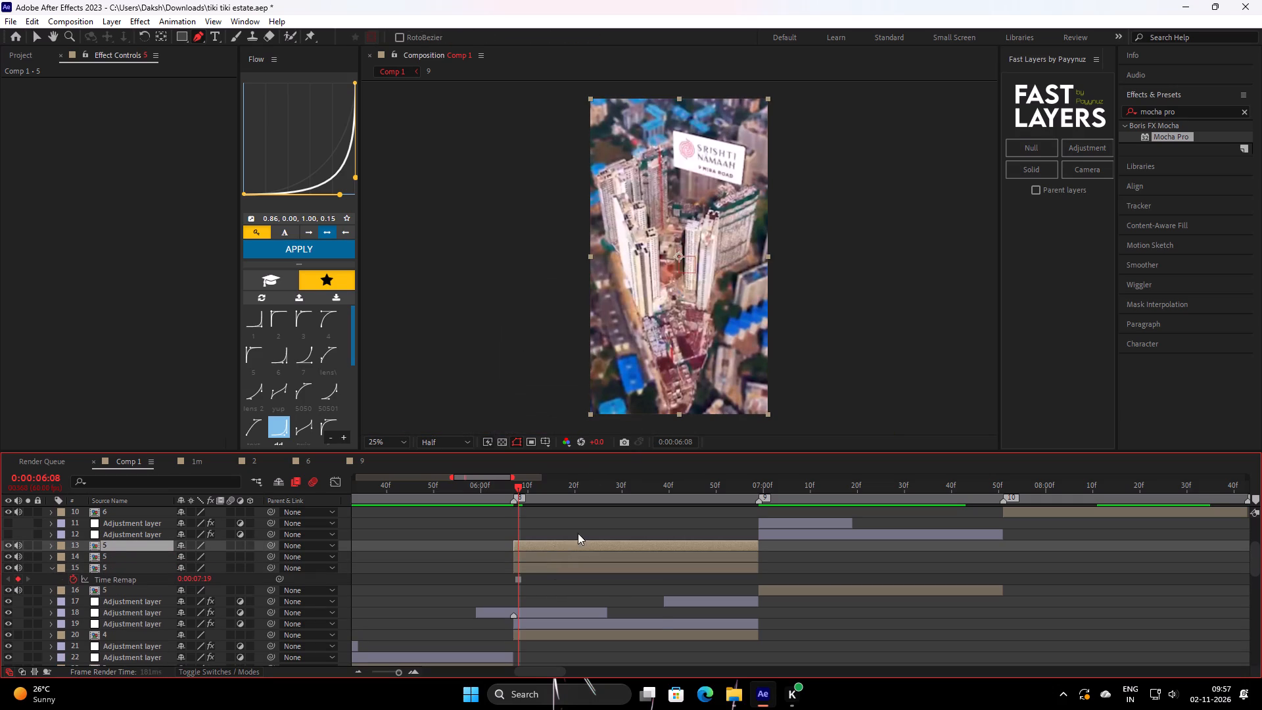
Draw a closed four-point mask around the SRISHTI NAMAAH signboard on the topmost frozen clip 5 layer.
scroll(643, 172, "up", 1)
middle_click_drag(684, 149, 657, 224)
middle_click_drag(624, 377, 608, 438)
middle_click_drag(643, 208, 642, 356)
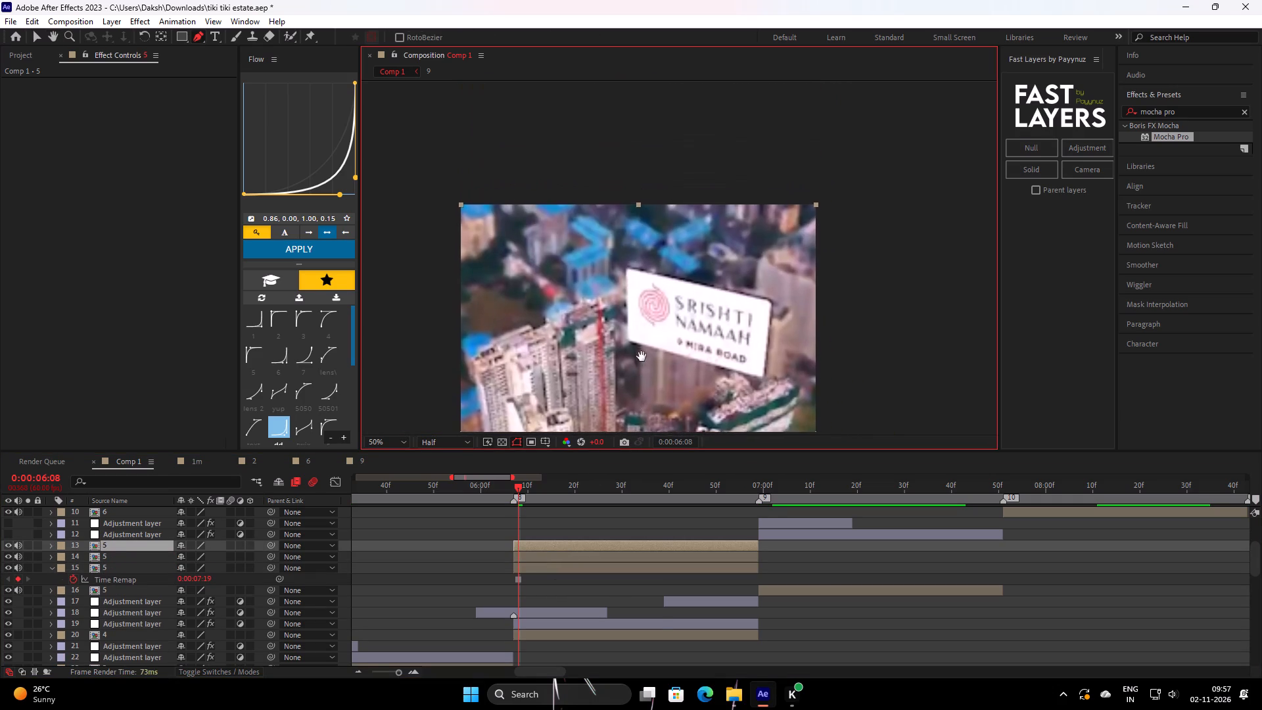
middle_click_drag(642, 356, 642, 357)
scroll(643, 344, "up", 1)
middle_click_drag(601, 321, 627, 273)
middle_click(640, 233)
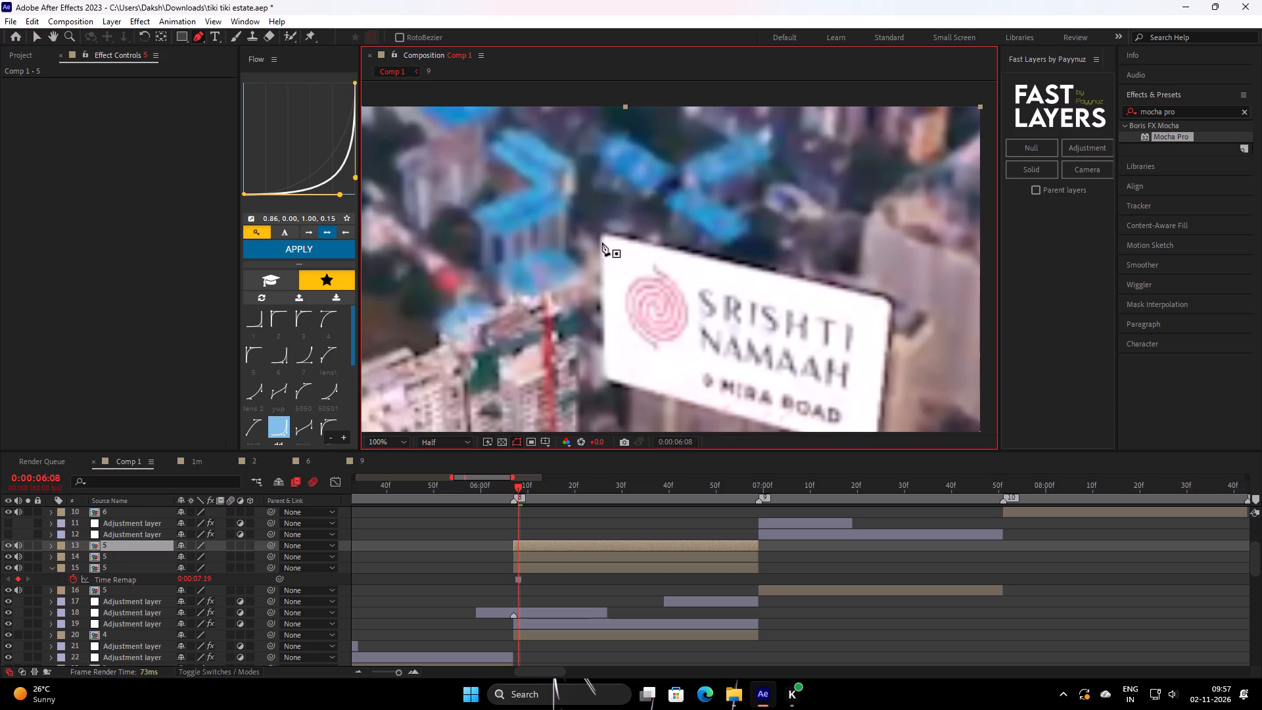
left_click(600, 232)
left_click(603, 379)
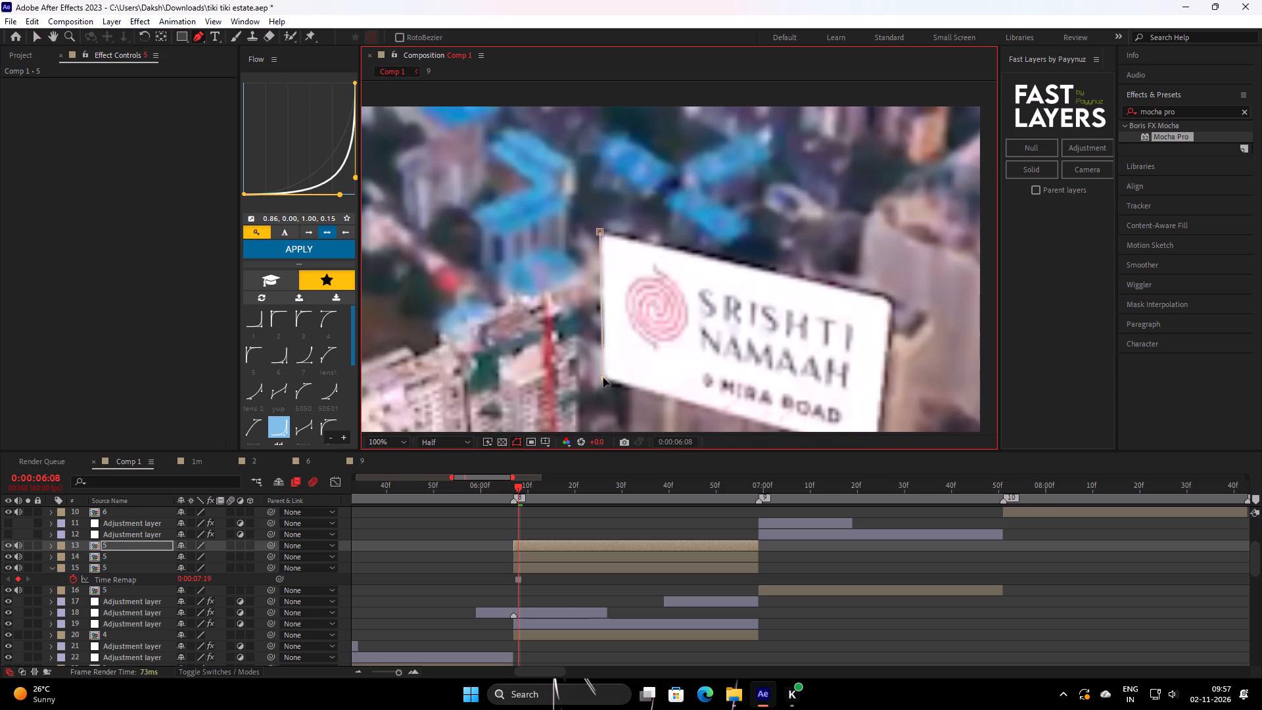
middle_click_drag(676, 361, 564, 260)
left_click(765, 350)
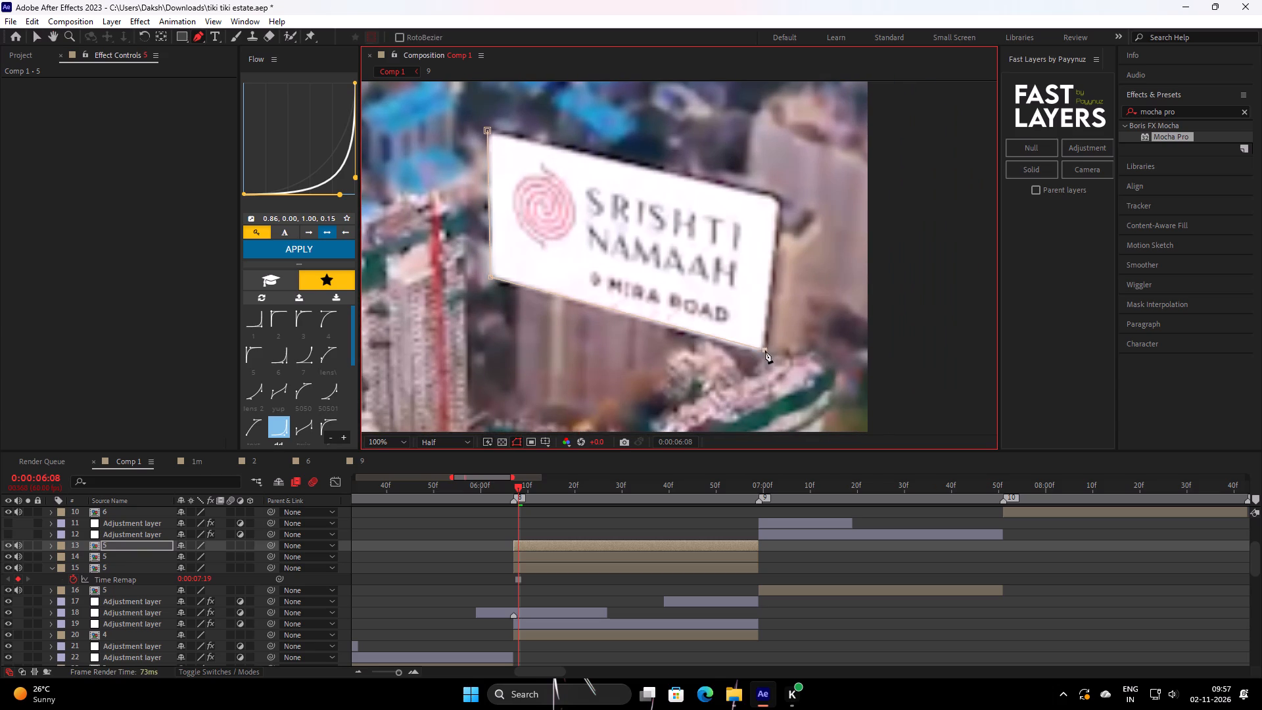
left_click(783, 199)
left_click(487, 130)
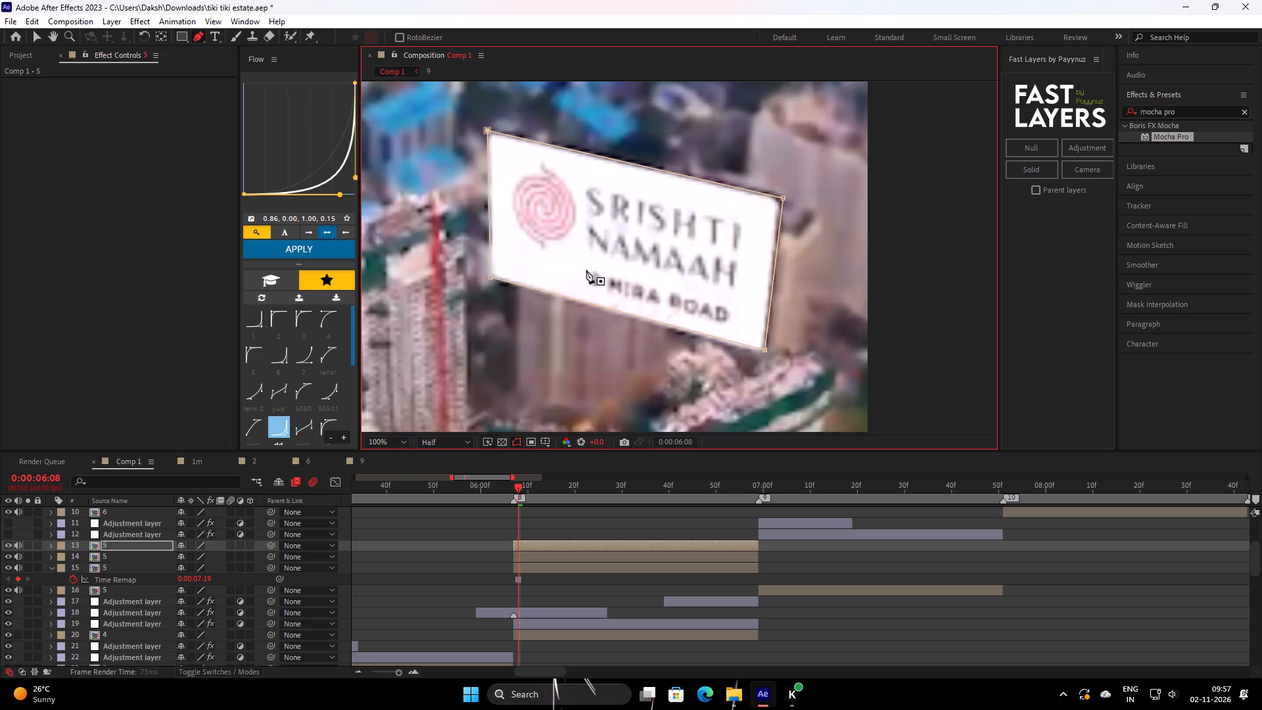
Draw a closed mask around the right-hand group of towers on the second frozen clip 5 layer, layer 14.
scroll(586, 271, "down", 1)
middle_click_drag(583, 358, 654, 281)
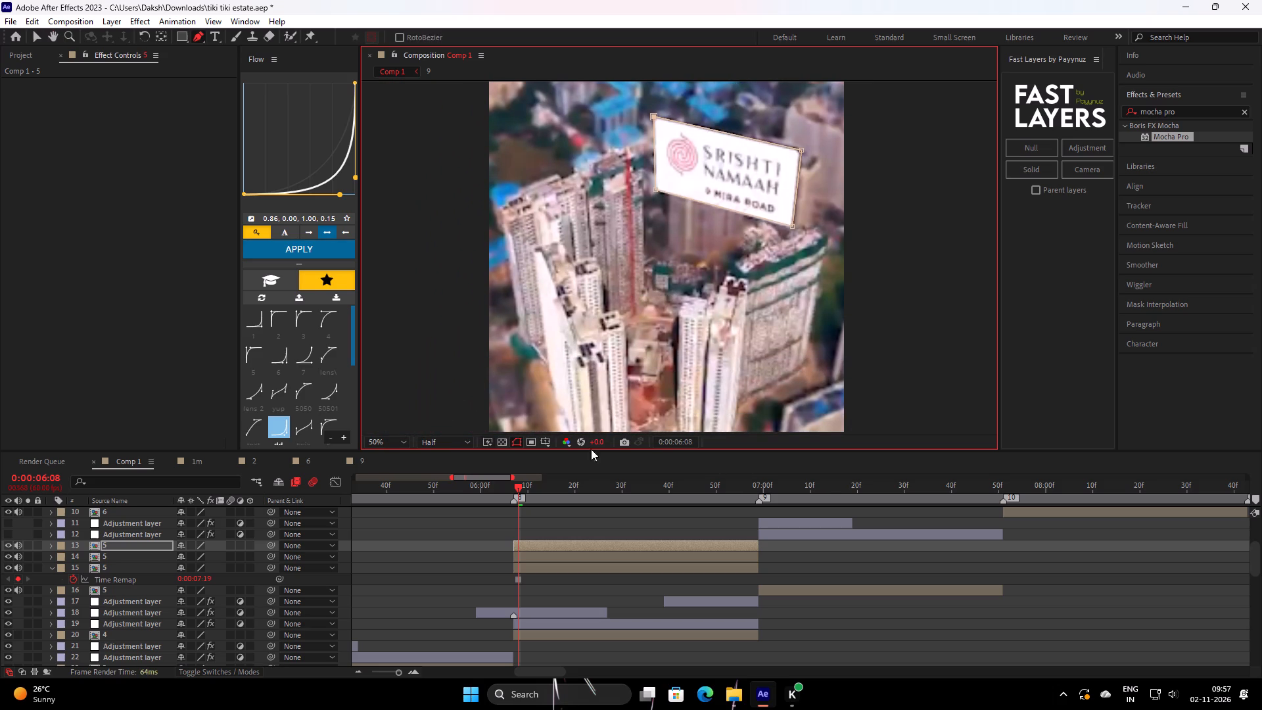
left_click(557, 555)
middle_click_drag(591, 260, 608, 161)
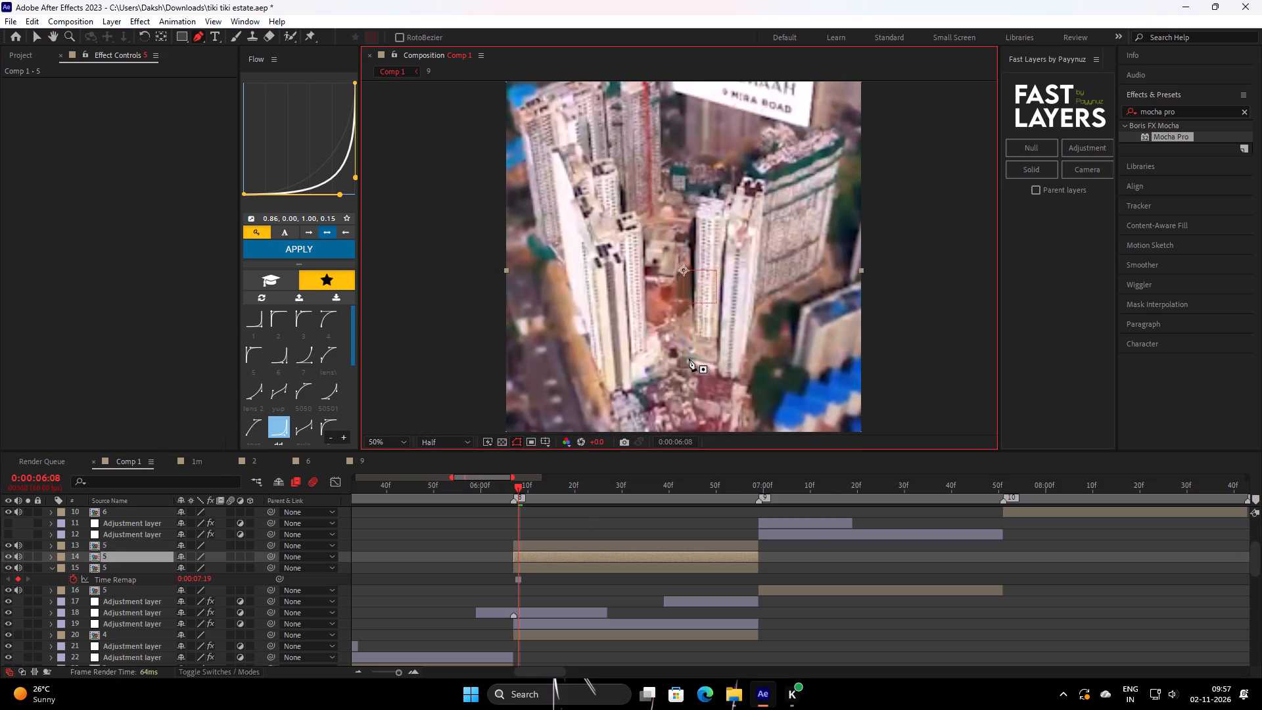
left_click(689, 358)
left_click(716, 366)
left_click(716, 377)
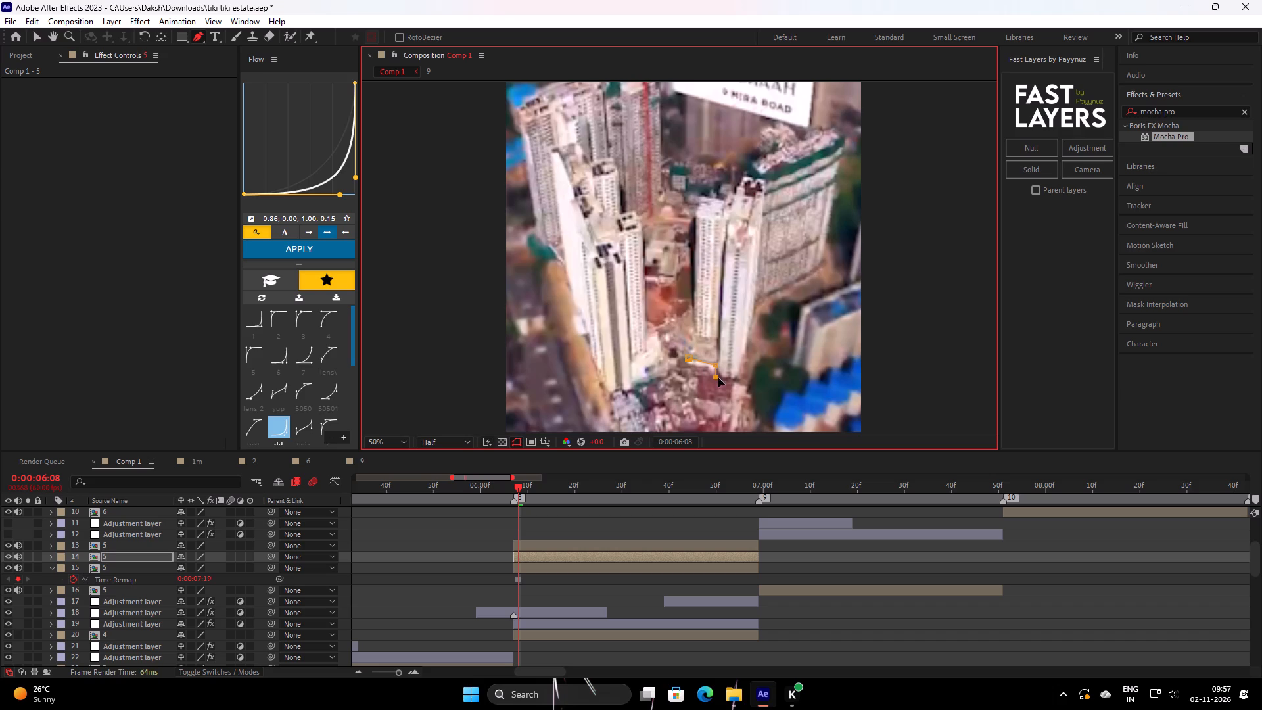
left_click(742, 380)
left_click(757, 305)
left_click(824, 264)
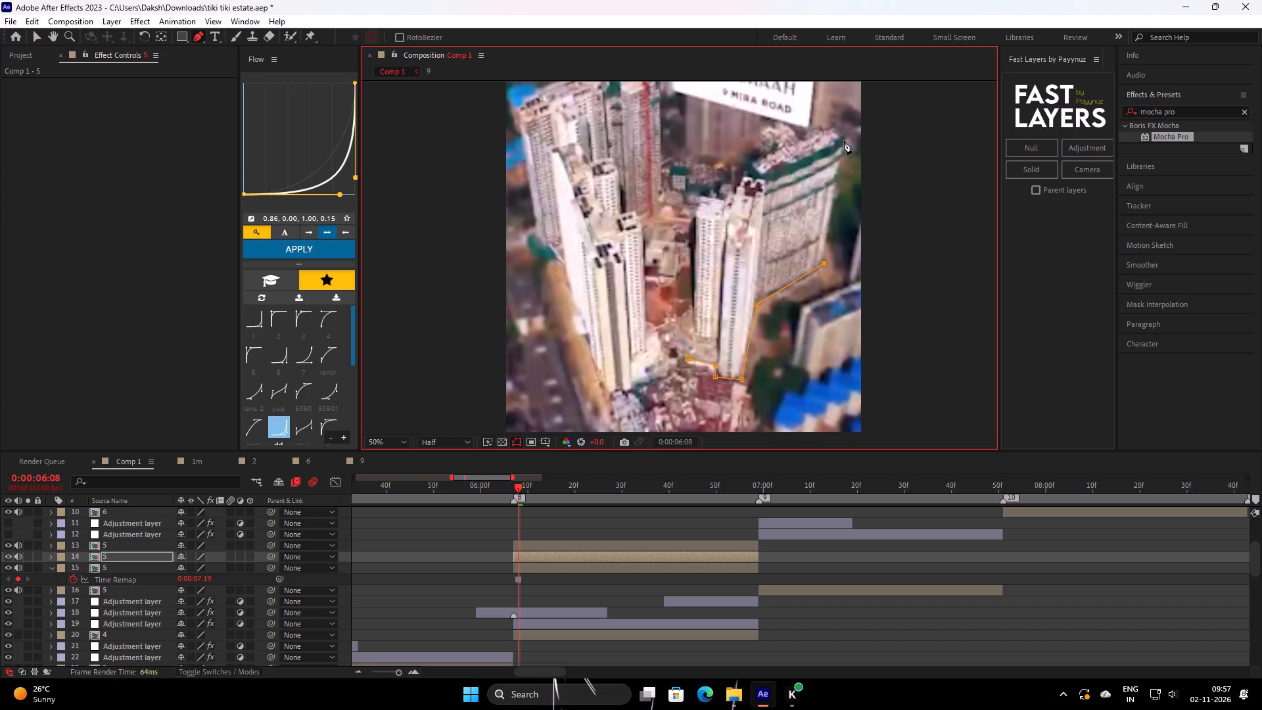
left_click(845, 141)
left_click(834, 128)
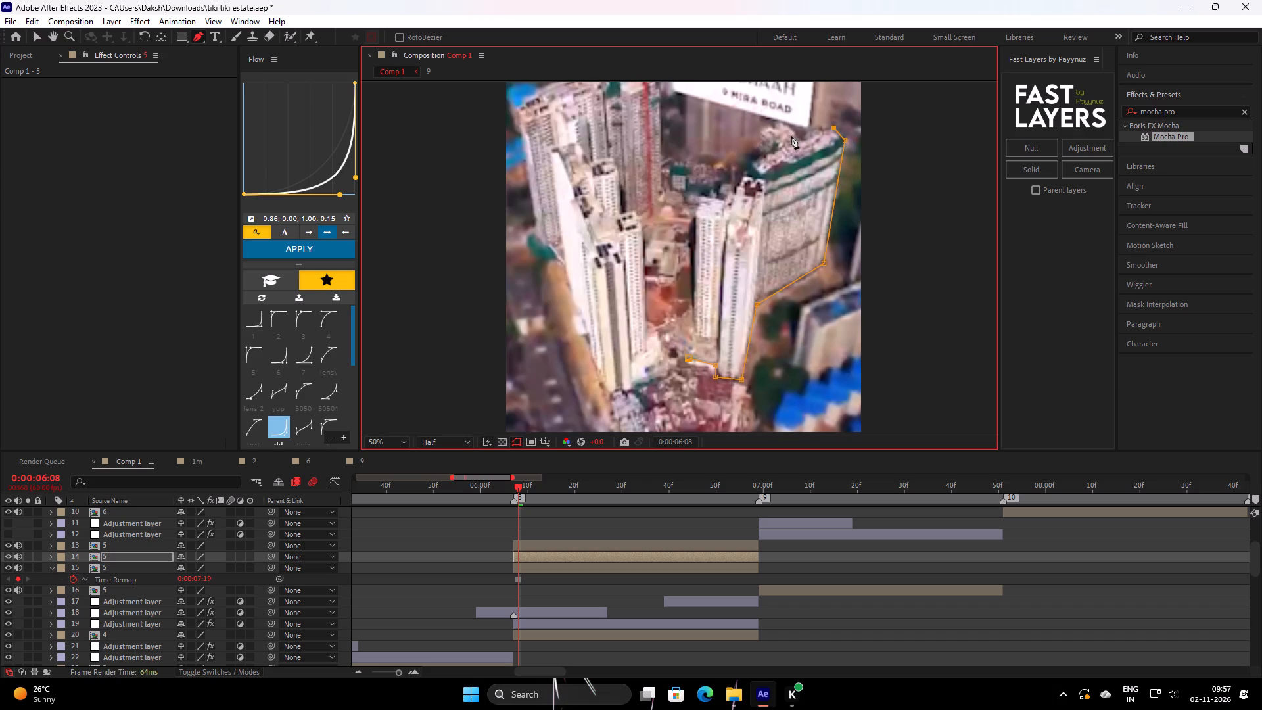
left_click(801, 141)
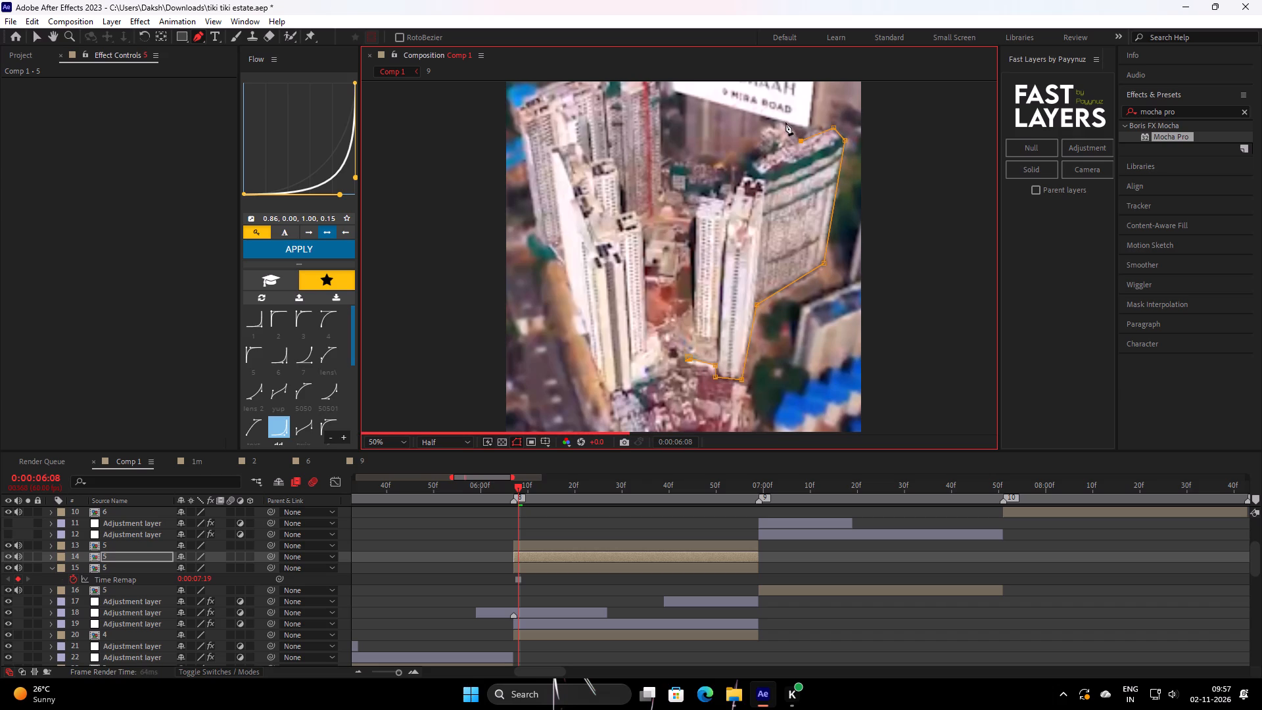
left_click(785, 122)
left_click(758, 135)
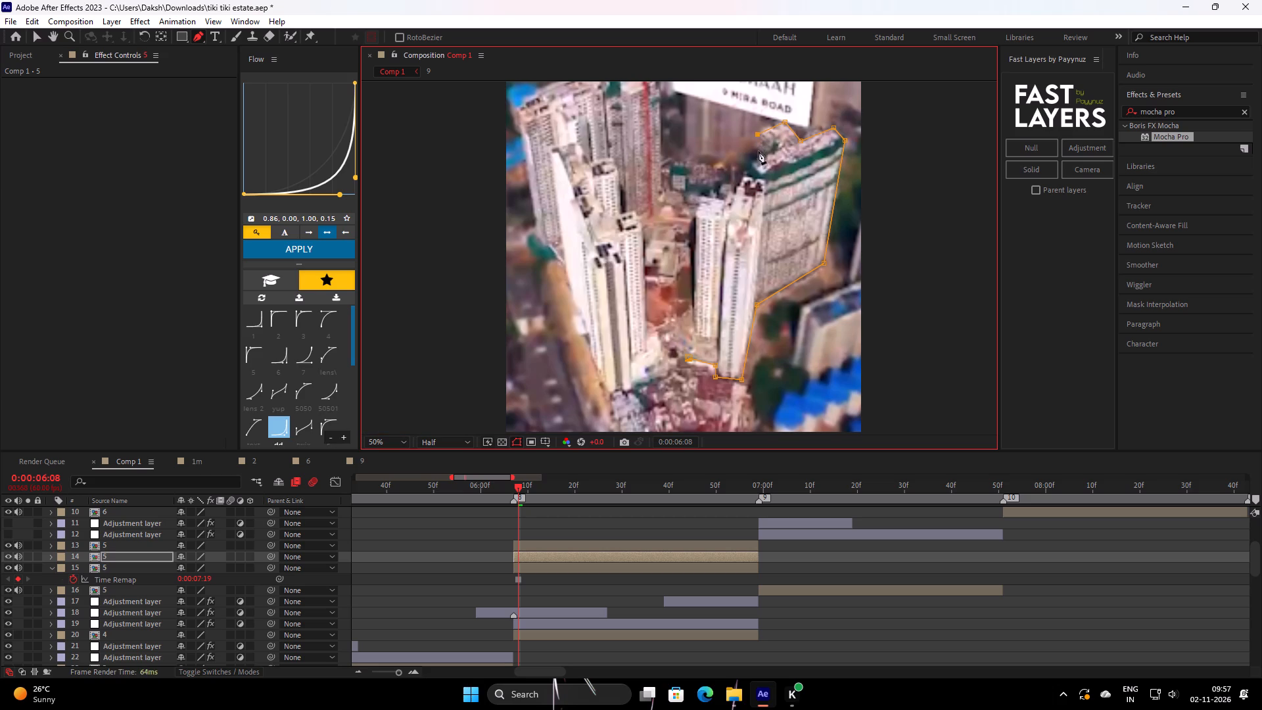
left_click(766, 153)
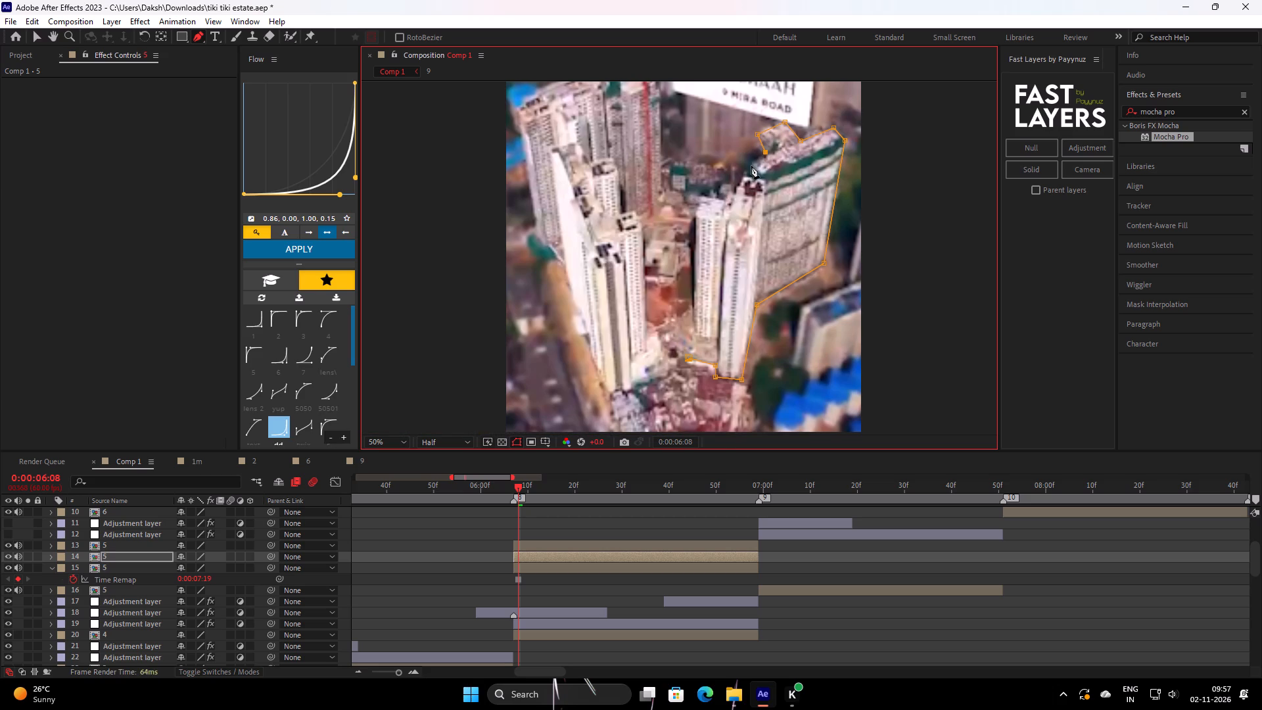
left_click(751, 166)
left_click(745, 177)
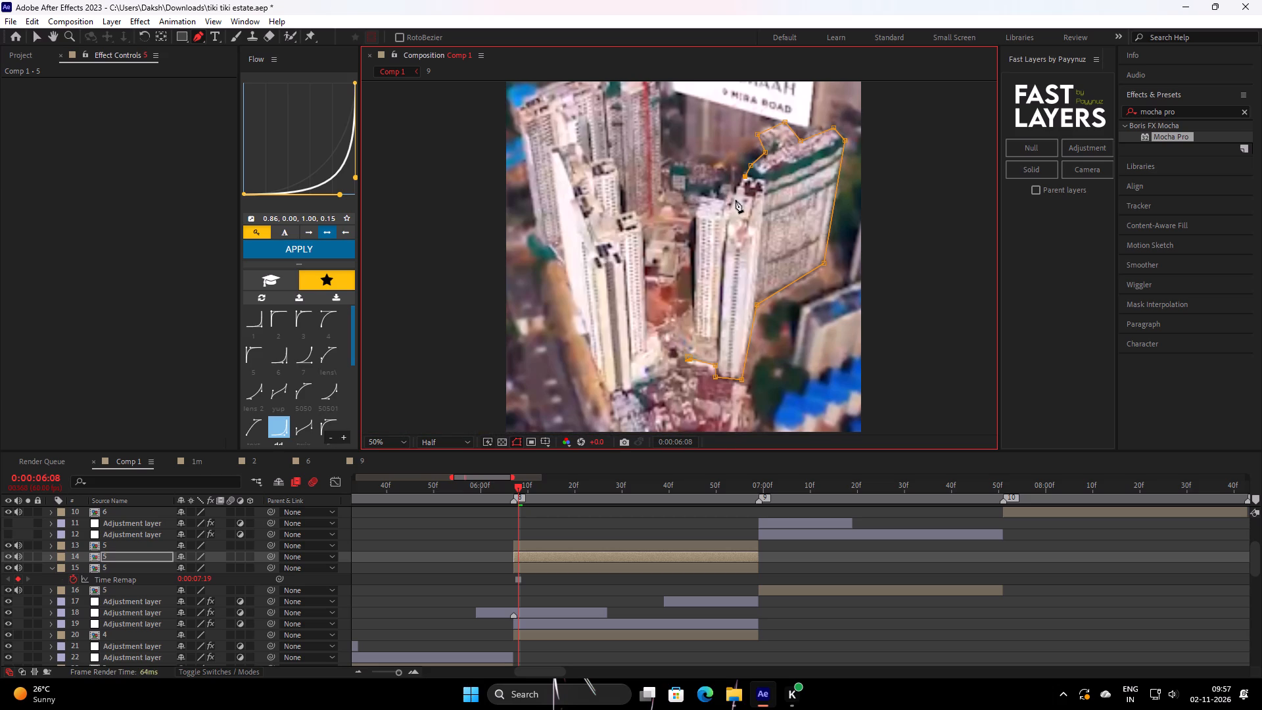
left_click(725, 200)
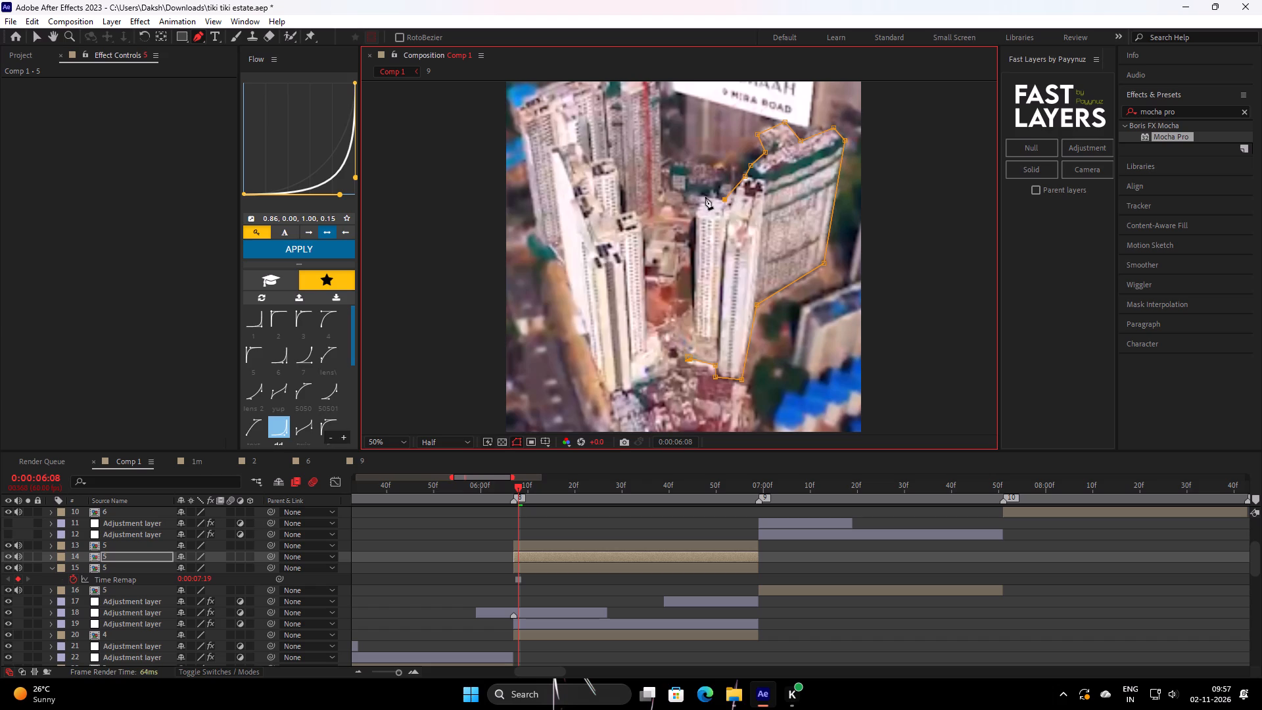
left_click(703, 197)
left_click(695, 216)
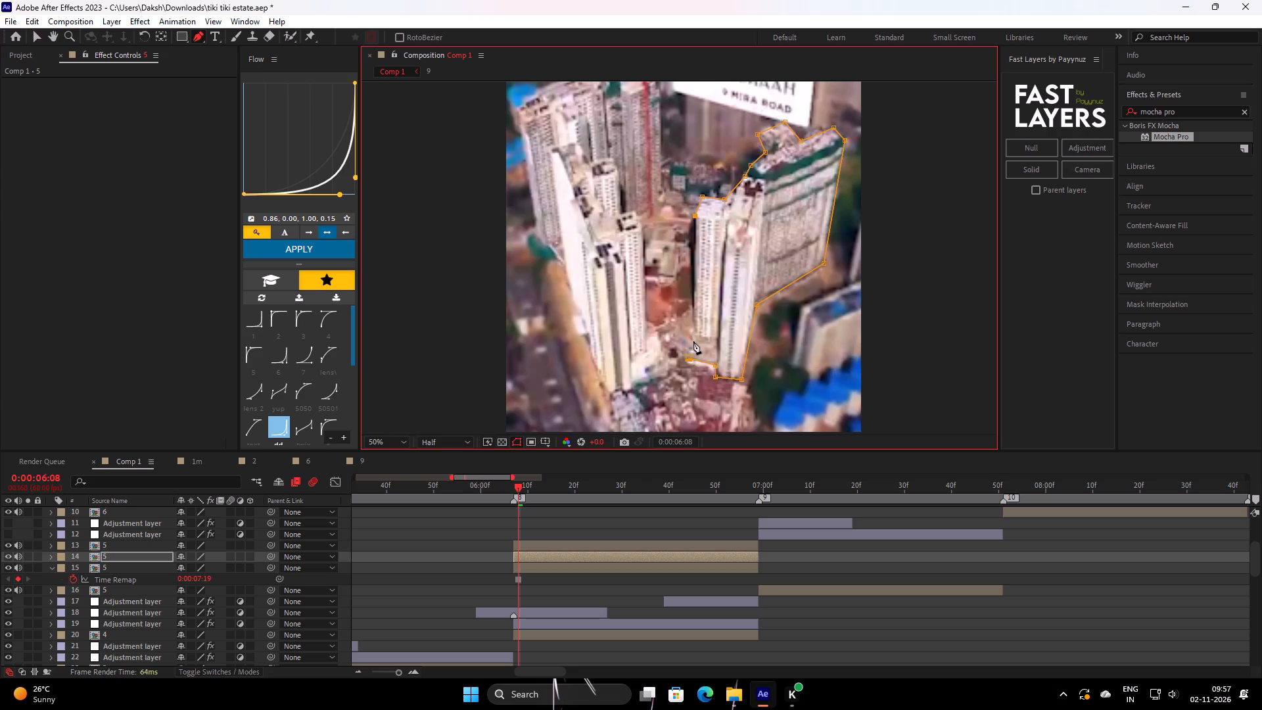
left_click(689, 357)
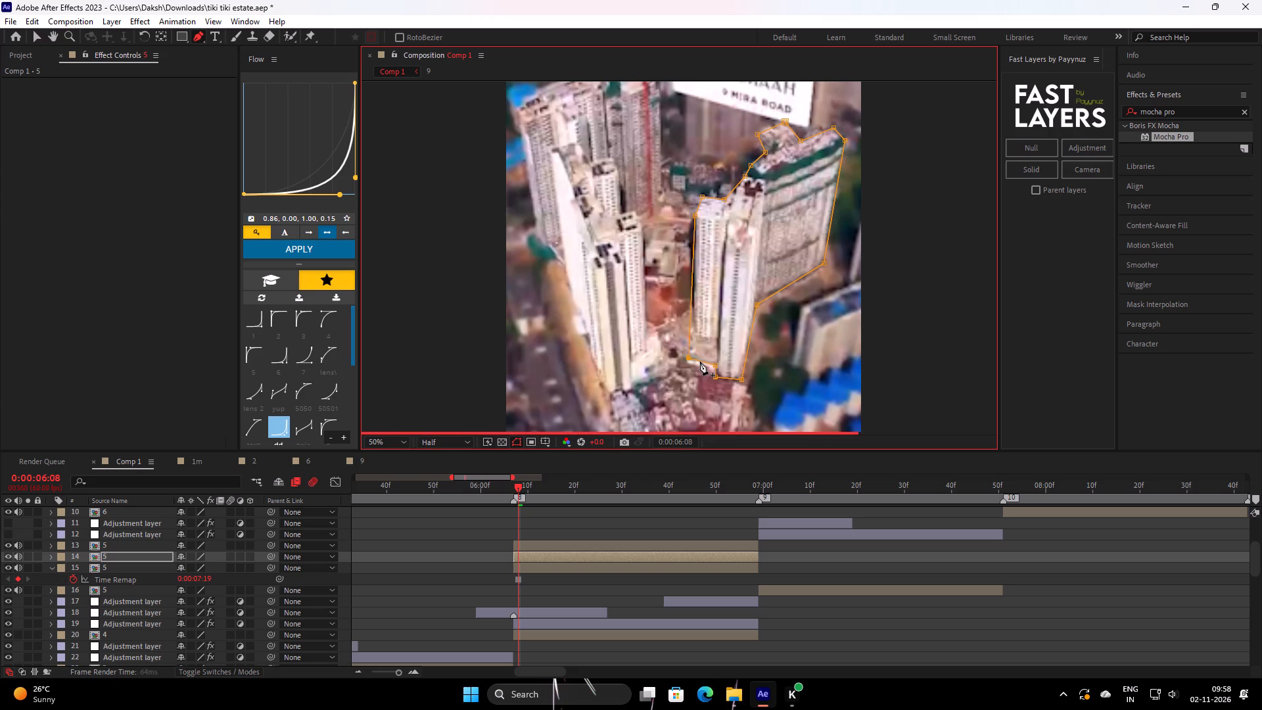
Draw a closed mask around the left-hand group of towers on the third frozen clip 5 layer, layer 15.
left_click(565, 563)
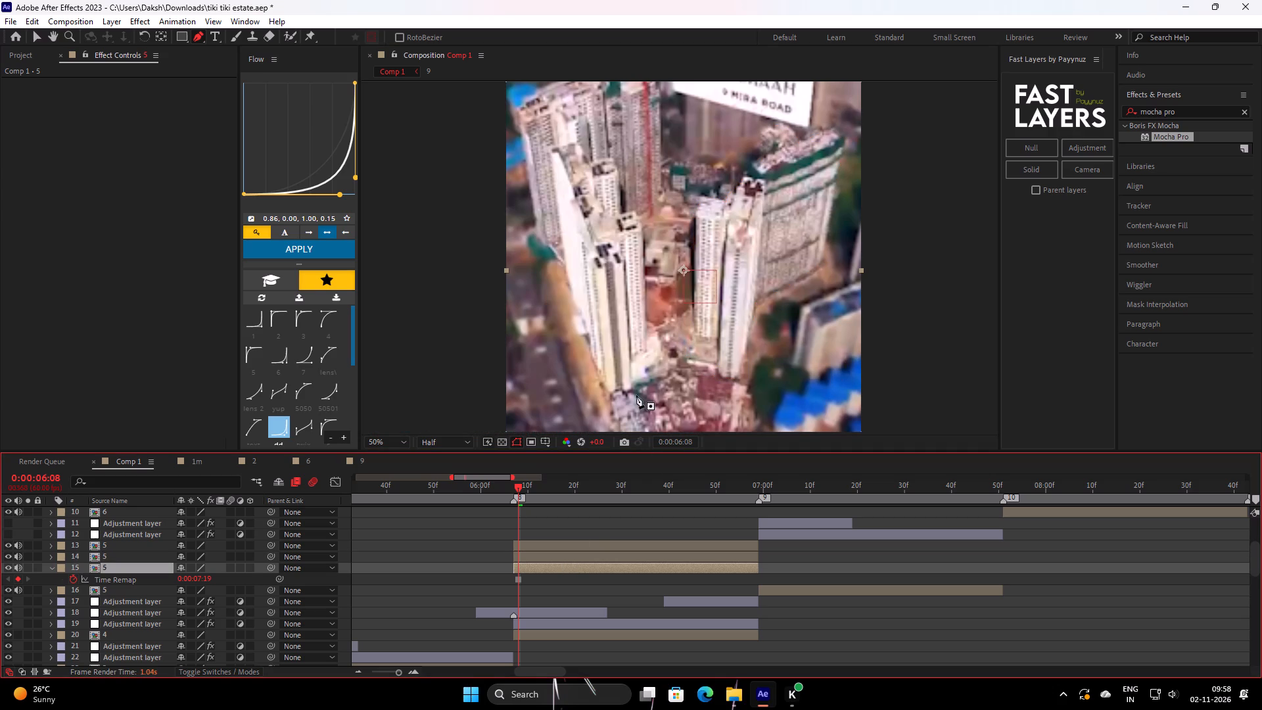
left_click(610, 391)
left_click(631, 385)
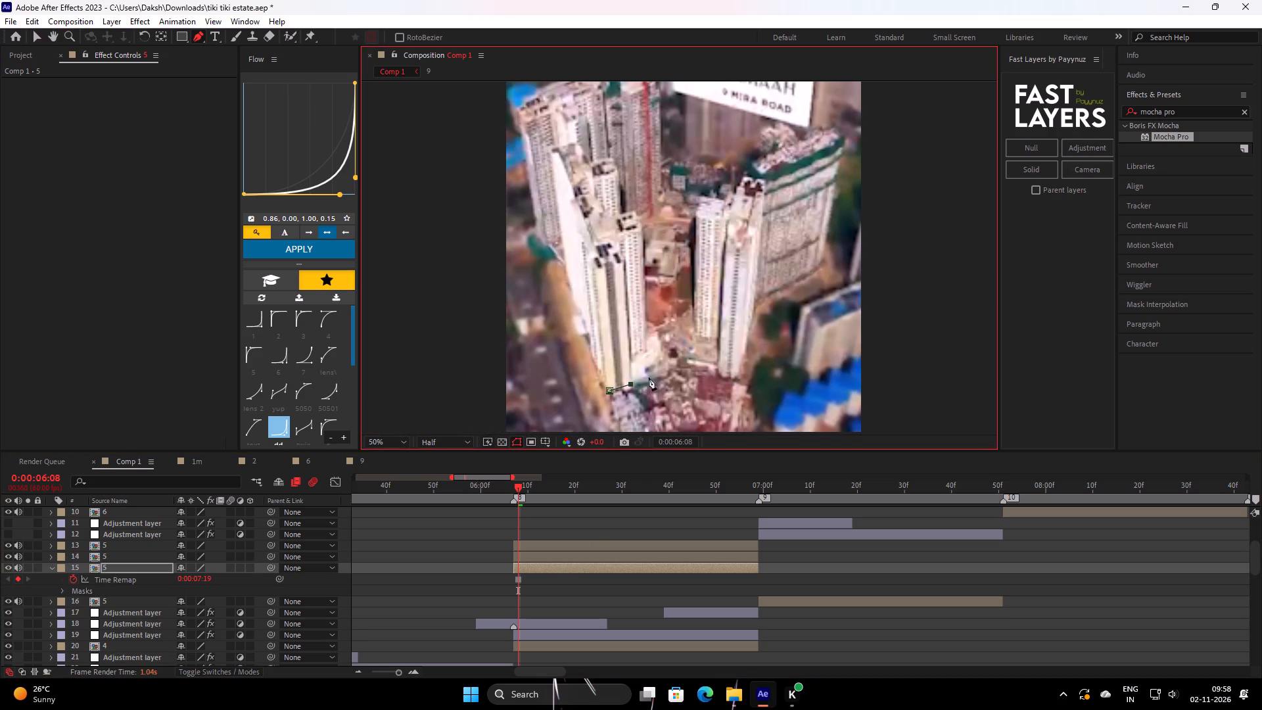
left_click(649, 371)
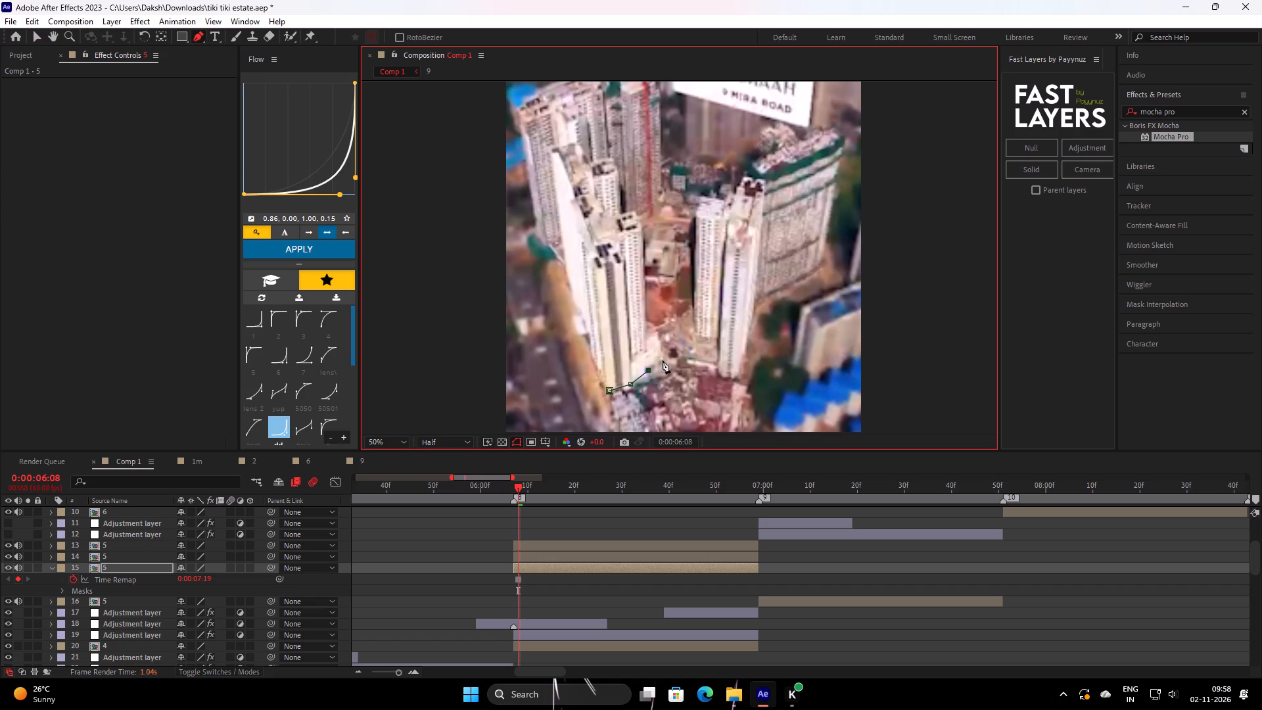
left_click(661, 352)
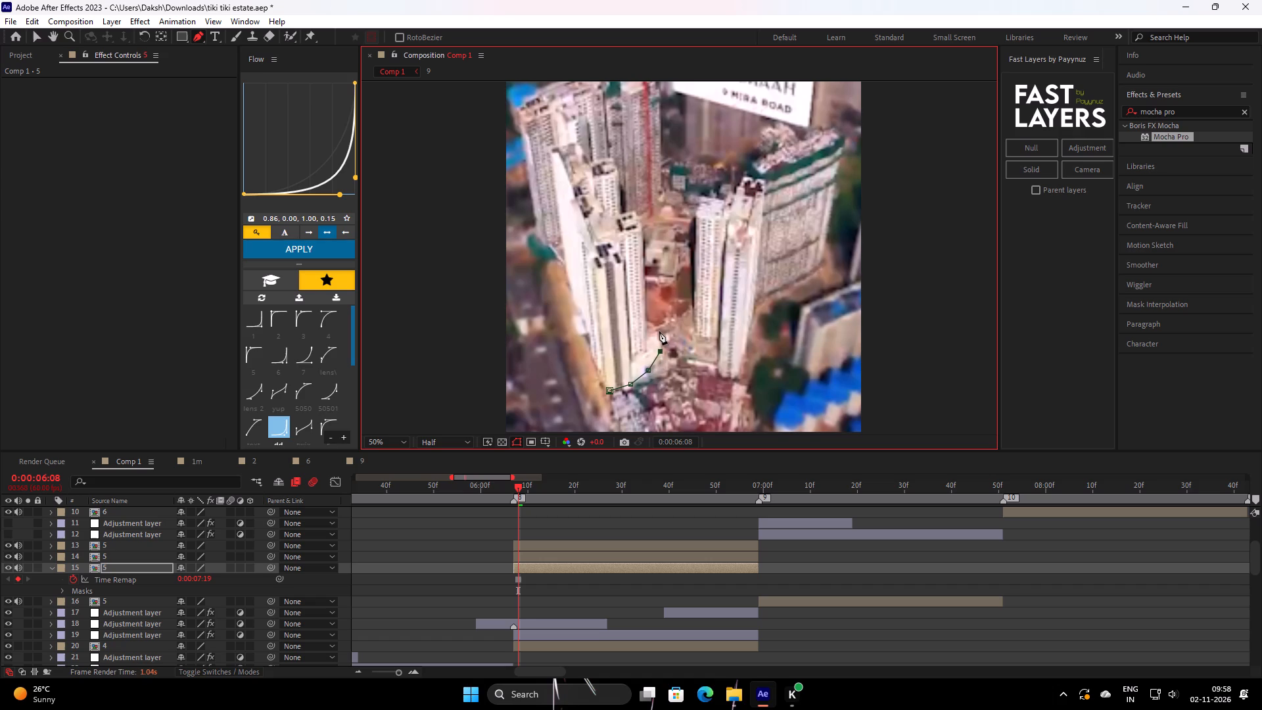
left_click(659, 331)
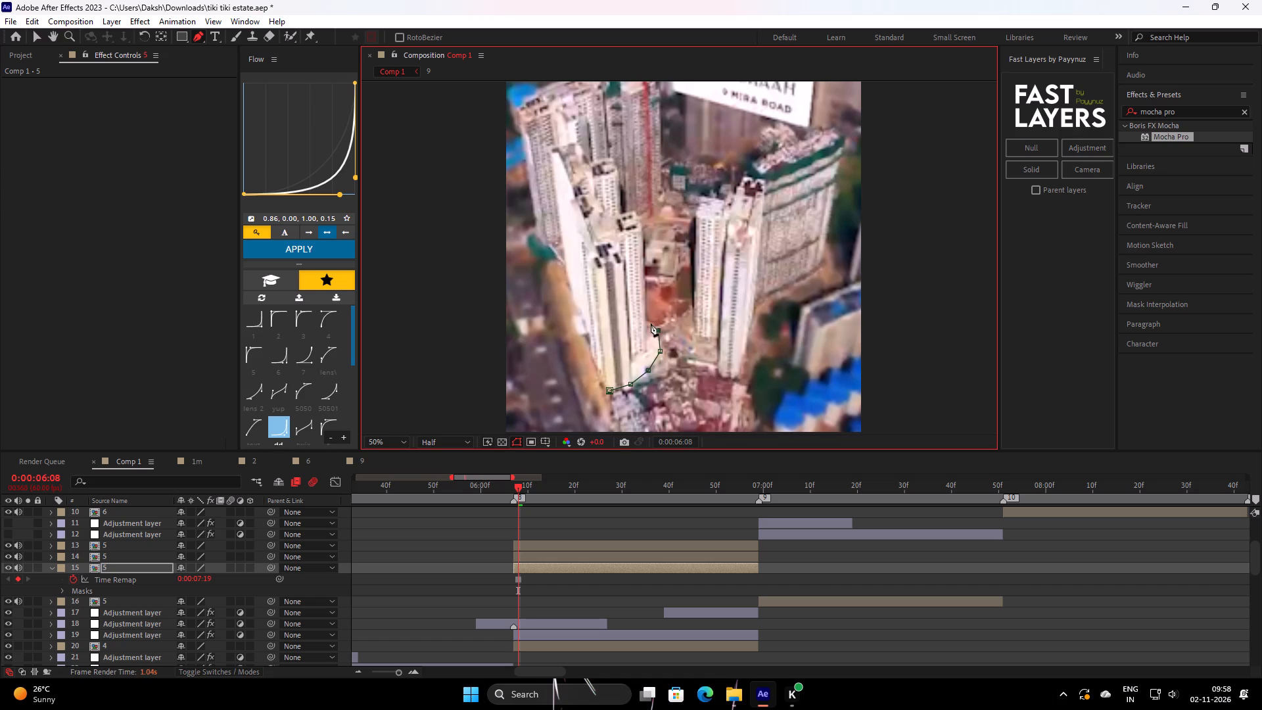
left_click(649, 321)
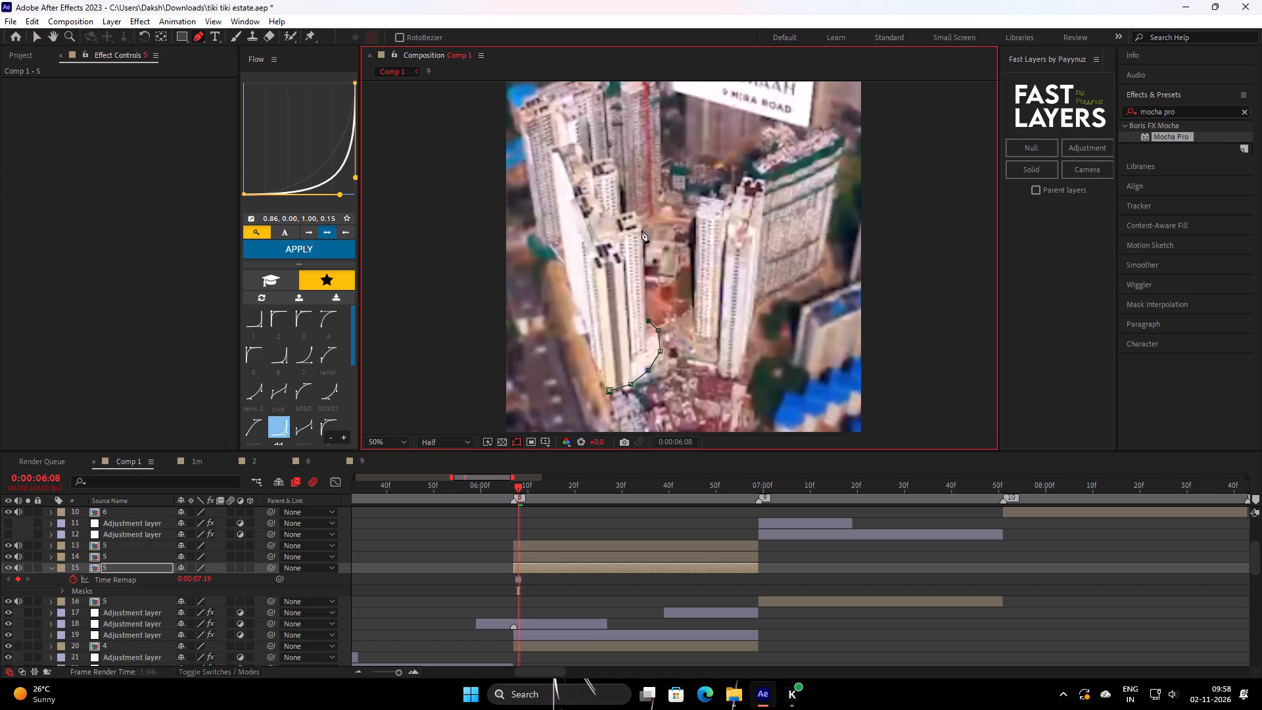
left_click(642, 230)
left_click(634, 211)
middle_click_drag(639, 209, 651, 235)
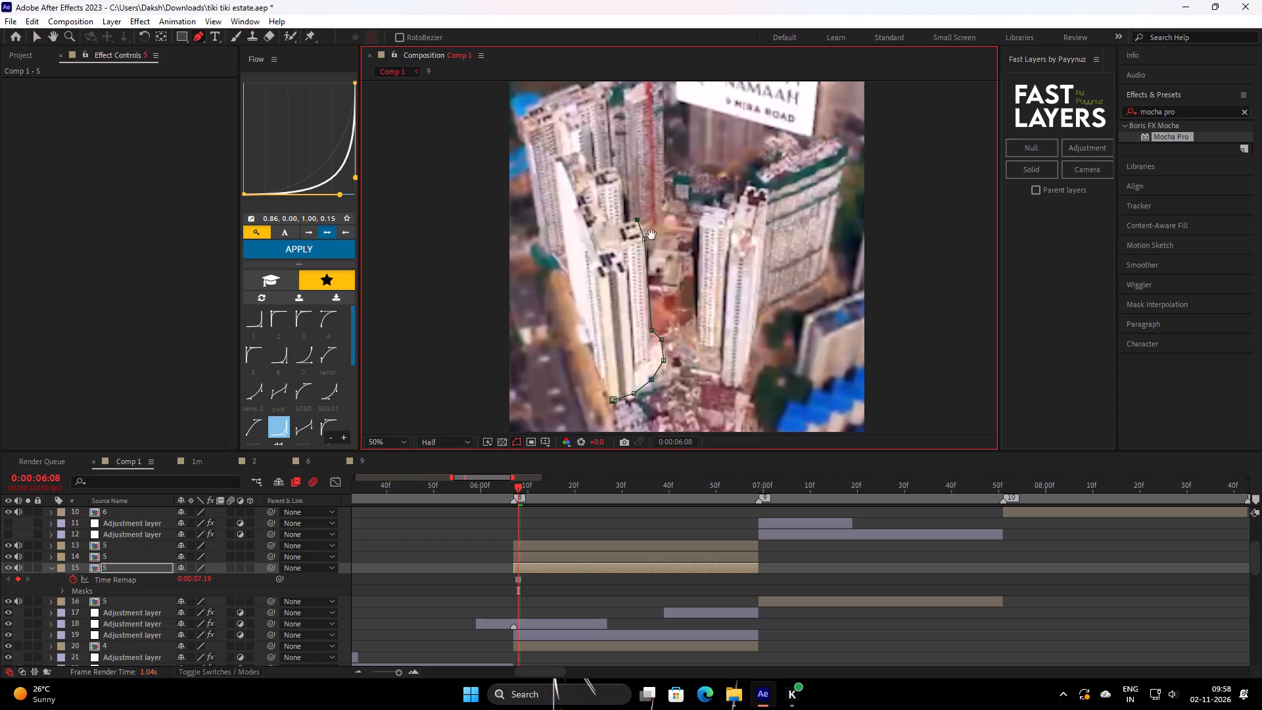
middle_click_drag(651, 235, 695, 307)
scroll(695, 307, "up", 1)
middle_click_drag(699, 309, 713, 353)
scroll(699, 329, "down", 1)
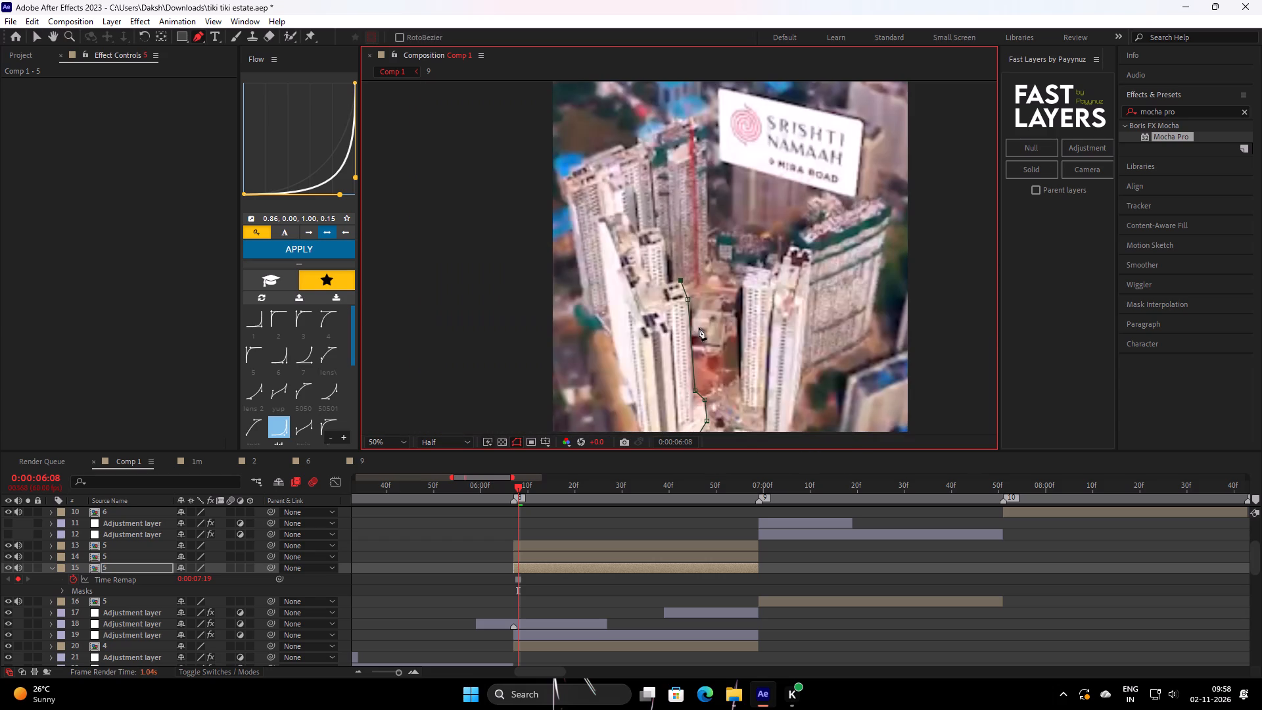
scroll(699, 327, "up", 1)
scroll(676, 310, "down", 1)
middle_click_drag(715, 188, 704, 275)
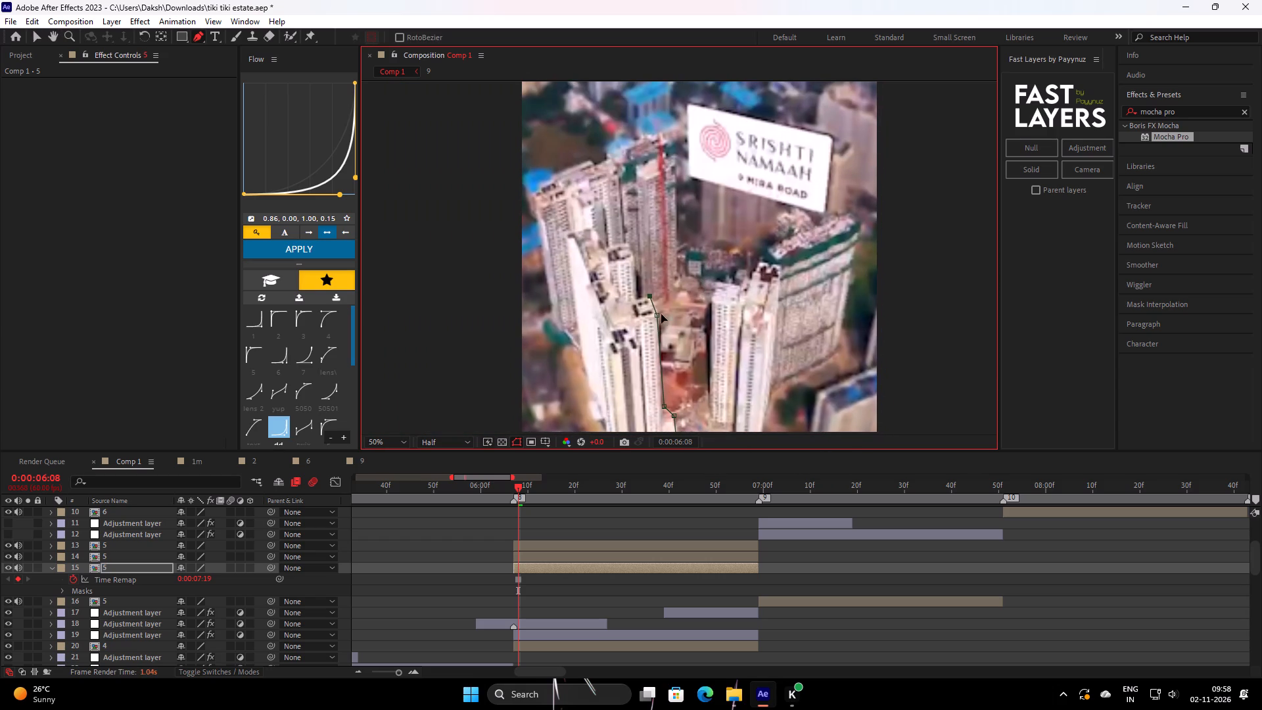
key("ctrl+z")
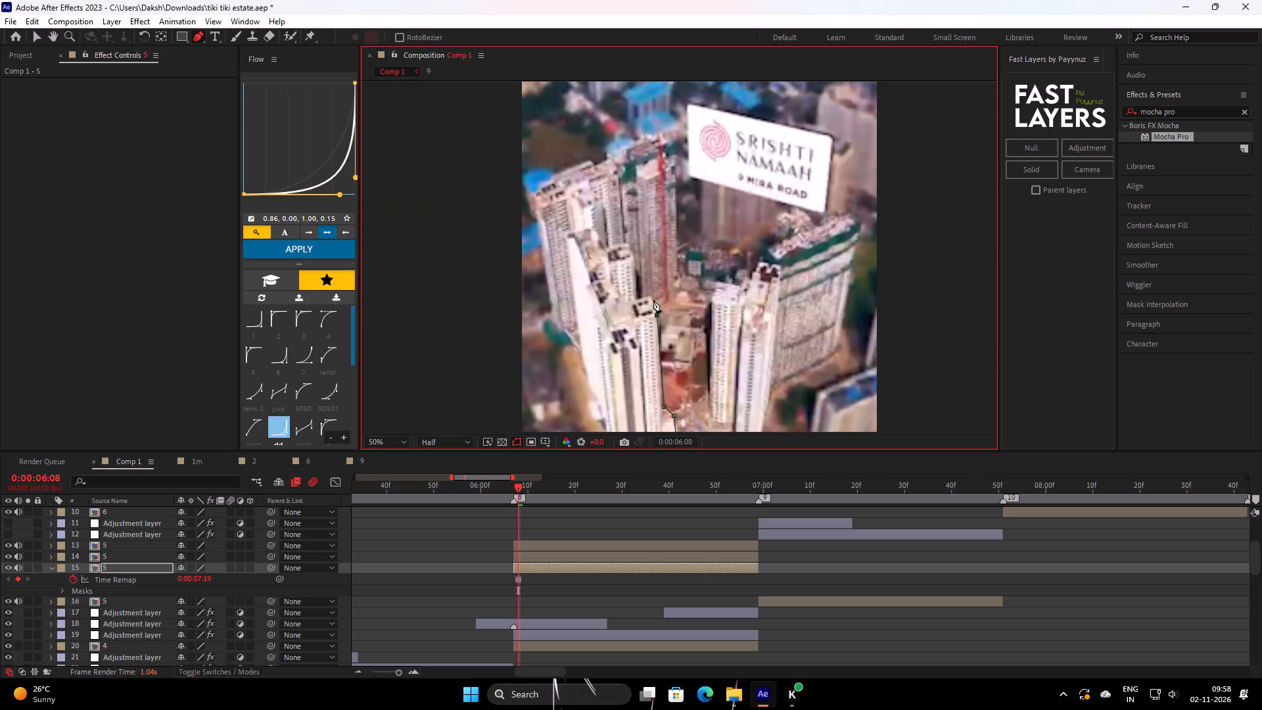
left_click(654, 300)
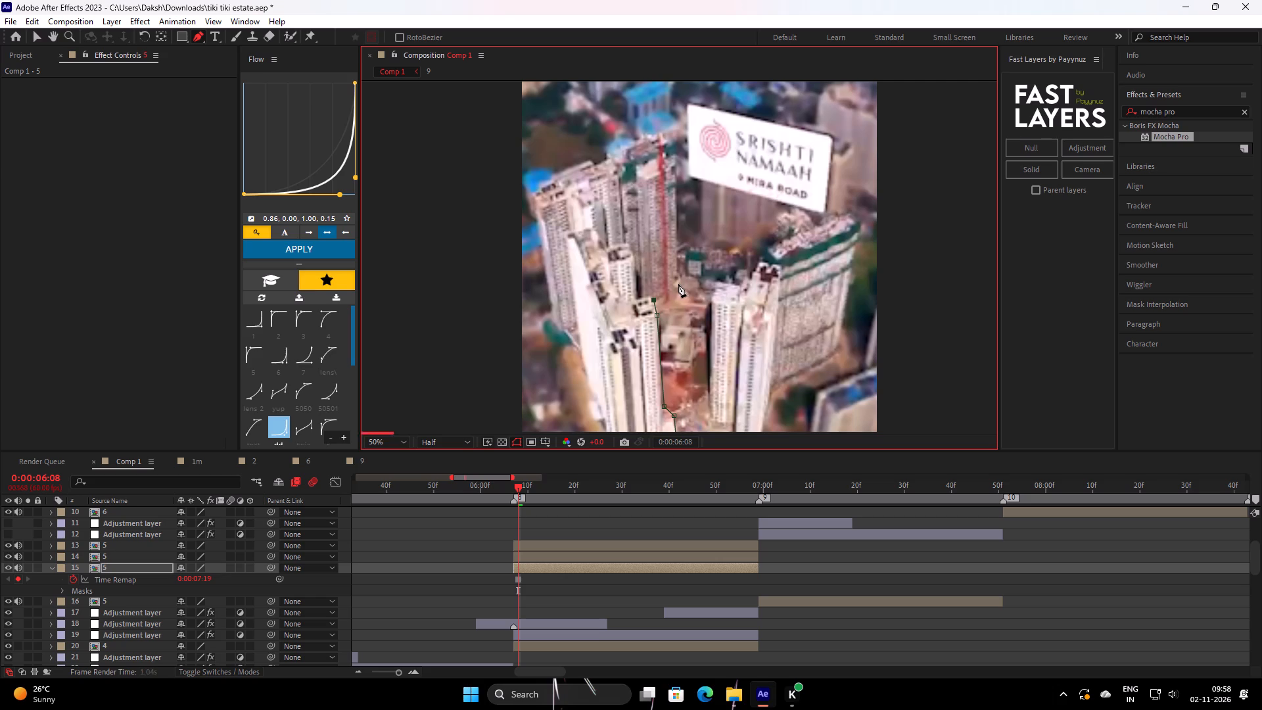
left_click(680, 281)
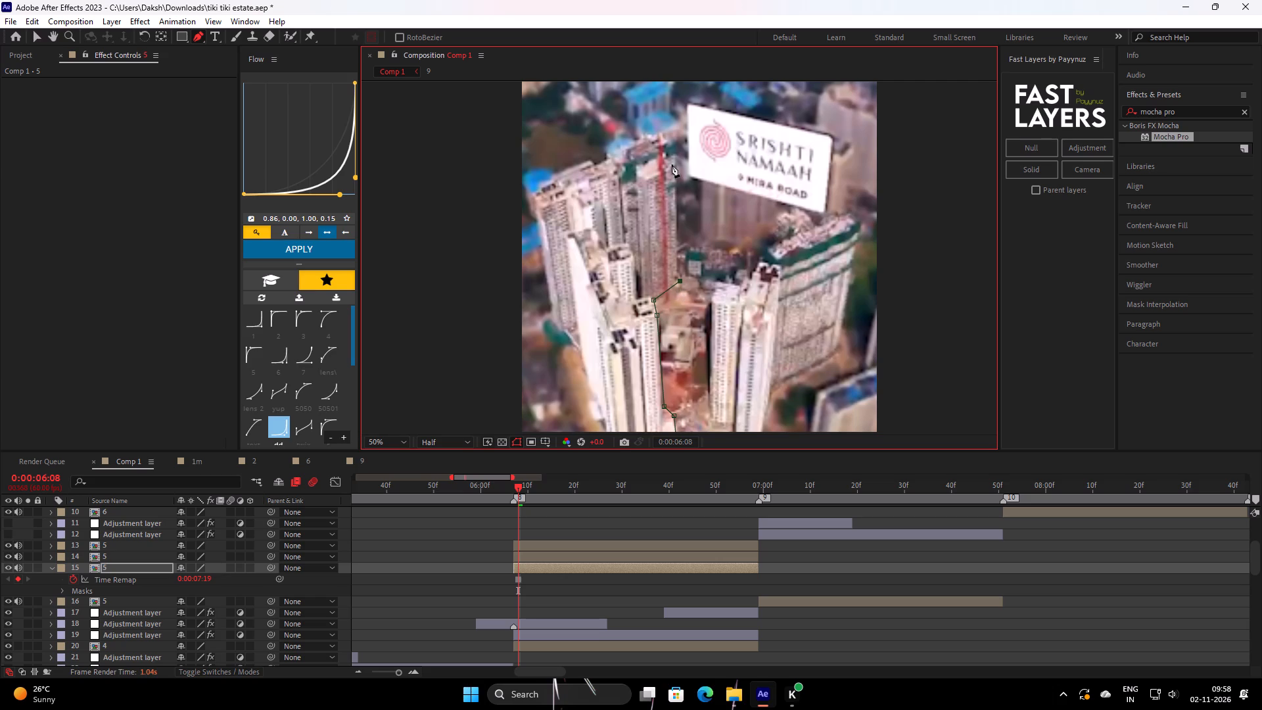
left_click(675, 156)
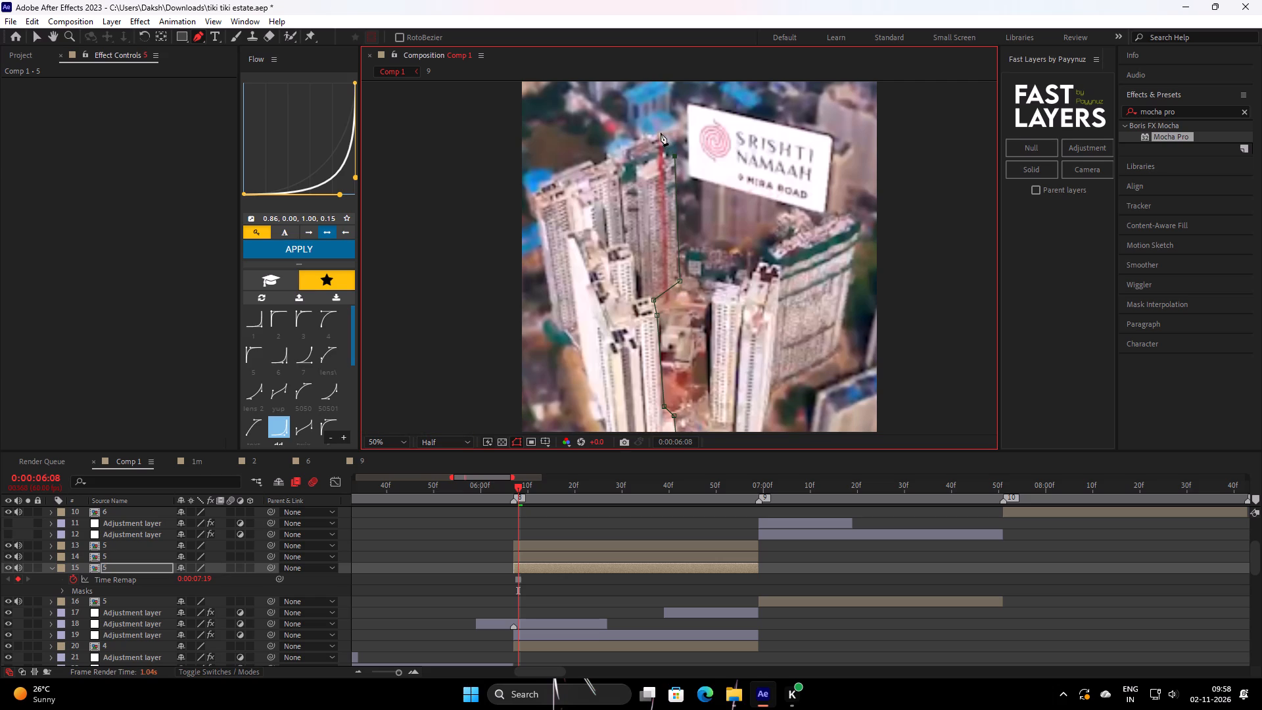
left_click(661, 133)
left_click(607, 151)
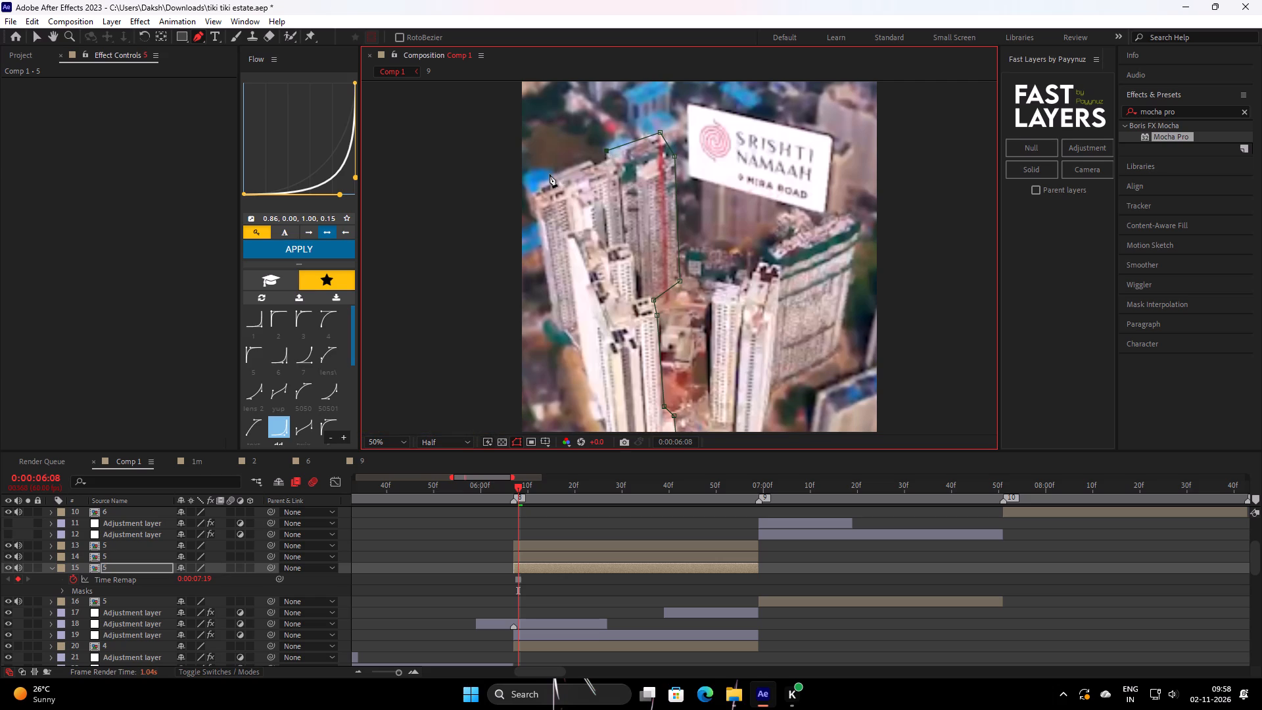
left_click(551, 175)
left_click(530, 195)
middle_click_drag(561, 243, 617, 208)
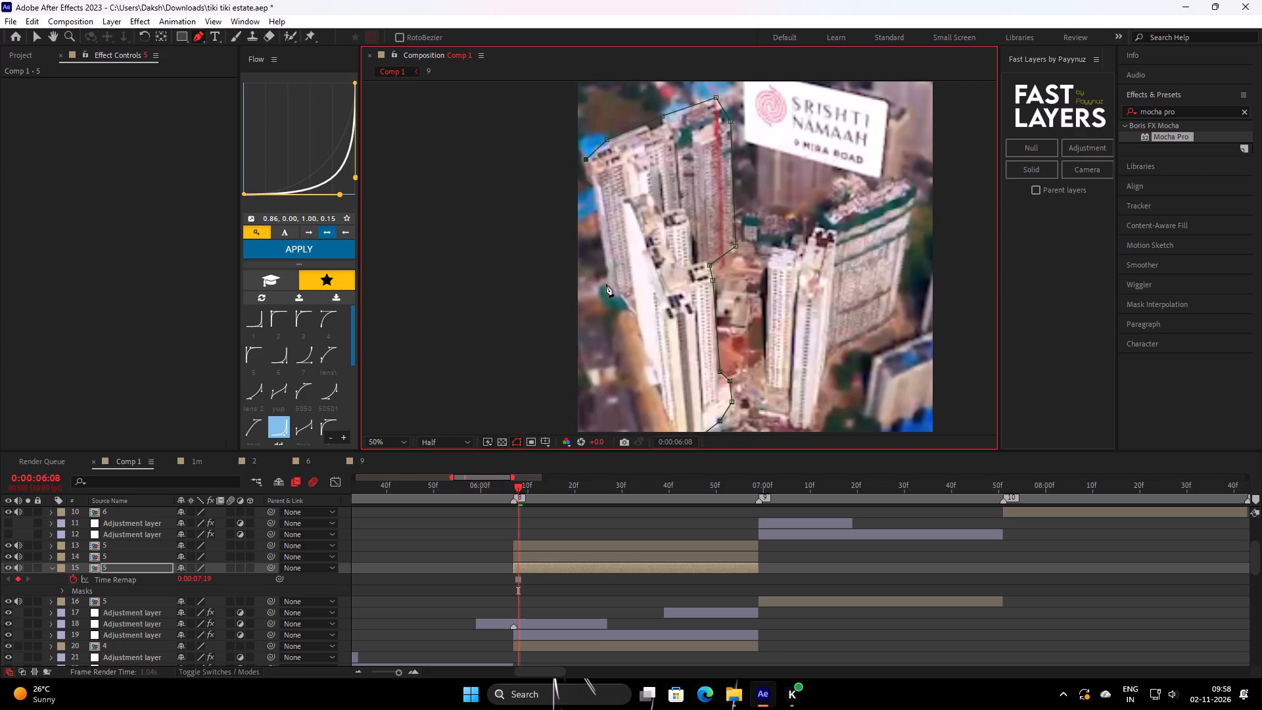
left_click(606, 284)
middle_click_drag(659, 297, 670, 238)
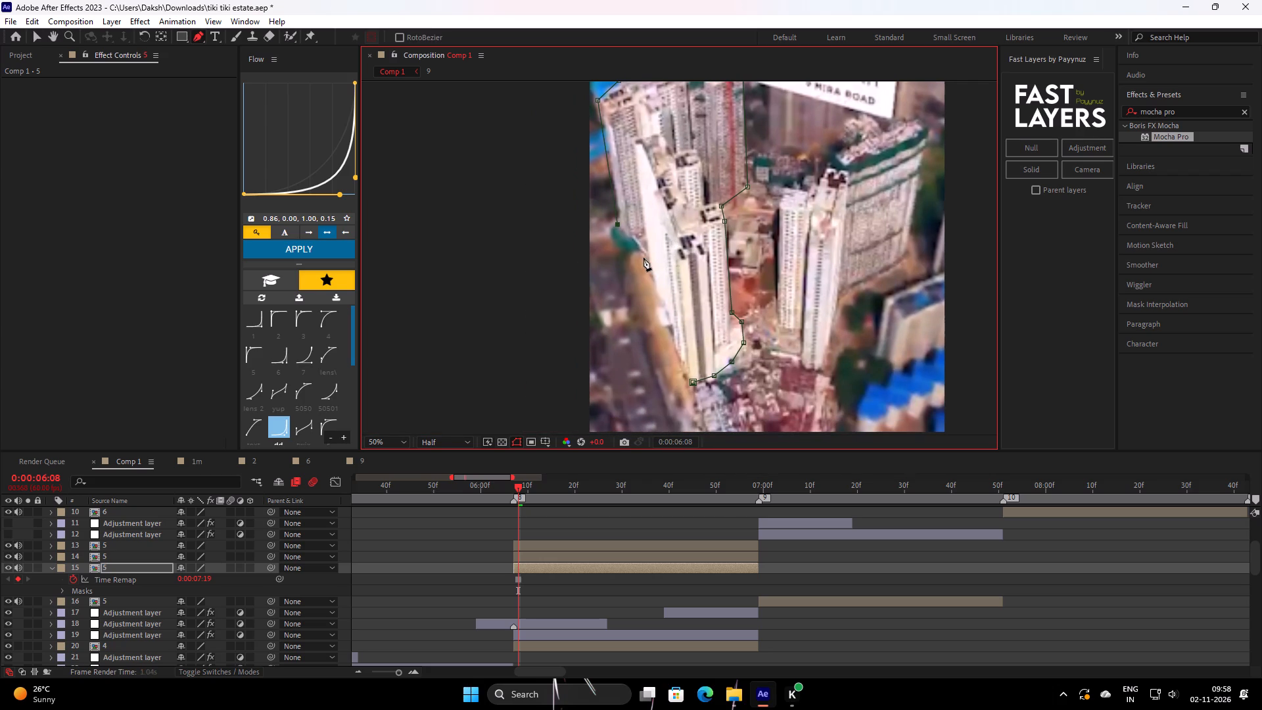
left_click(647, 256)
left_click(690, 381)
scroll(735, 325, "down", 1)
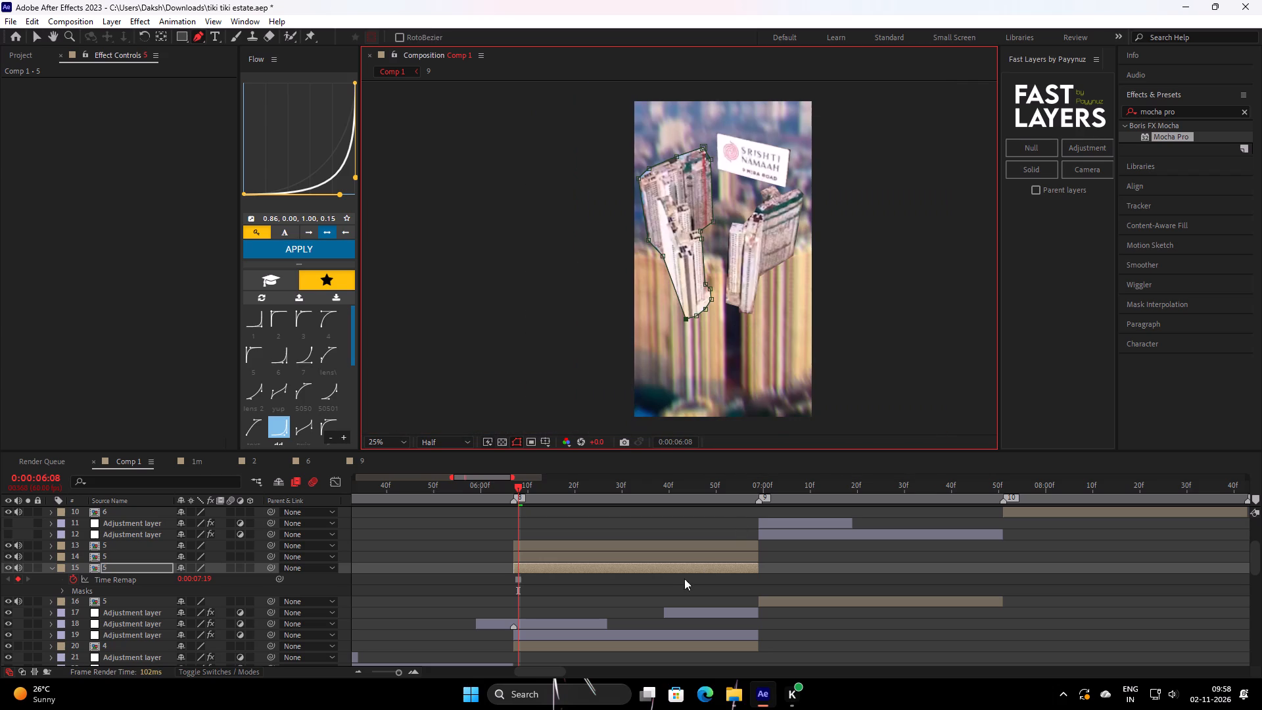
Add Position keyframes to the three masked clip 5 layers, 13 to 15, at their last frame, 0:00:06:58.
left_click(669, 586)
left_click(665, 565)
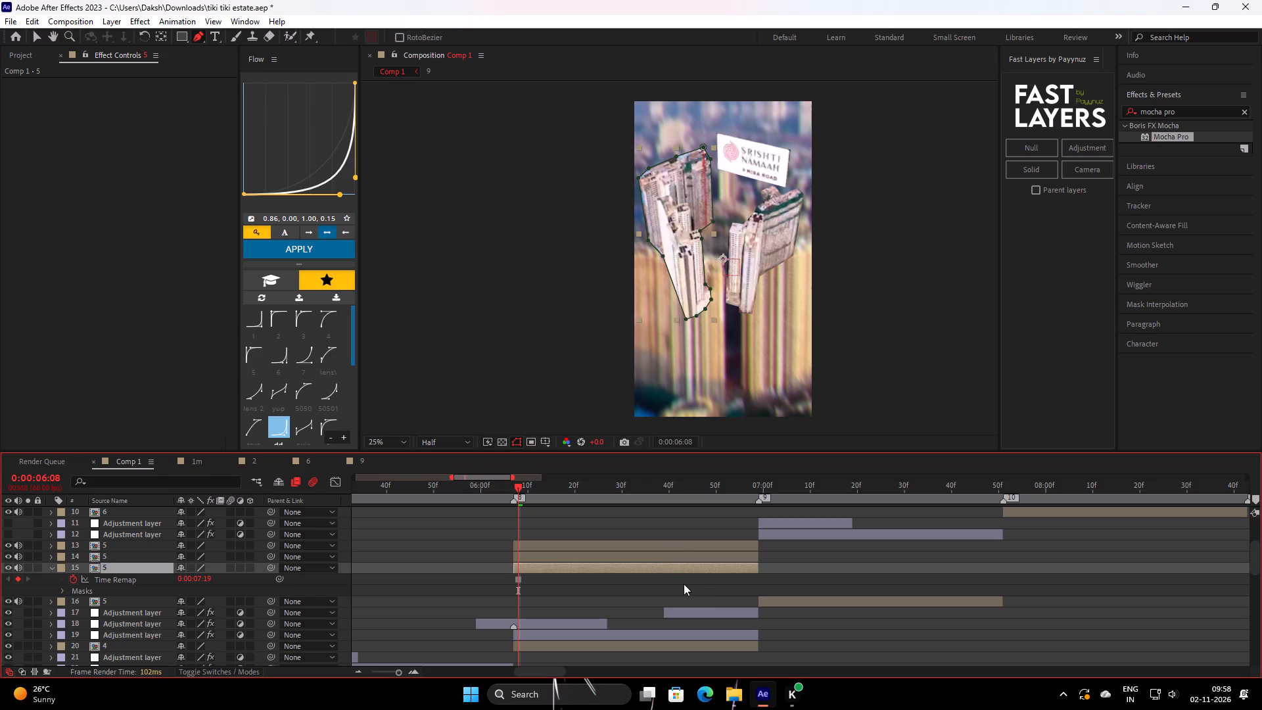
left_click(637, 550, "ctrl+shift")
key("p")
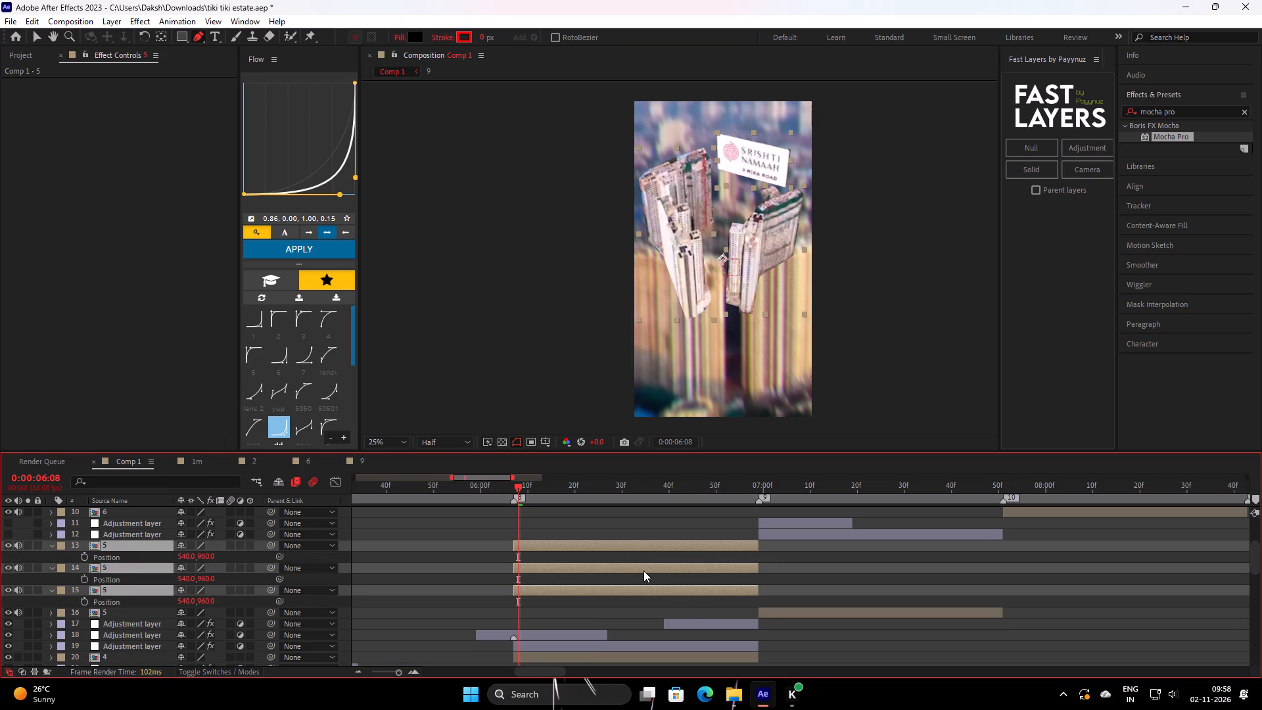
key("o")
left_click(88, 601)
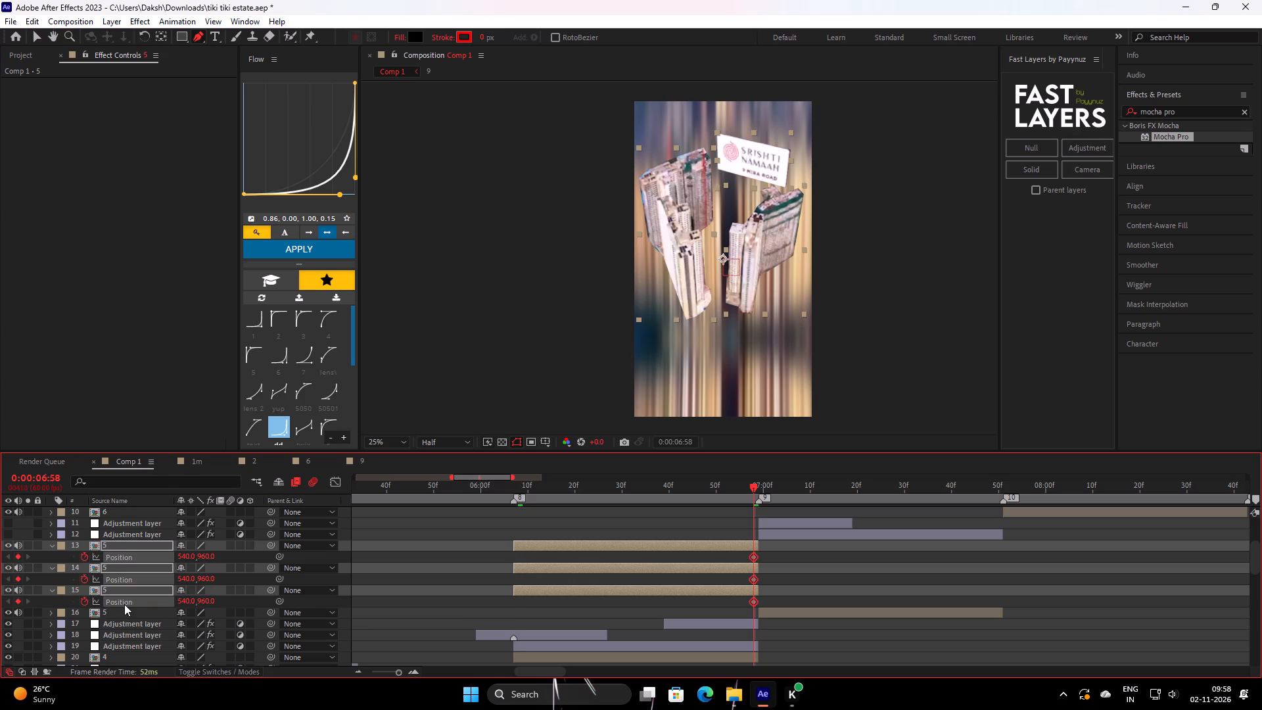
At the layers' first frame, 0:00:06:07, set the left-hand towers layer's Position to 0, 960, outside the frame.
key("i")
left_click(578, 608)
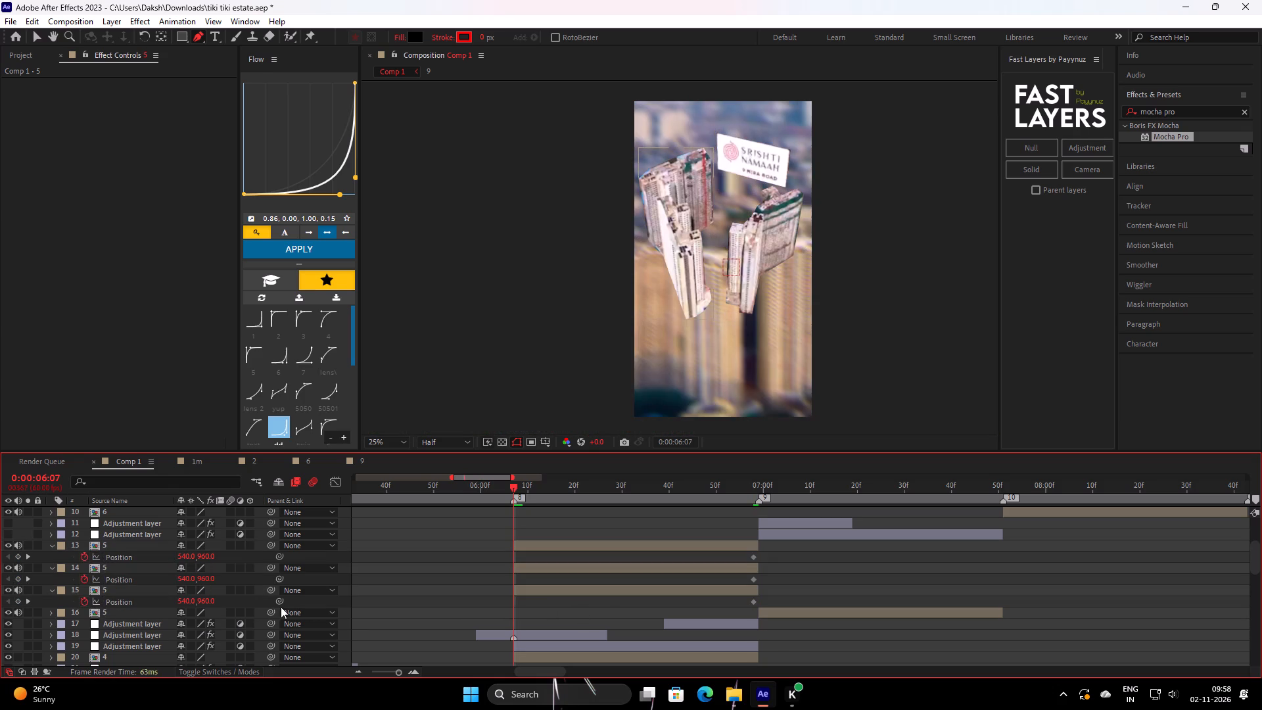
left_click_drag(187, 605, 149, 605, "shift")
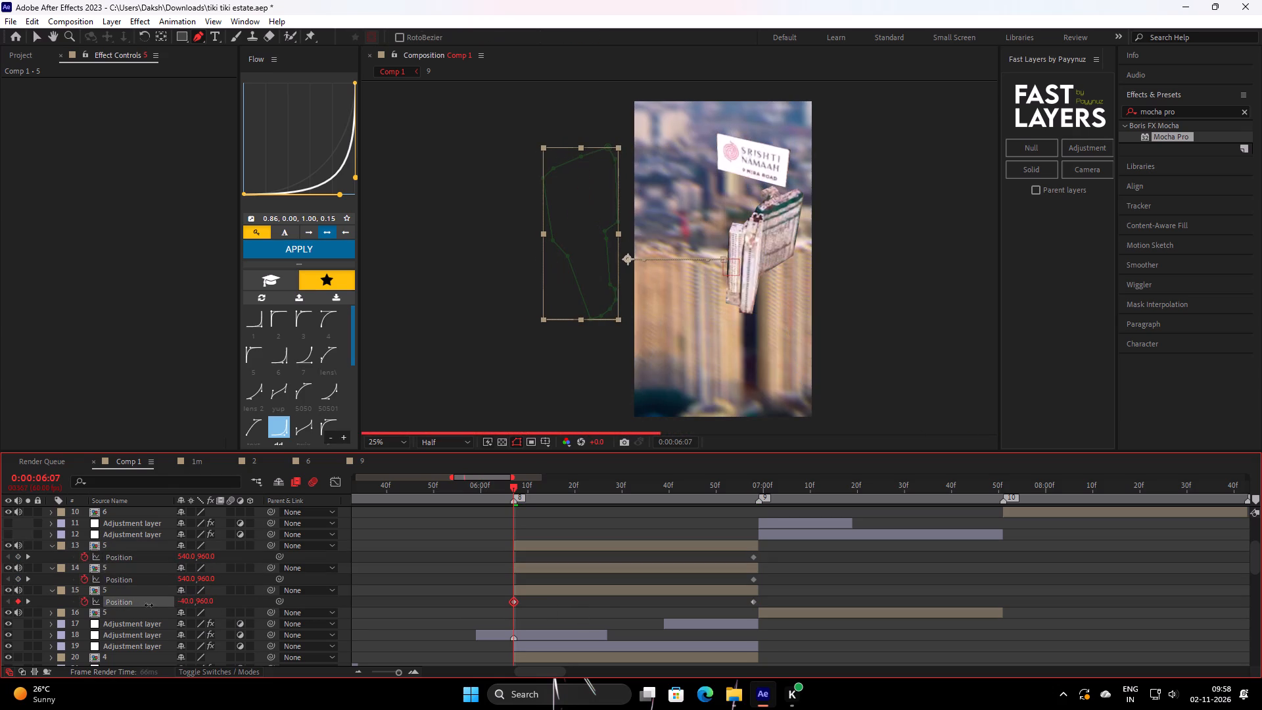
left_click_drag(149, 605, 151, 605, "shift")
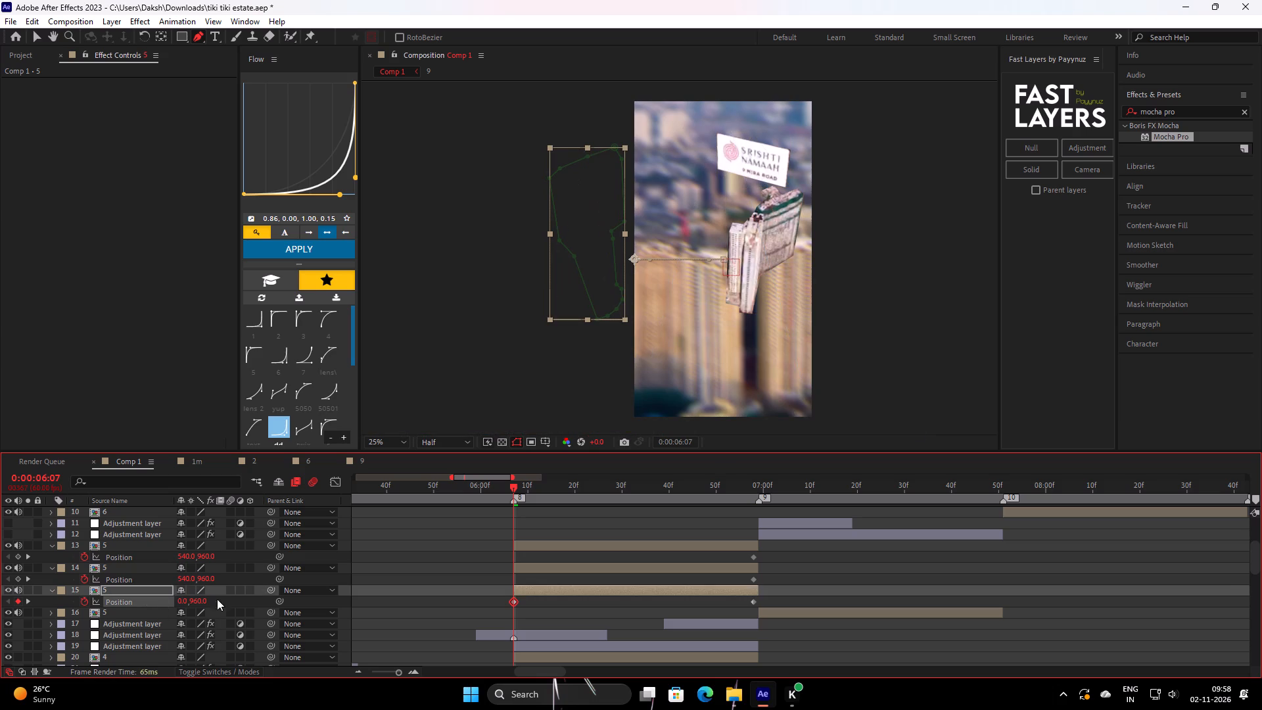
Set the right-hand towers layer's starting Position to 1130, 960, outside the frame.
left_click_drag(187, 577, 205, 580, "shift")
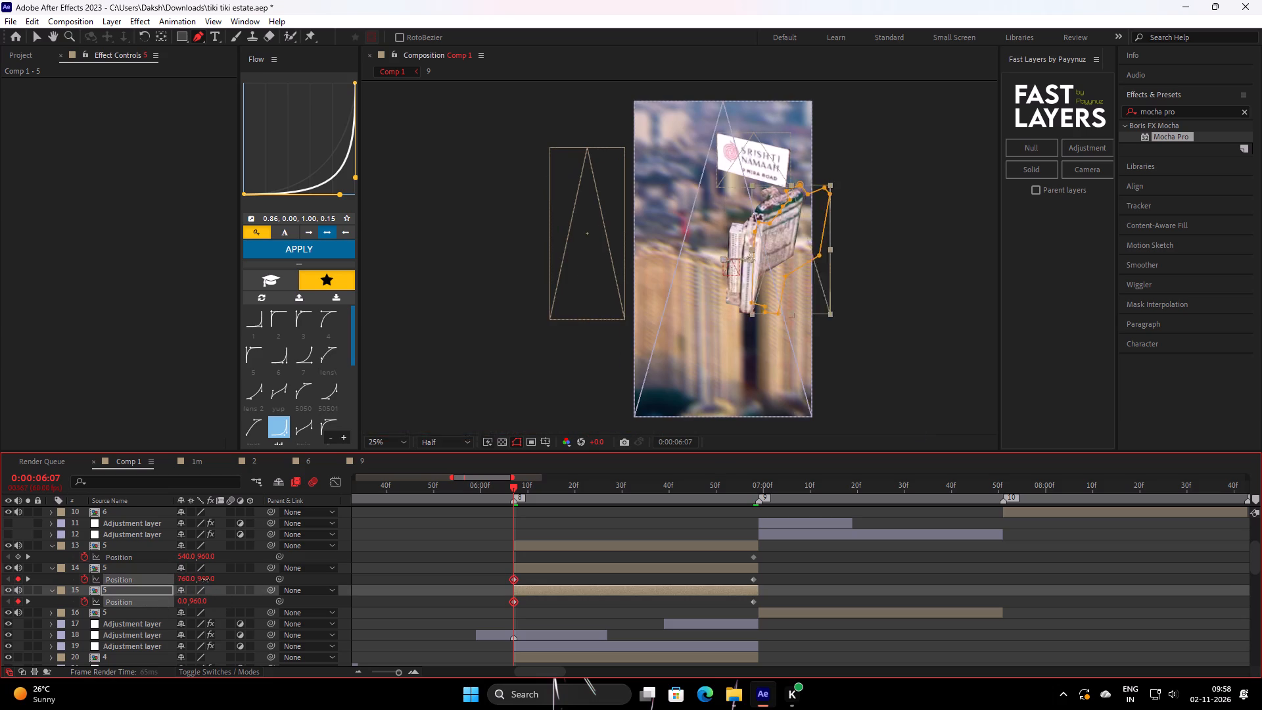
left_click_drag(205, 580, 229, 580, "shift")
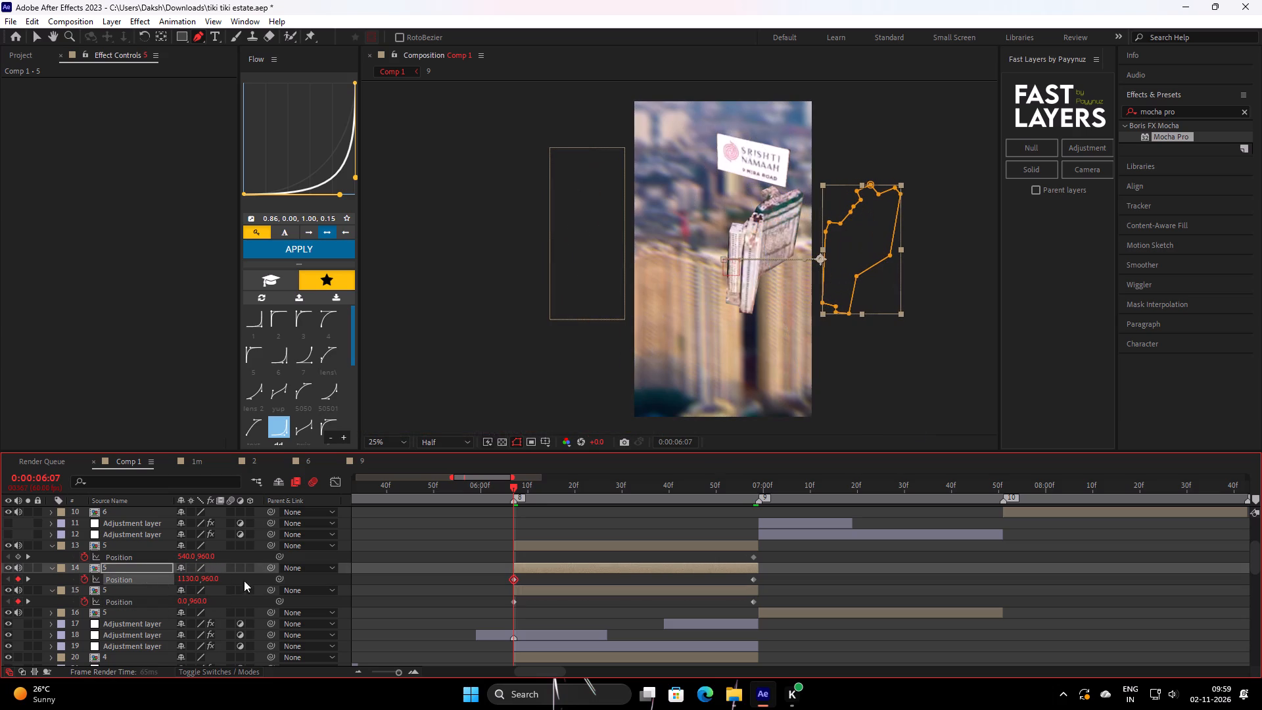
Set the signboard layer's starting Position to 540, 400, above the frame.
left_click_drag(212, 557, 177, 549, "shift")
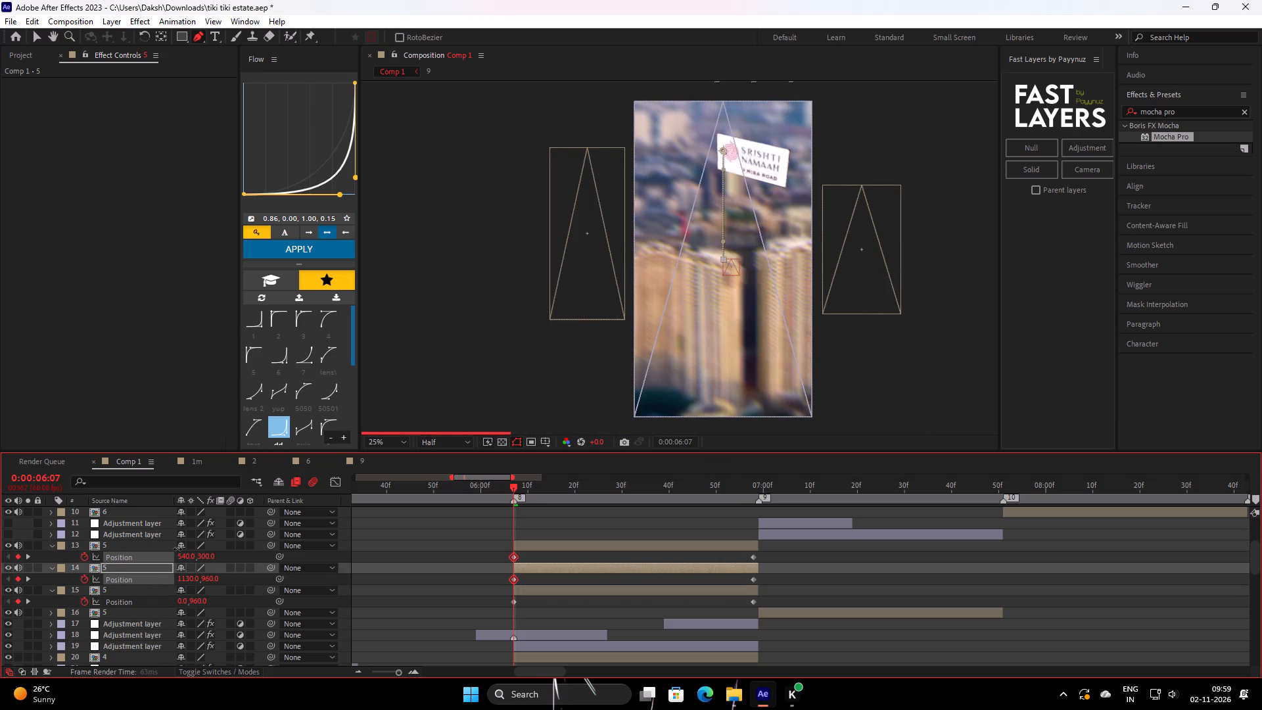
left_click_drag(177, 549, 184, 549, "shift")
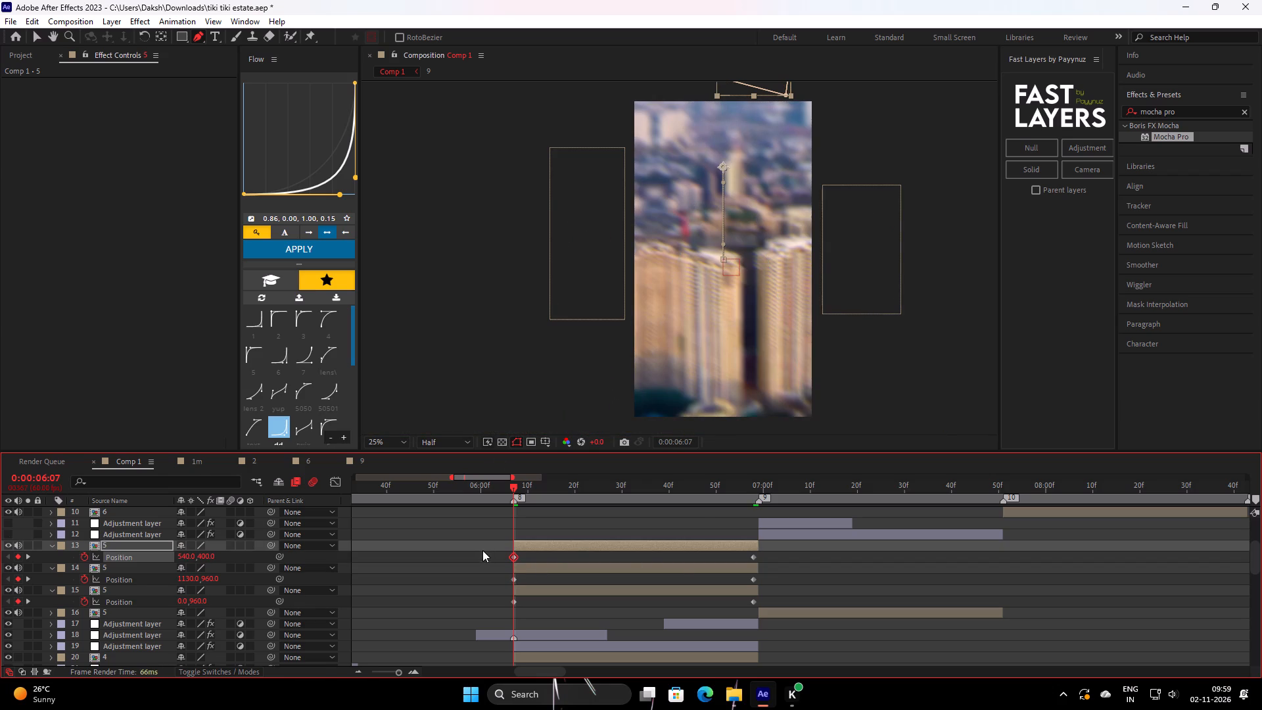
Apply the Flow easing preset "po" (1.00, 0.00, 0.60, 1.00) to all Position keyframes of layers 13 to 15.
left_click_drag(481, 550, 806, 613)
scroll(308, 360, "down", 13)
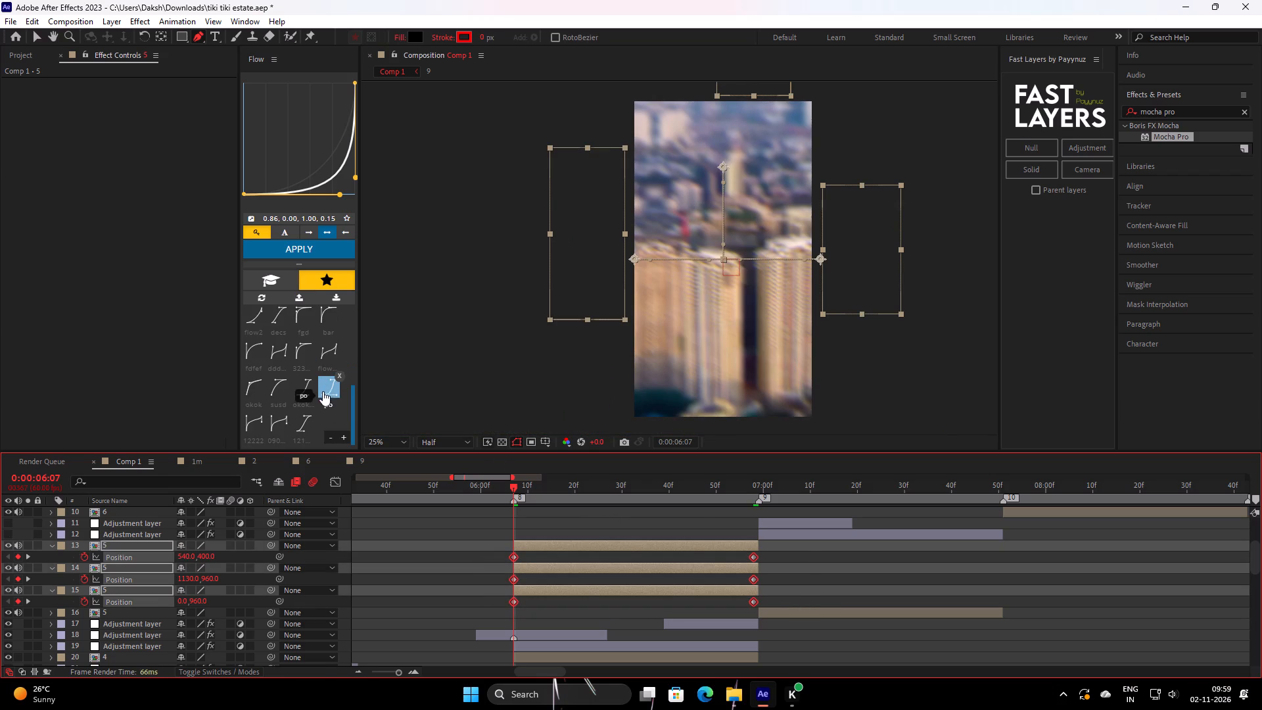
scroll(323, 391, "down", 2)
left_click(320, 391)
left_click(298, 256)
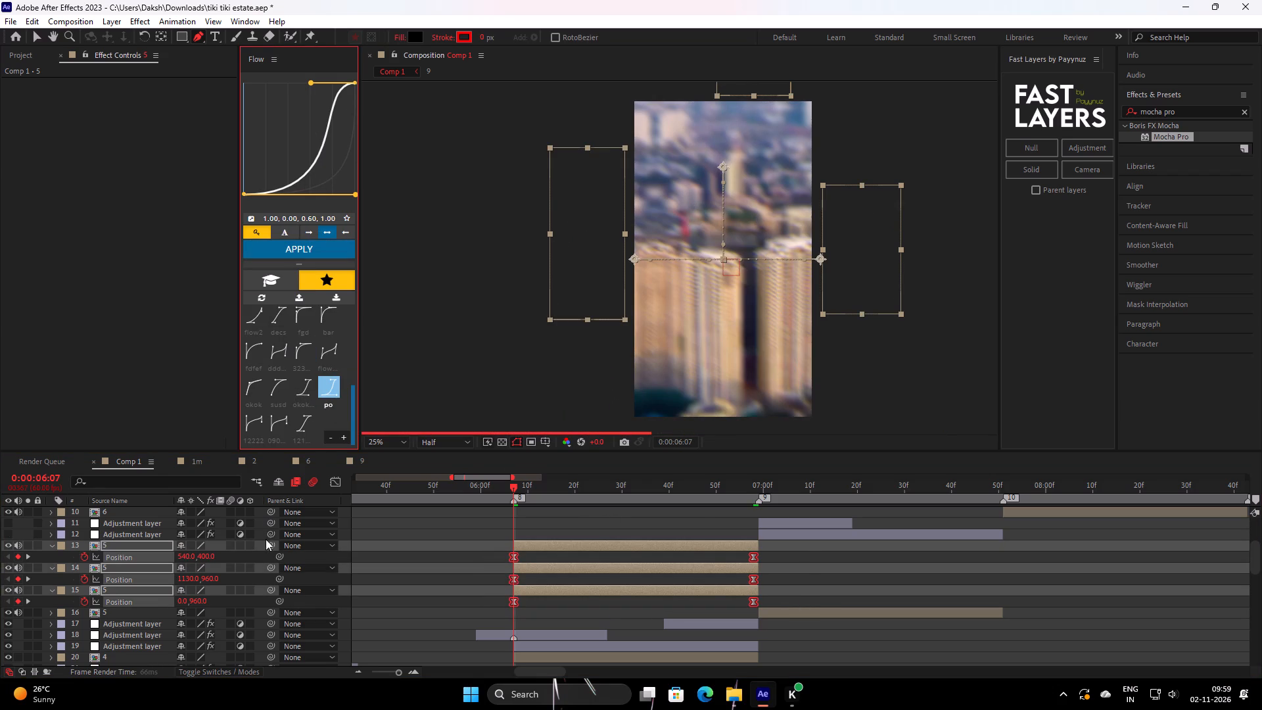
Enable motion blur on the three masked clip 5 layers, 13 to 15, and deselect them.
left_click(232, 545)
left_click(621, 511)
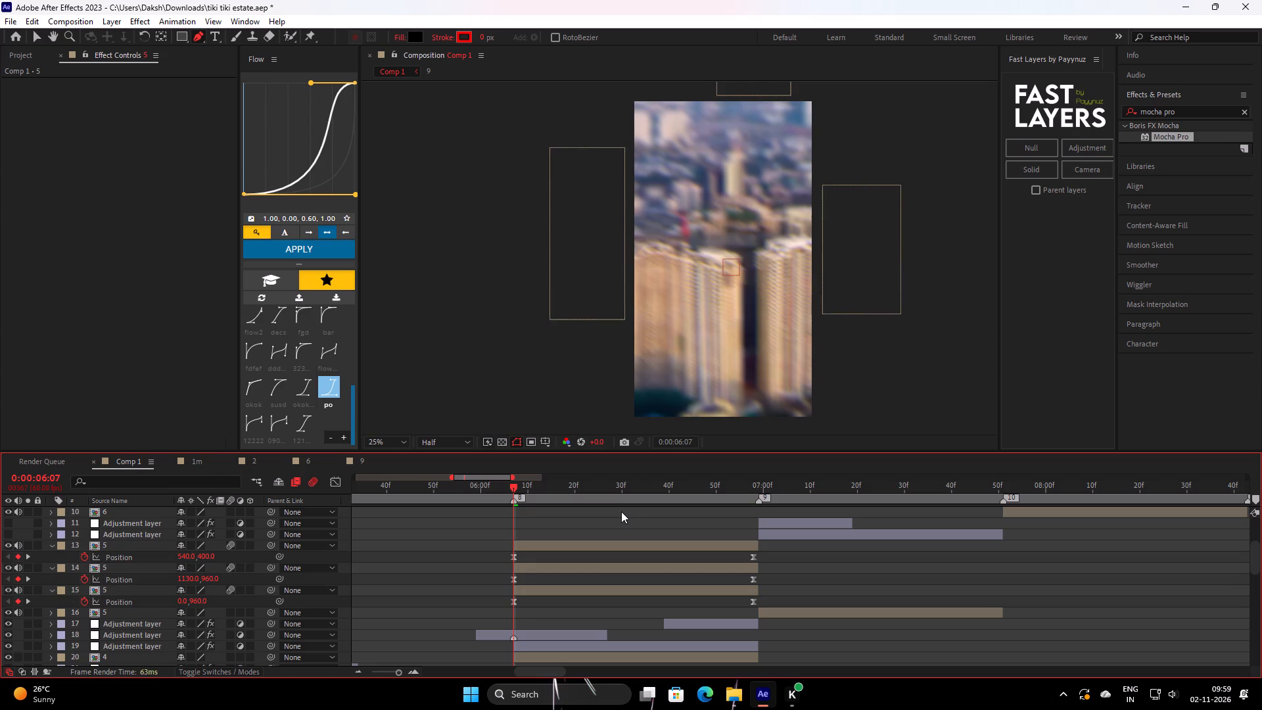
Preview the signboard and towers sliding in from marker 8 onward.
key("space")
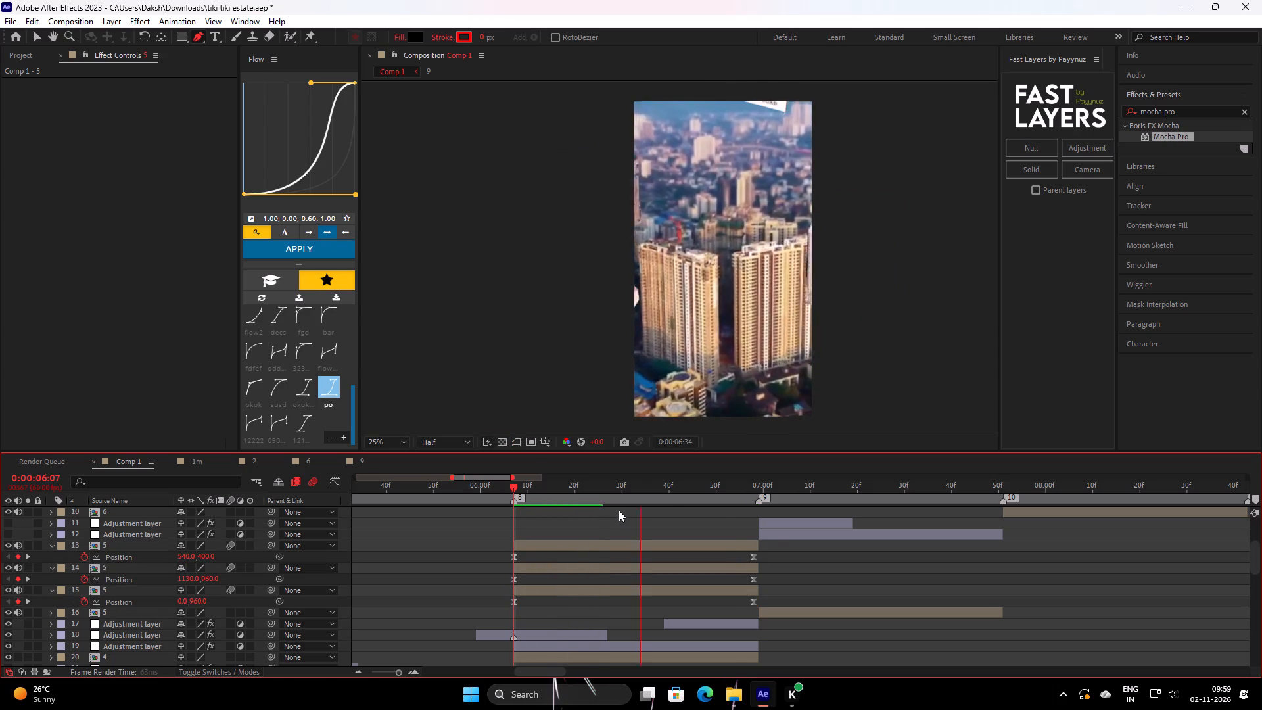
key("space")
left_click_drag(796, 496, 785, 499)
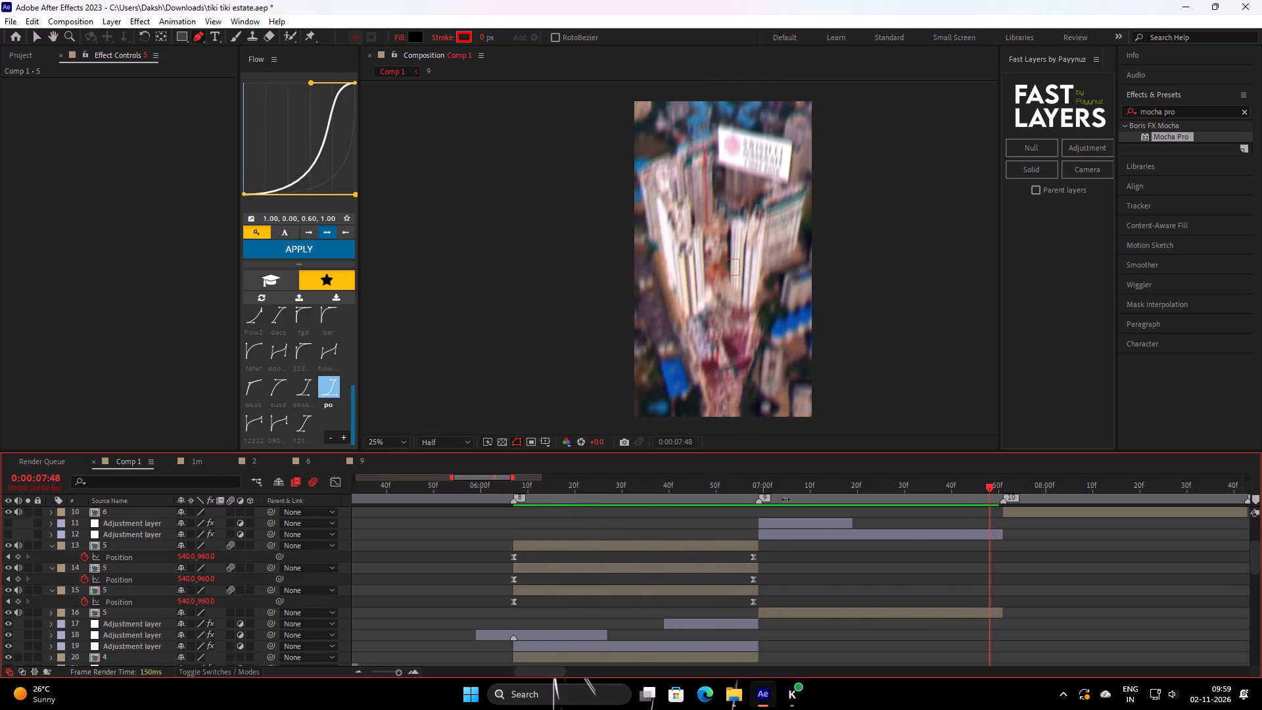
left_click_drag(785, 499, 770, 502)
Turn on the visibility of adjustment layers 11 and 12 after marker 9.
left_click(10, 532)
left_click(8, 523)
Collapse the revealed Position properties of the layers in the Comp 1 timeline.
left_click(894, 577)
type("ss")
scroll(894, 577, "down", 5)
scroll(699, 570, "up", 1)
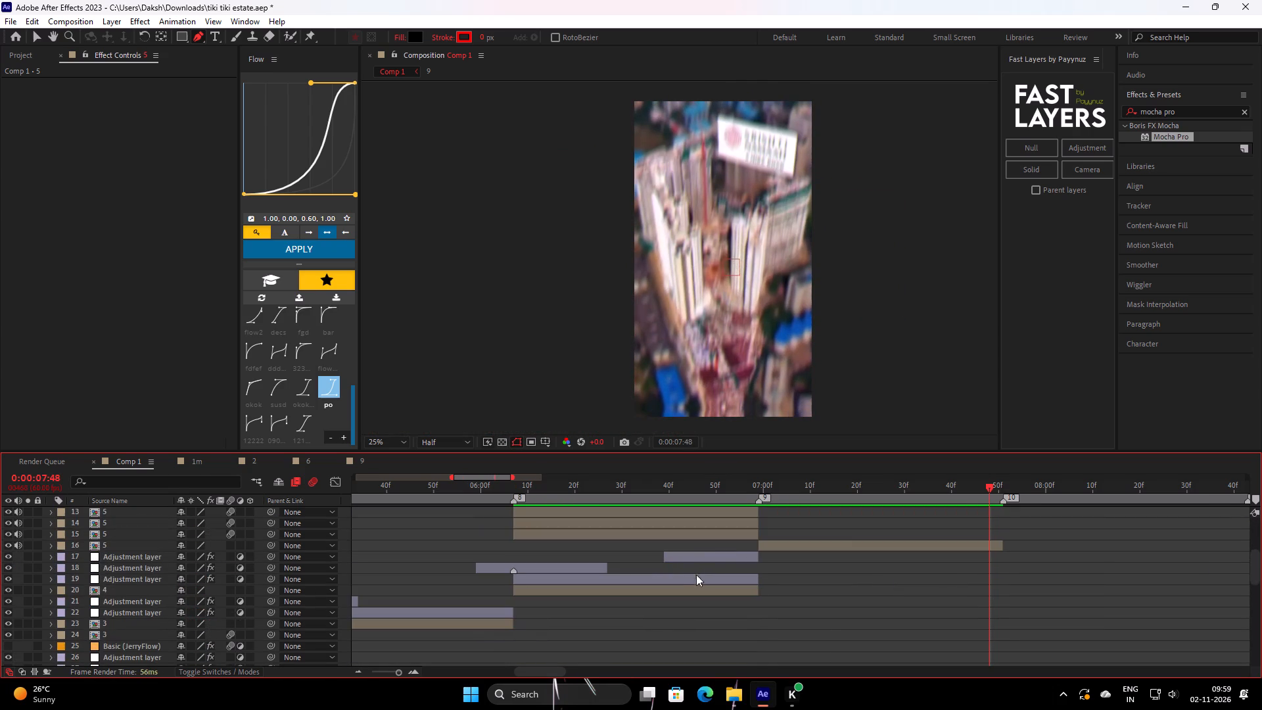
Move the three masked clip 5 layers down the stack, below the adjustment layer that ends at marker 9.
scroll(718, 560, "up", 1)
left_click(128, 578)
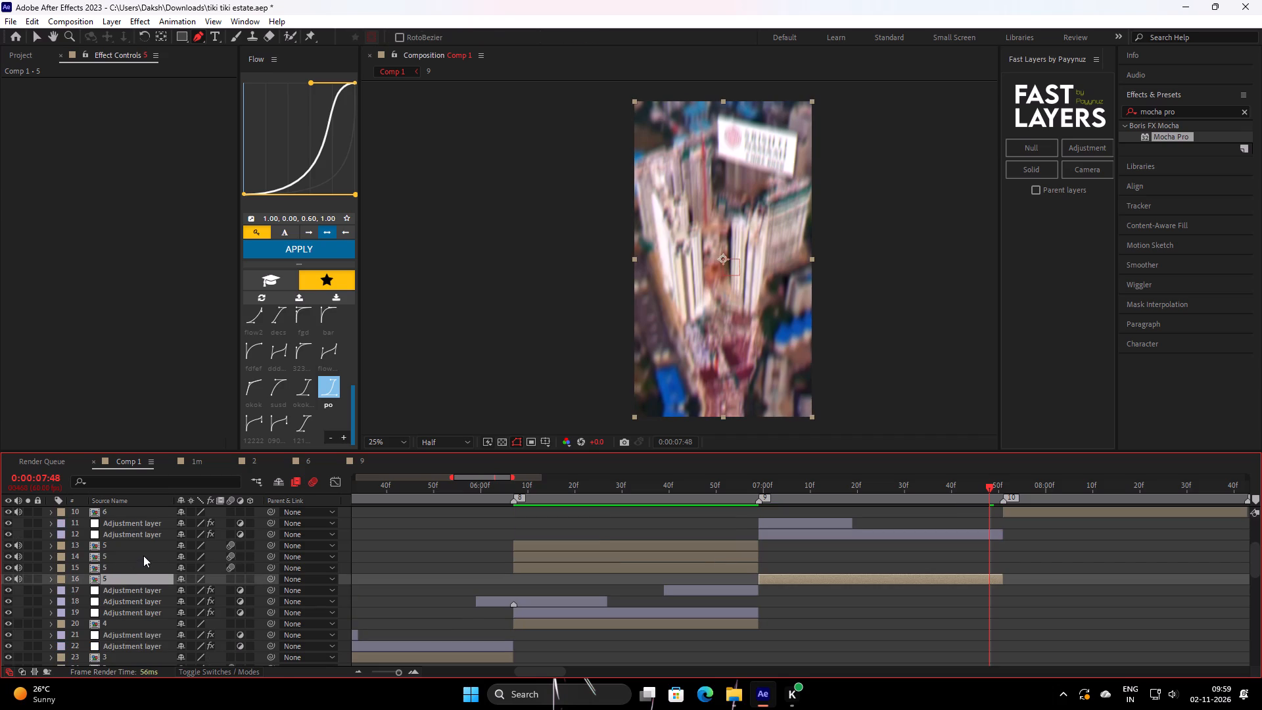
left_click(128, 571)
left_click(135, 549, "ctrl+shift")
left_click_drag(135, 559, 135, 580)
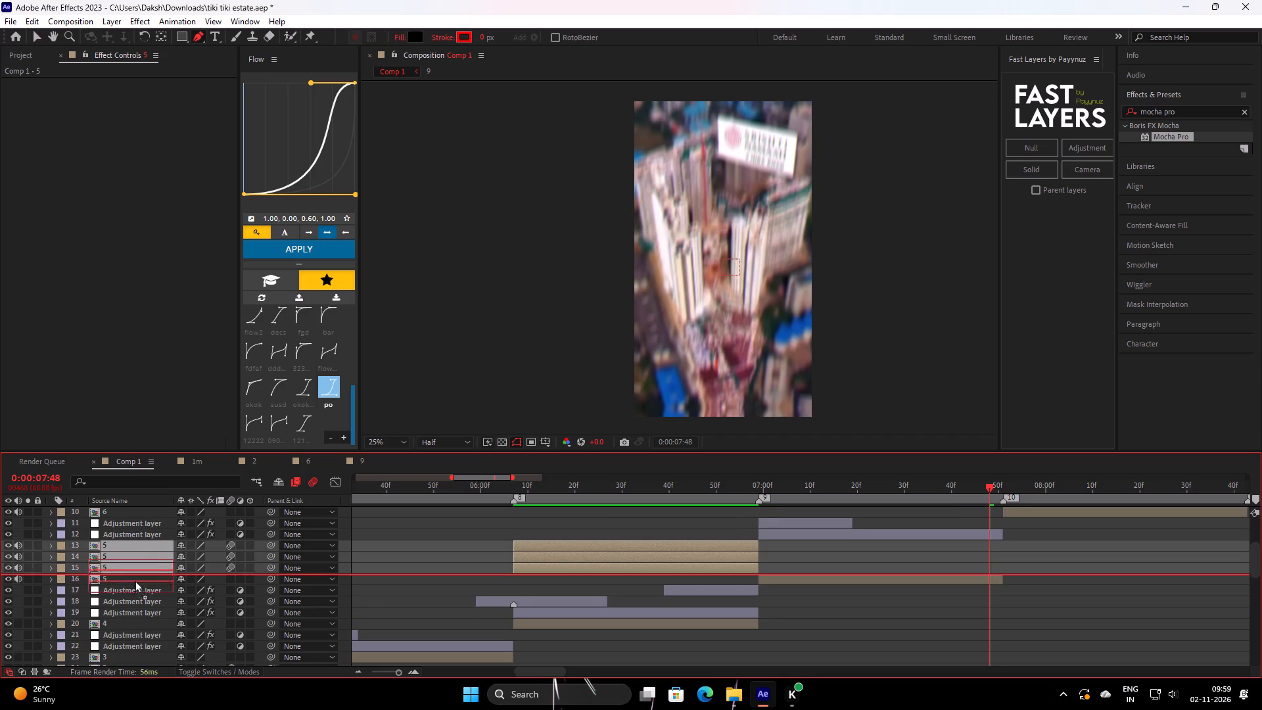
left_click_drag(135, 580, 141, 598)
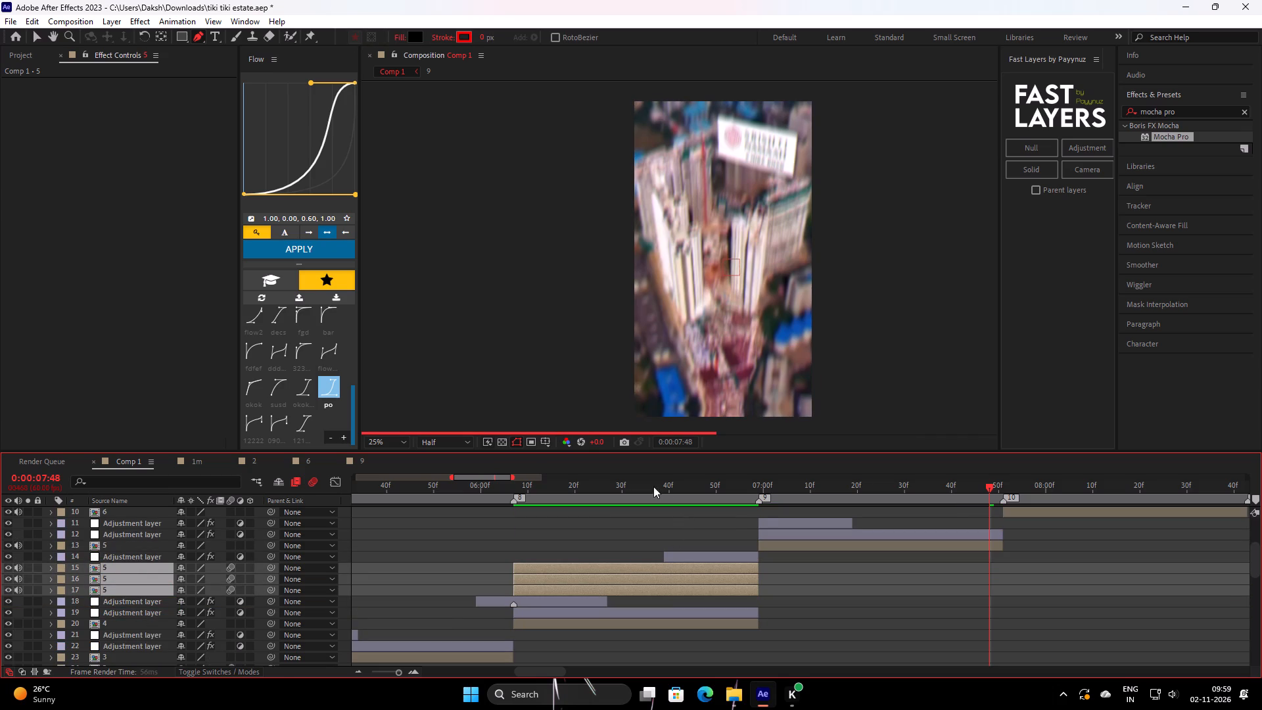
Play back the edit repeatedly from before marker 8 to check the masked signboard and tower transition with the new layer order.
left_click_drag(671, 490, 369, 529)
key("space")
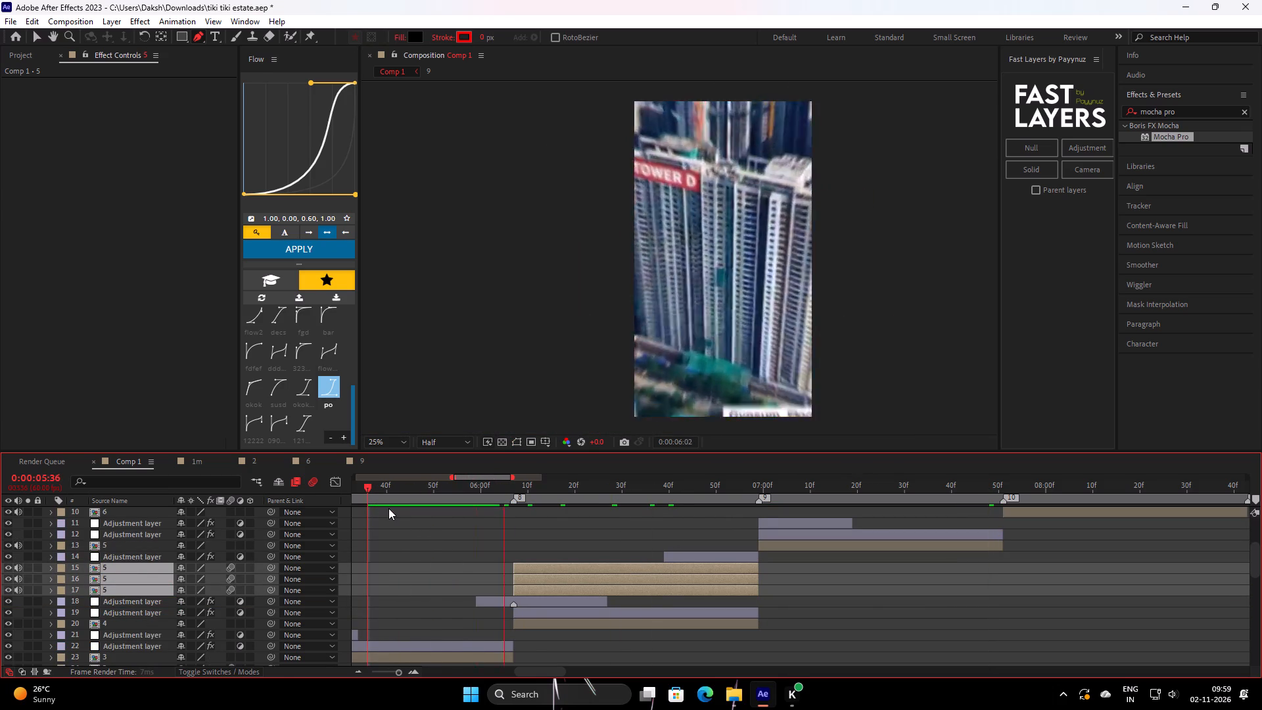
key("space")
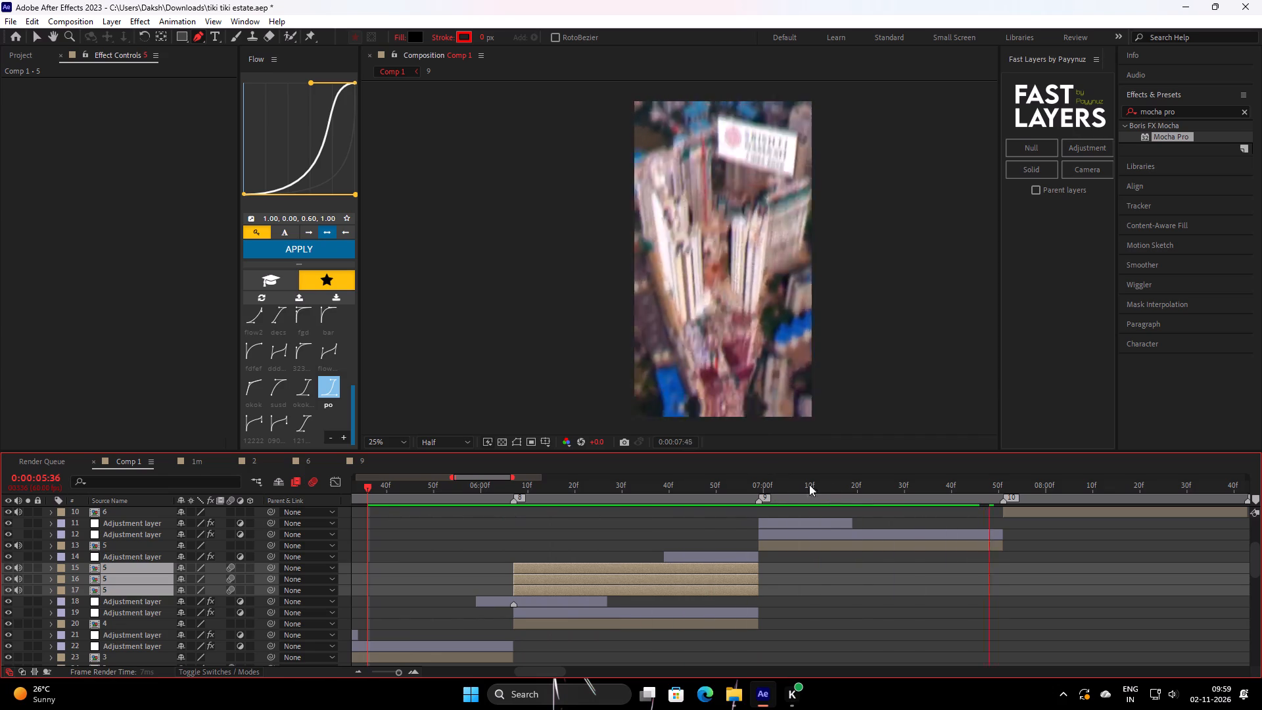
left_click_drag(859, 484, 465, 563)
key("space")
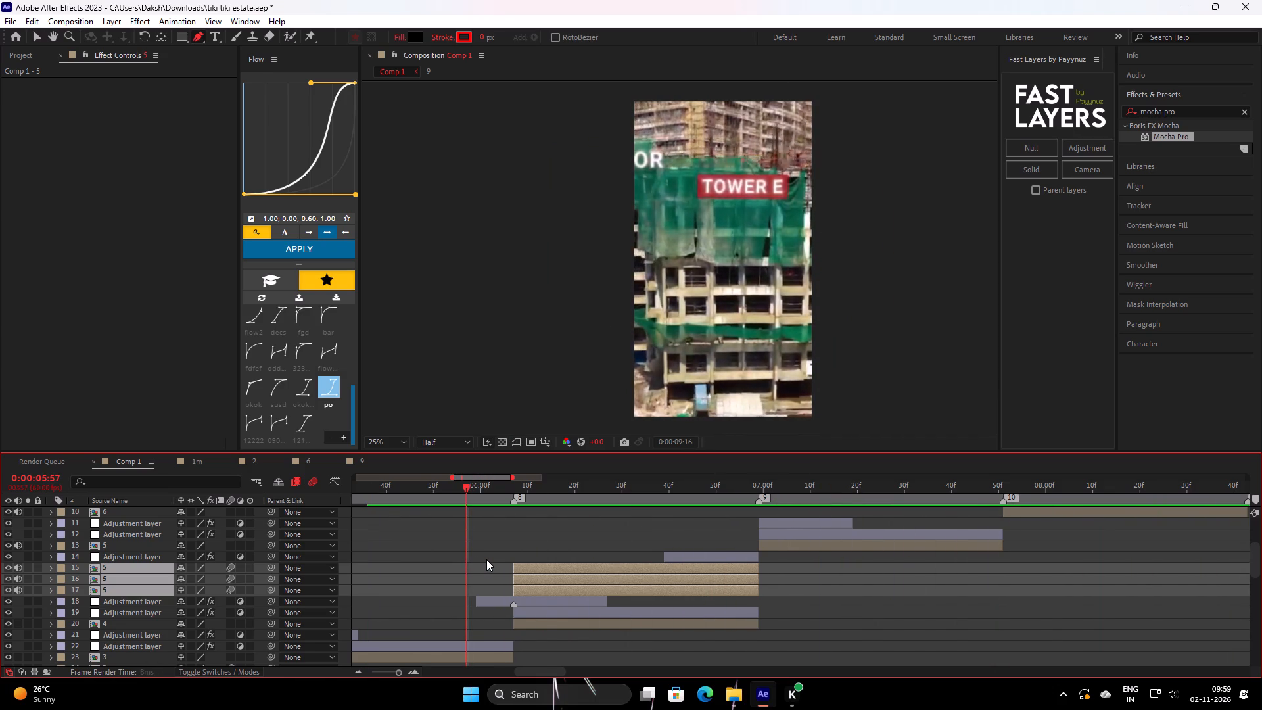
key("space")
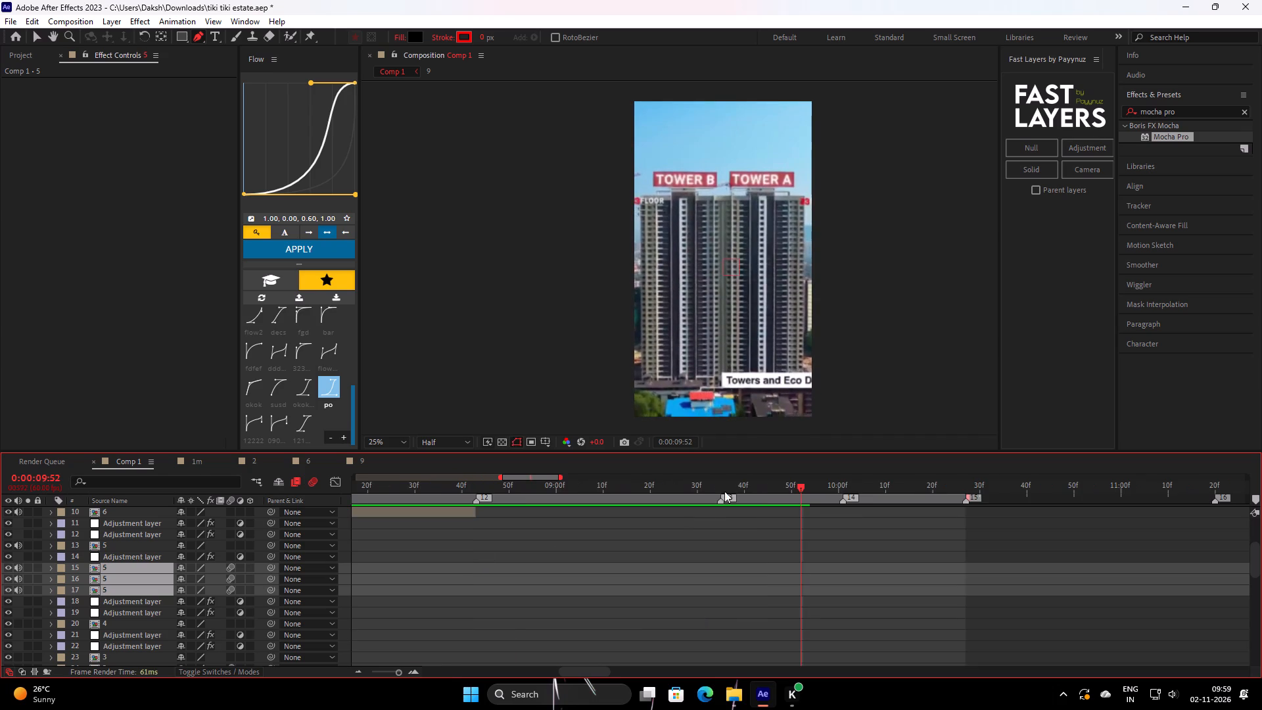
left_click_drag(754, 484, 123, 531)
key("space")
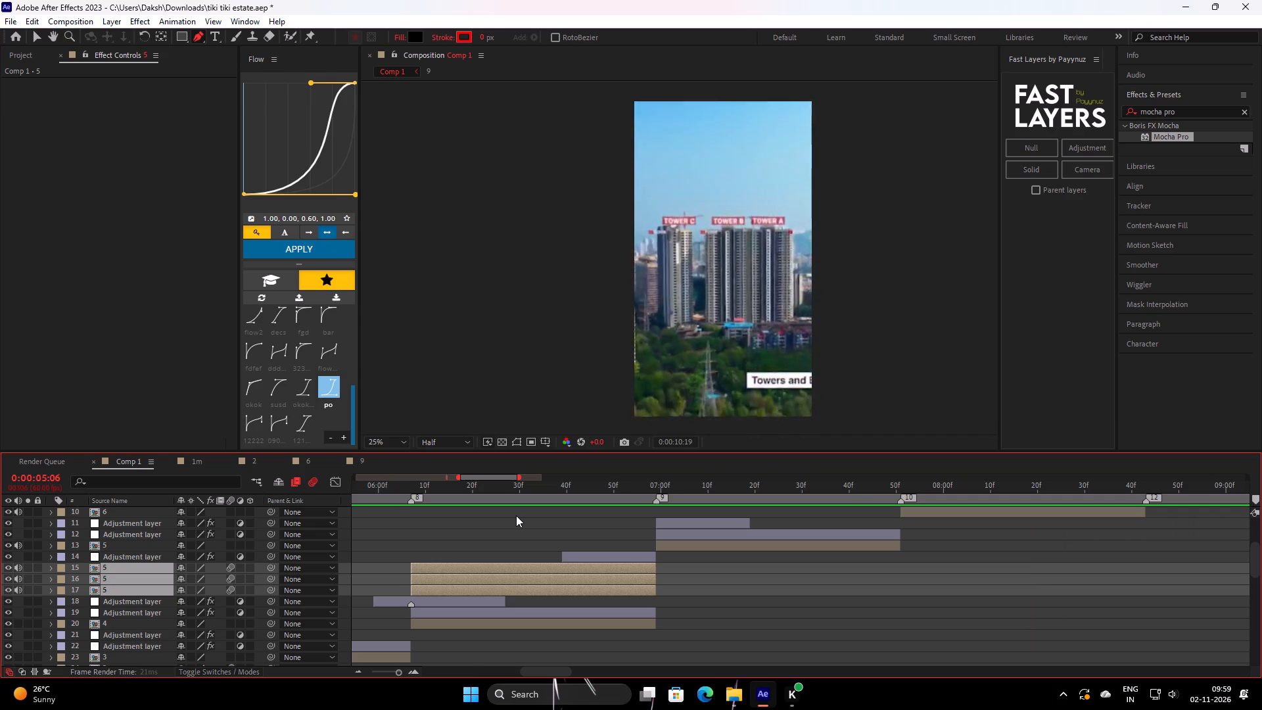
key("space")
Play back Comp 1 from the start, clear the layer selection, and scrub through the opening shots and the masked transition before marker 4.
left_click_drag(640, 483, 56, 569)
key("space")
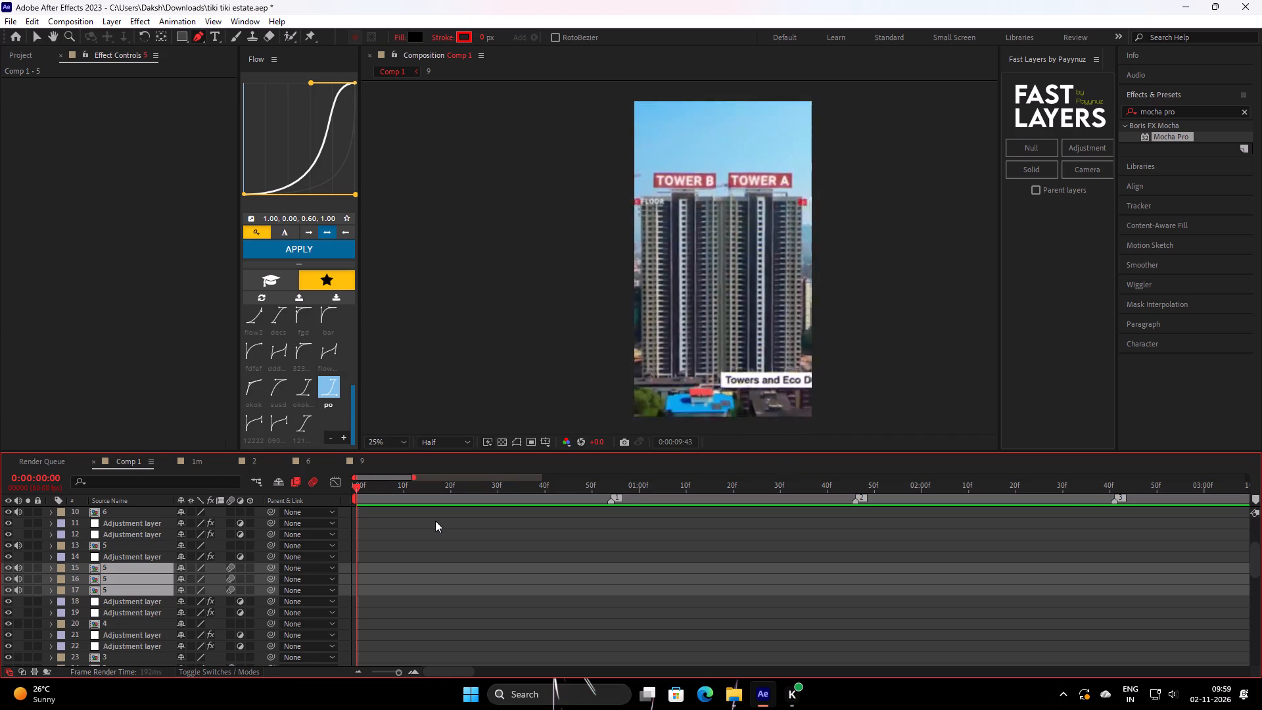
key("space")
left_click(555, 538)
type("ss")
scroll(556, 538, "down", 20)
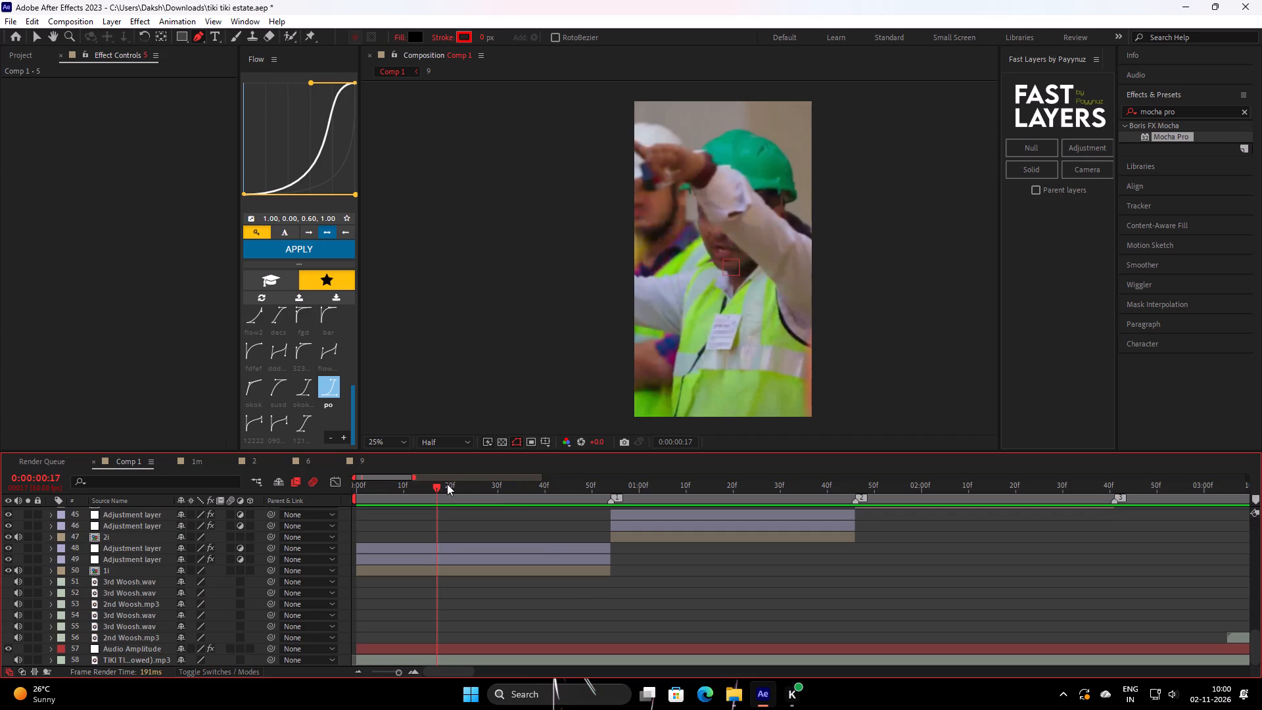
left_click_drag(440, 483, 979, 570)
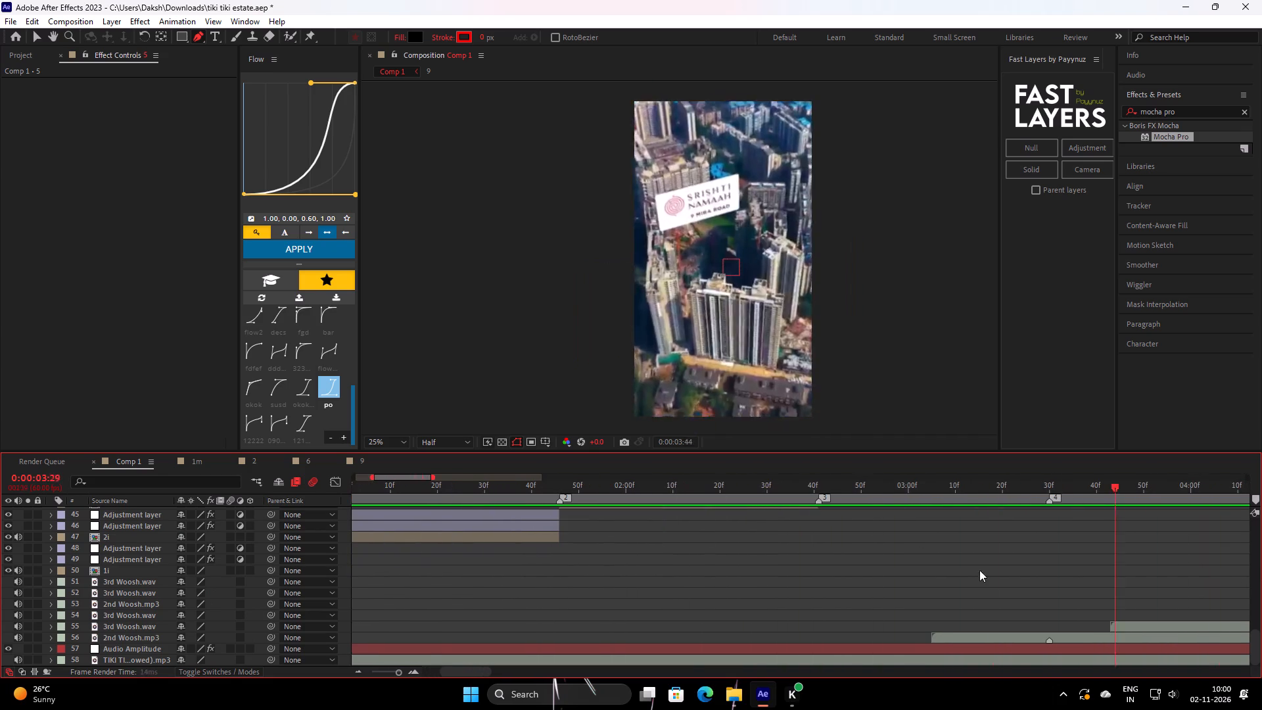
left_click_drag(979, 570, 557, 544)
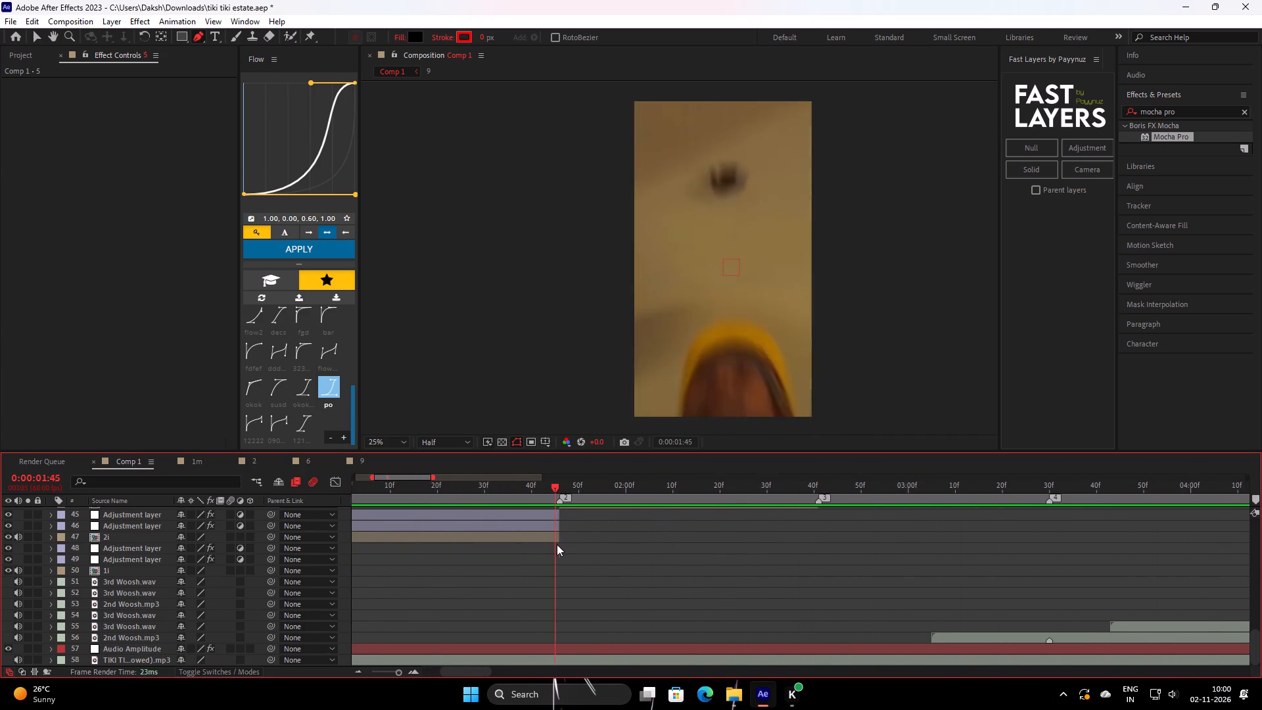
left_click_drag(557, 544, 761, 531)
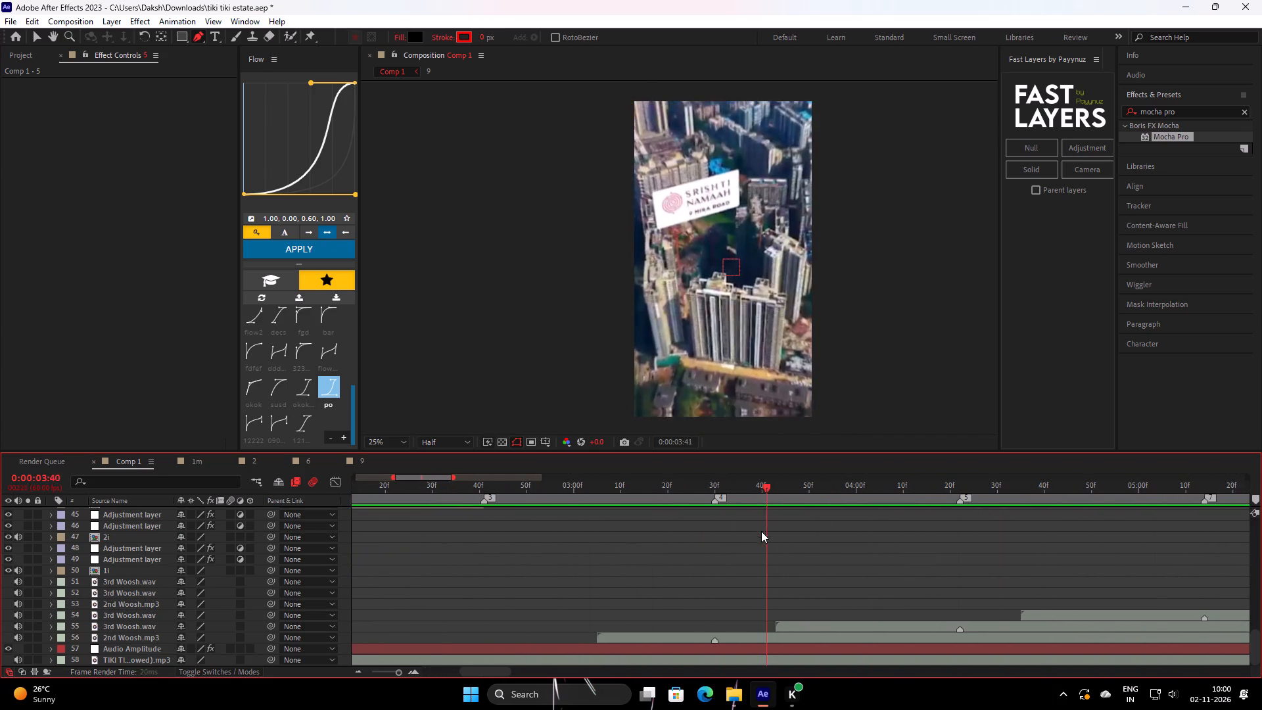
left_click_drag(761, 531, 691, 547)
scroll(641, 547, "up", 11)
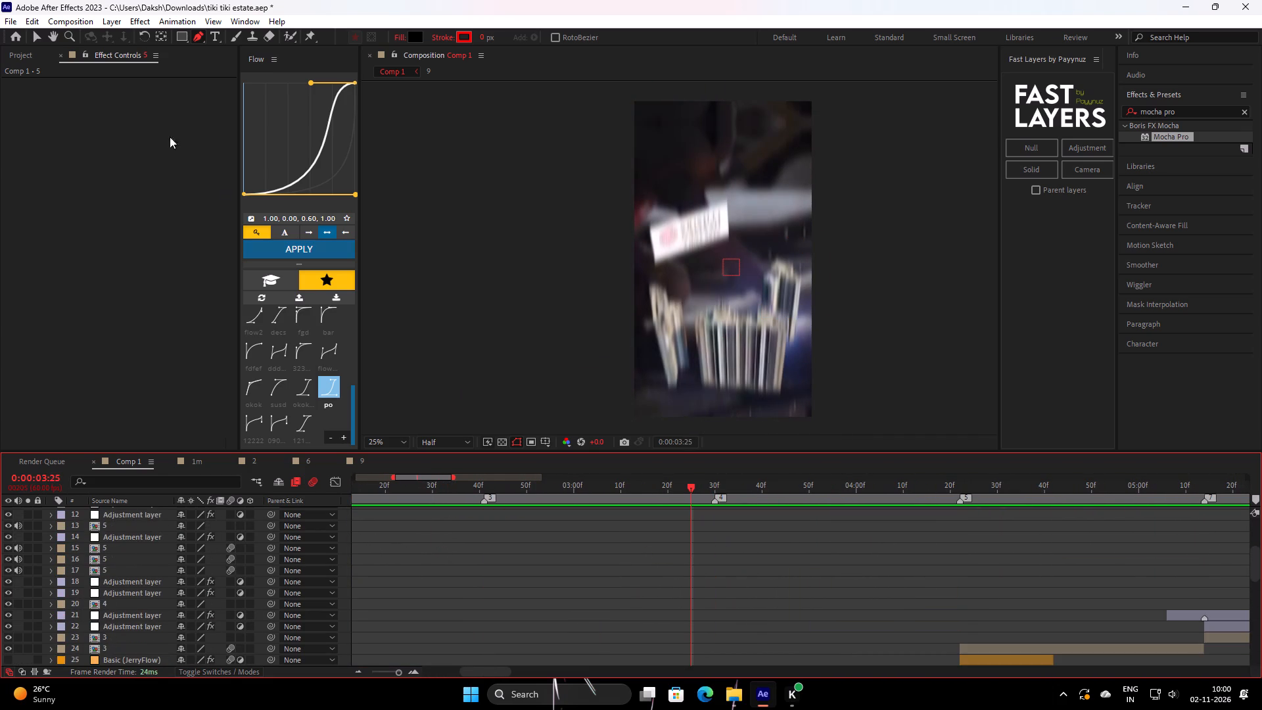
Set the Comp 1 preview resolution to Full.
left_click(445, 442)
left_click(440, 474)
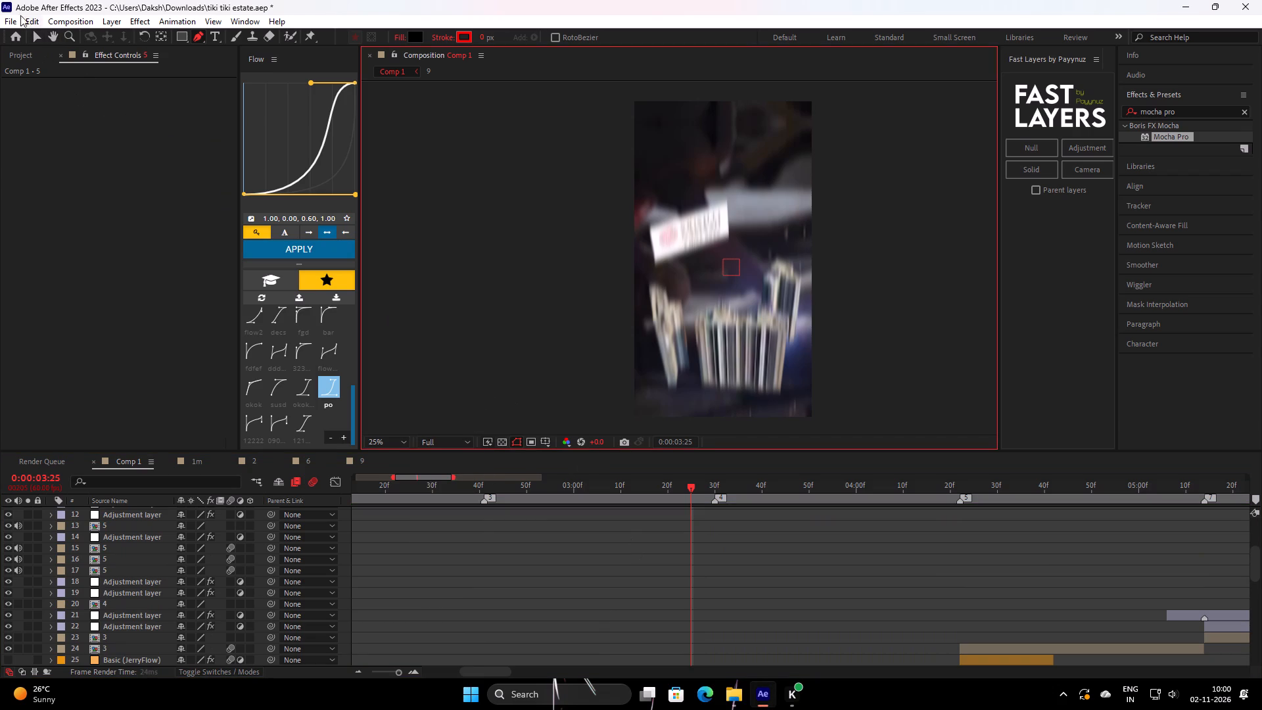
Add Comp 1 to the Render Queue and name its output file raw masking.
left_click(7, 18)
left_click(74, 222)
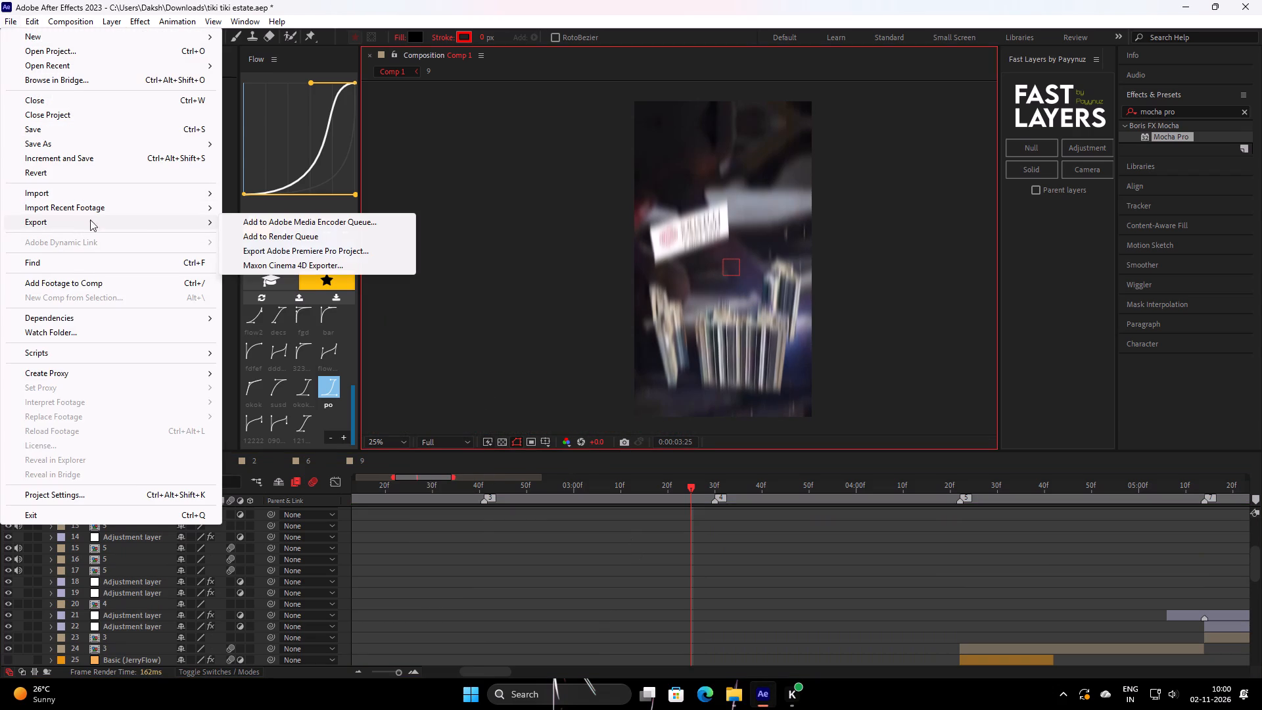
left_click(287, 234)
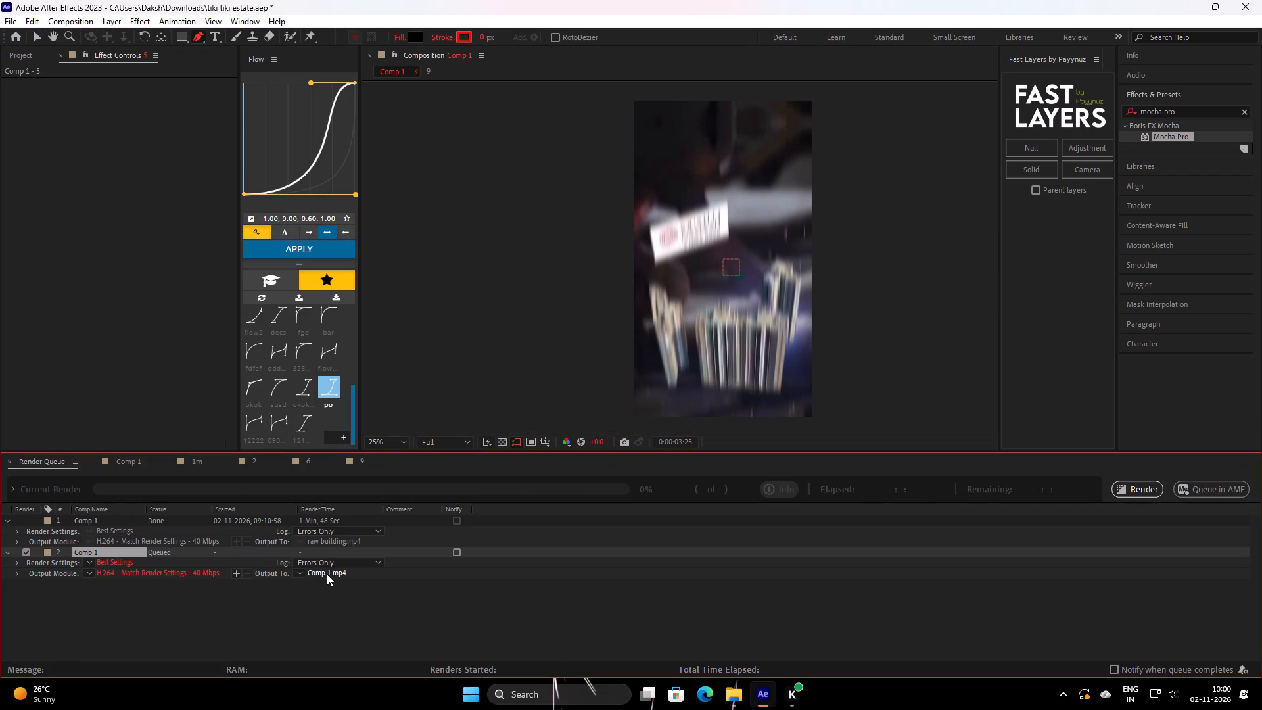
left_click(327, 574)
type("raw masking")
key("Return")
key("Return")
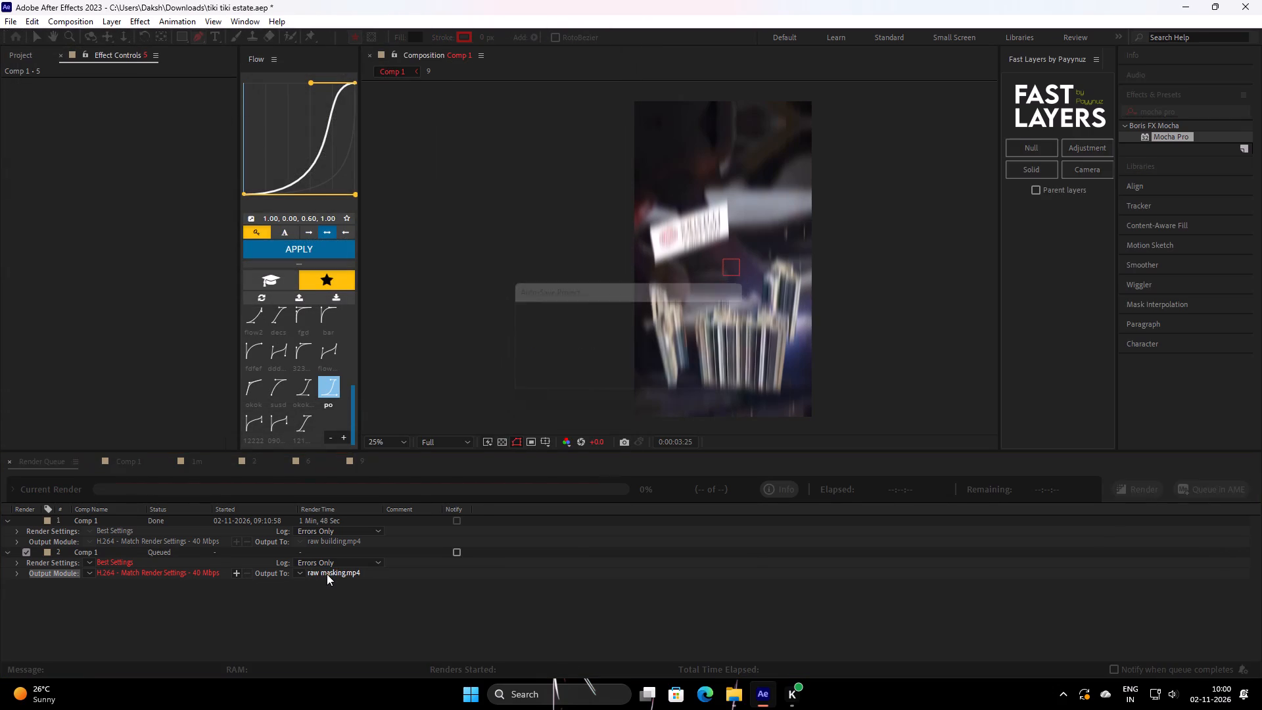
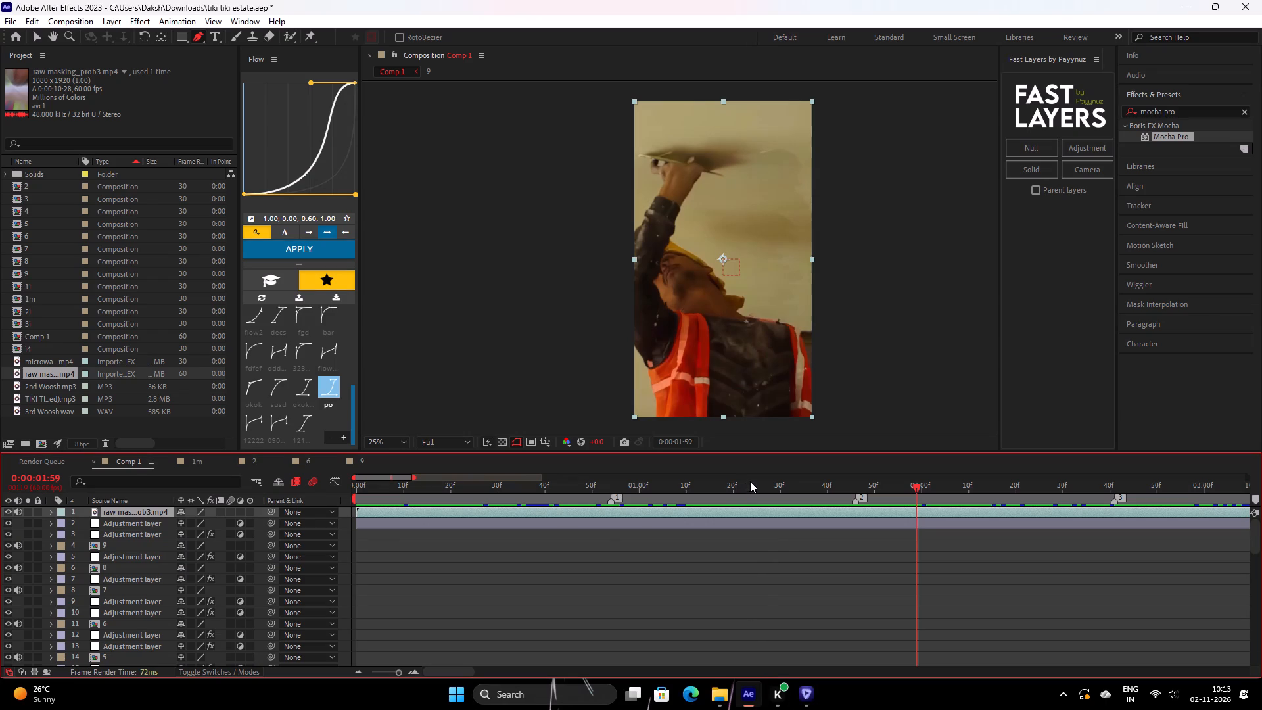
left_click_drag(755, 484, 240, 488)
left_click(523, 557)
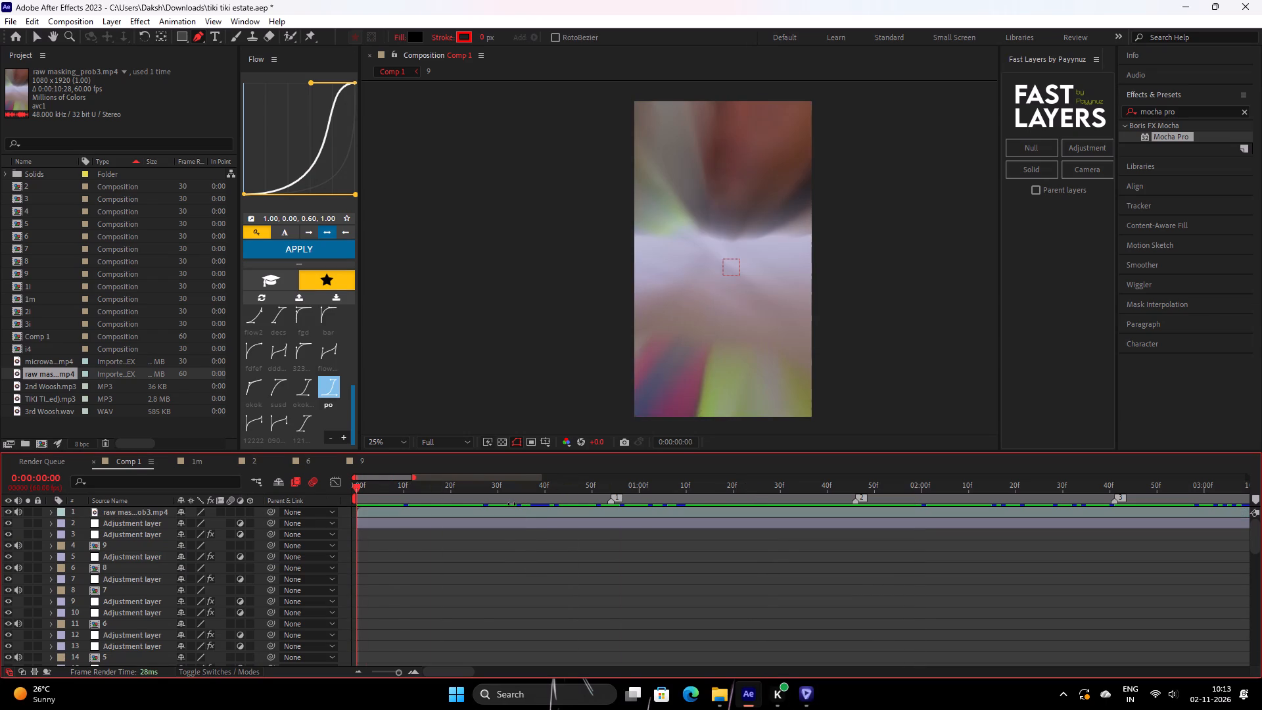
left_click(530, 520)
left_click(536, 514)
key("BackSpace")
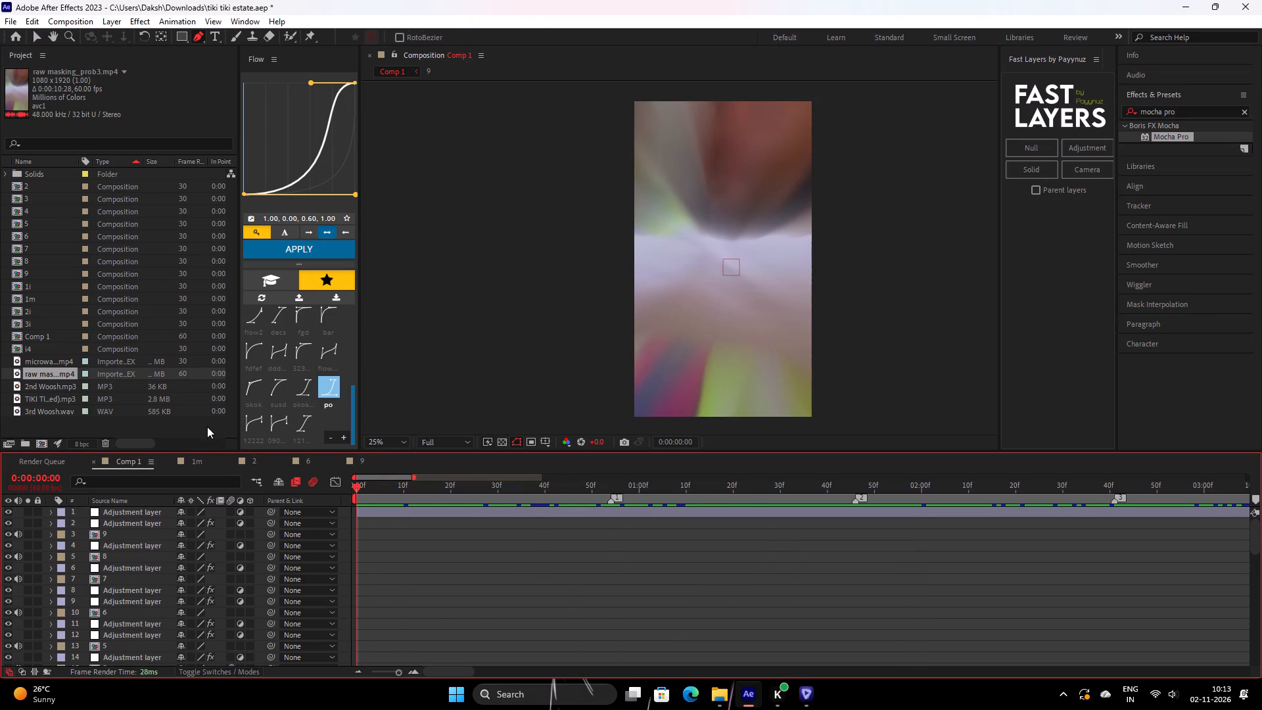
Import raw masking_prob3_prob3.mp4 from Downloads and place it as the top layer of Comp 1.
double_click(164, 427)
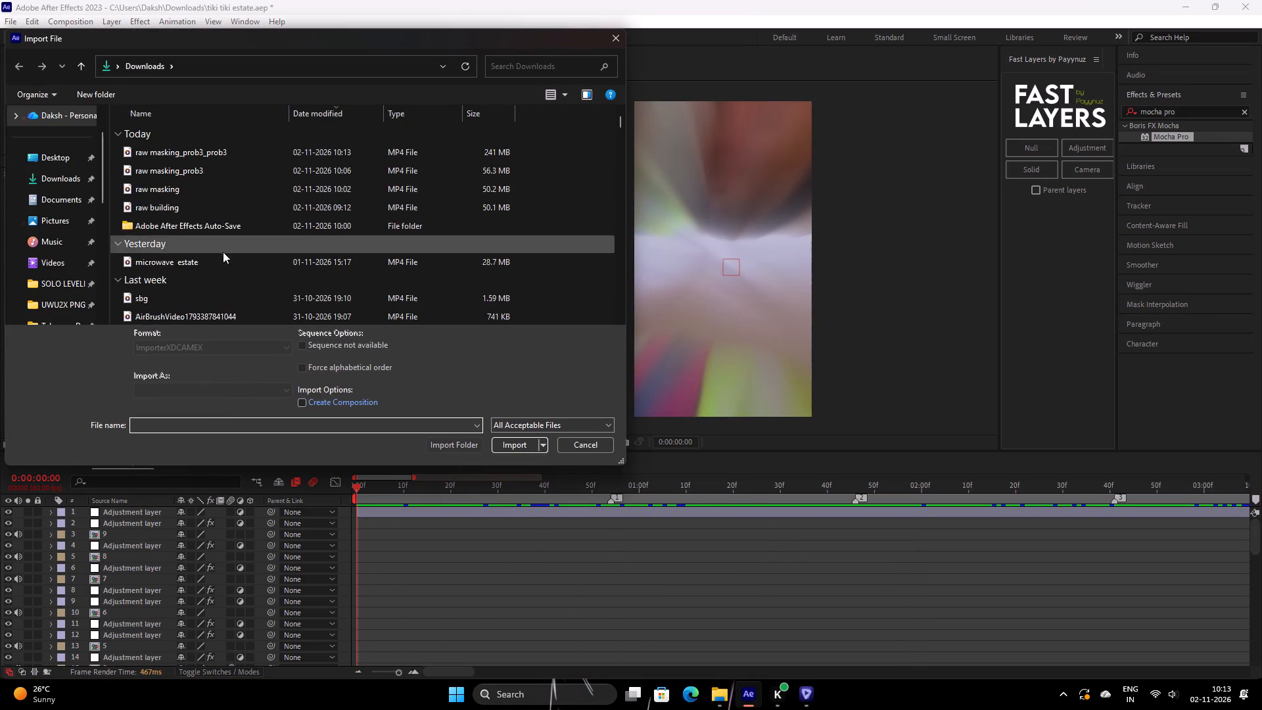
left_click(220, 147)
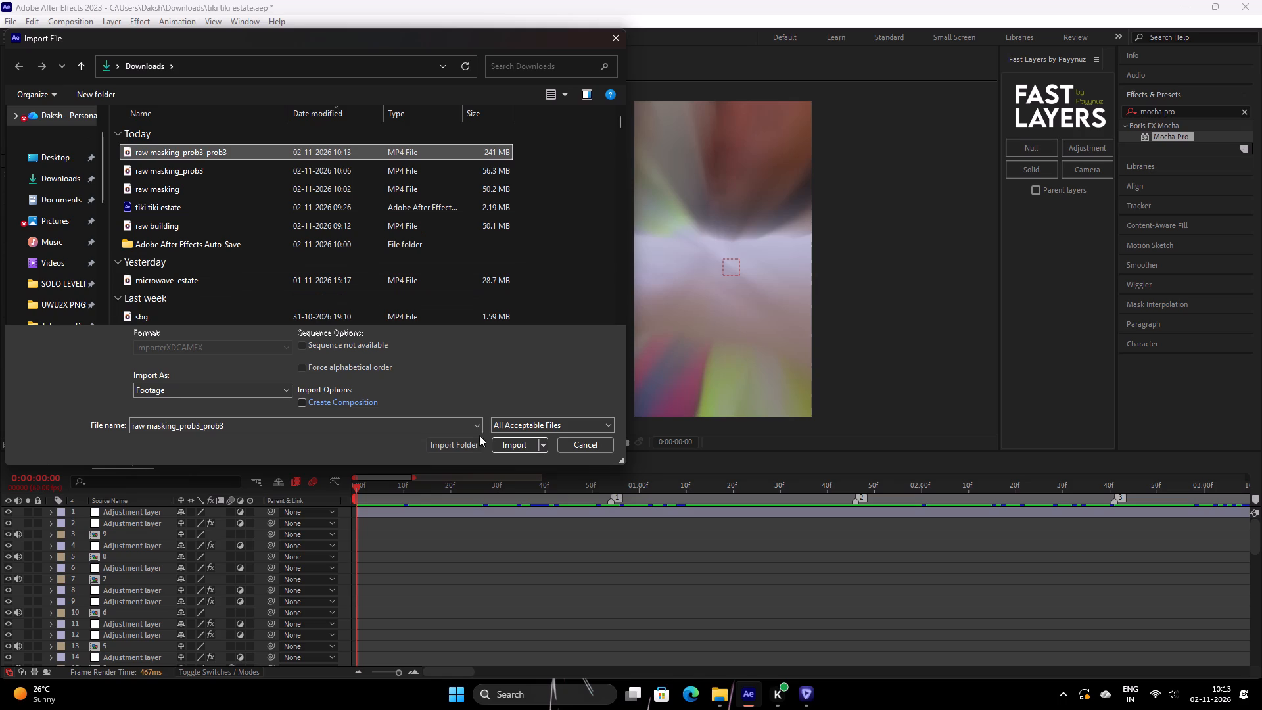
left_click(506, 442)
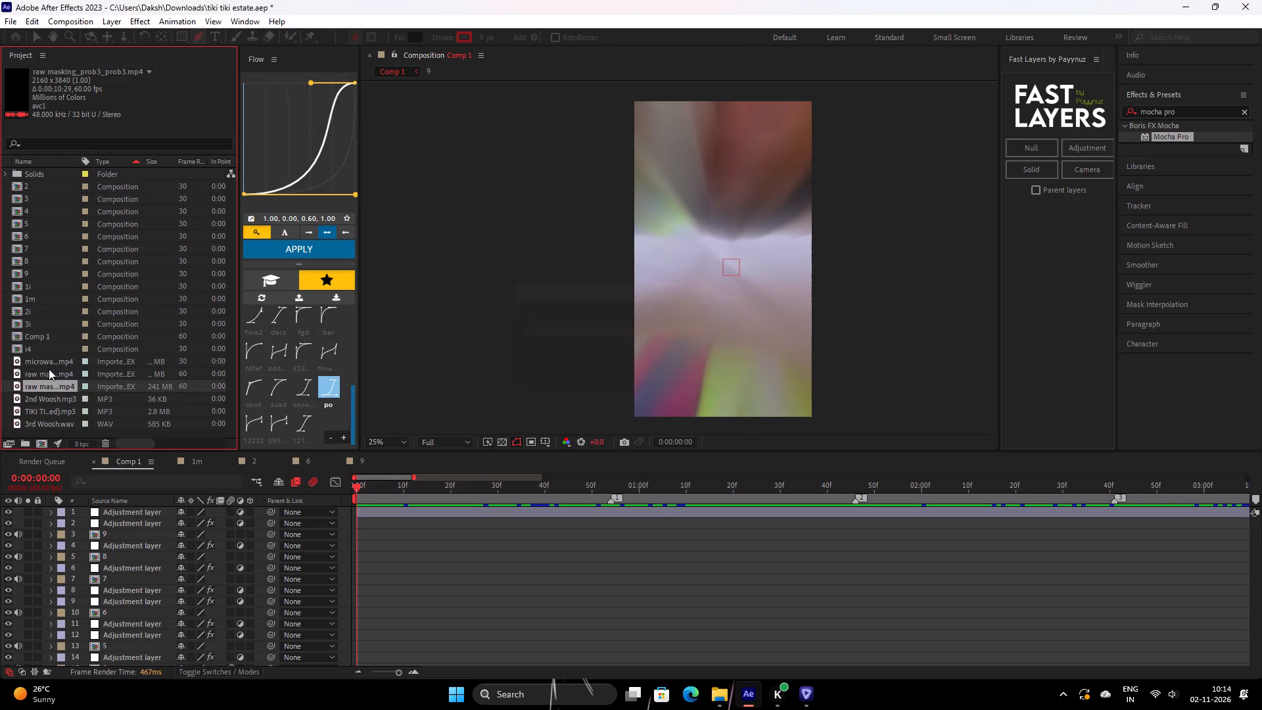
left_click_drag(58, 386, 349, 509)
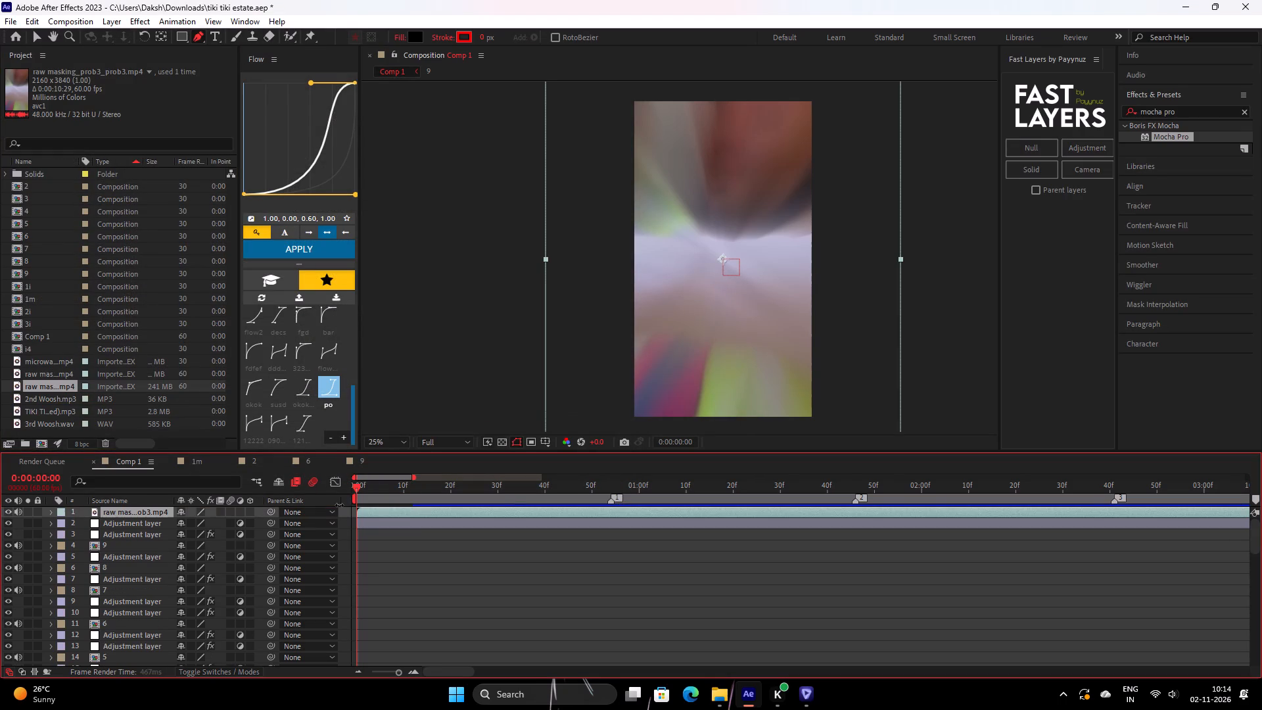
Fit the new raw masking_prob3_prob3.mp4 layer to the Comp 1 frame.
right_click(419, 509)
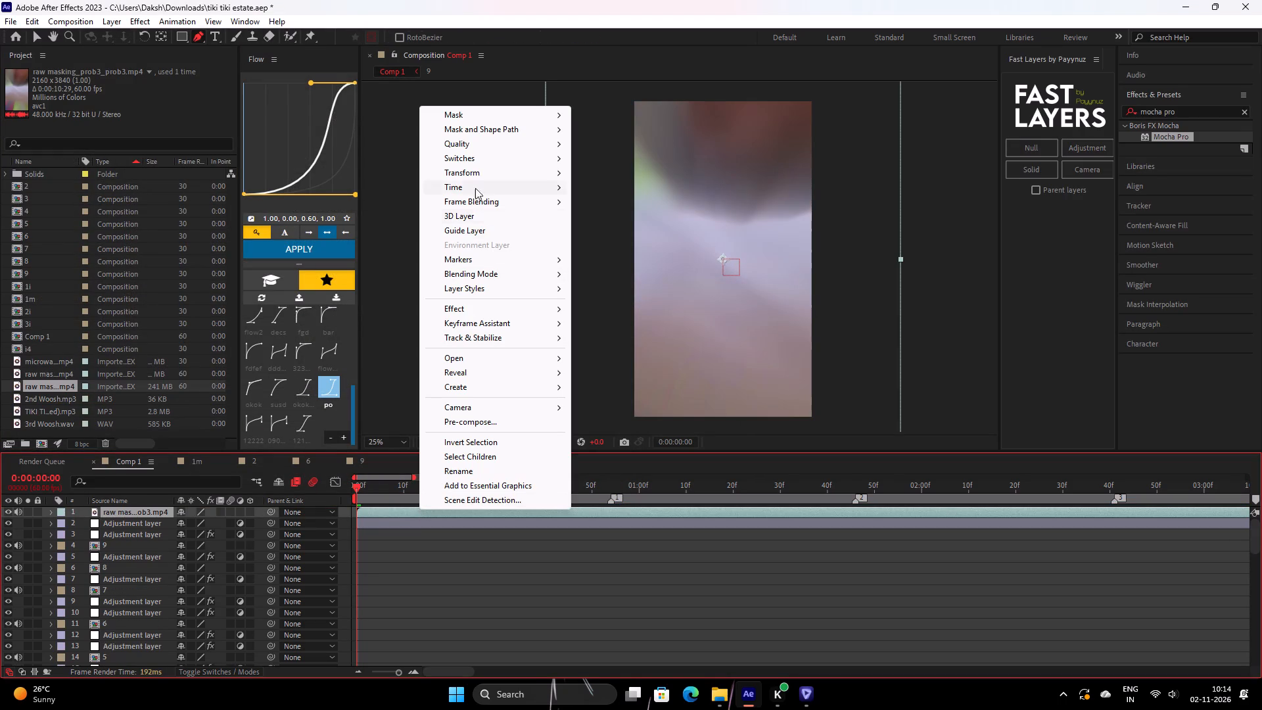
left_click(473, 170)
left_click(665, 379)
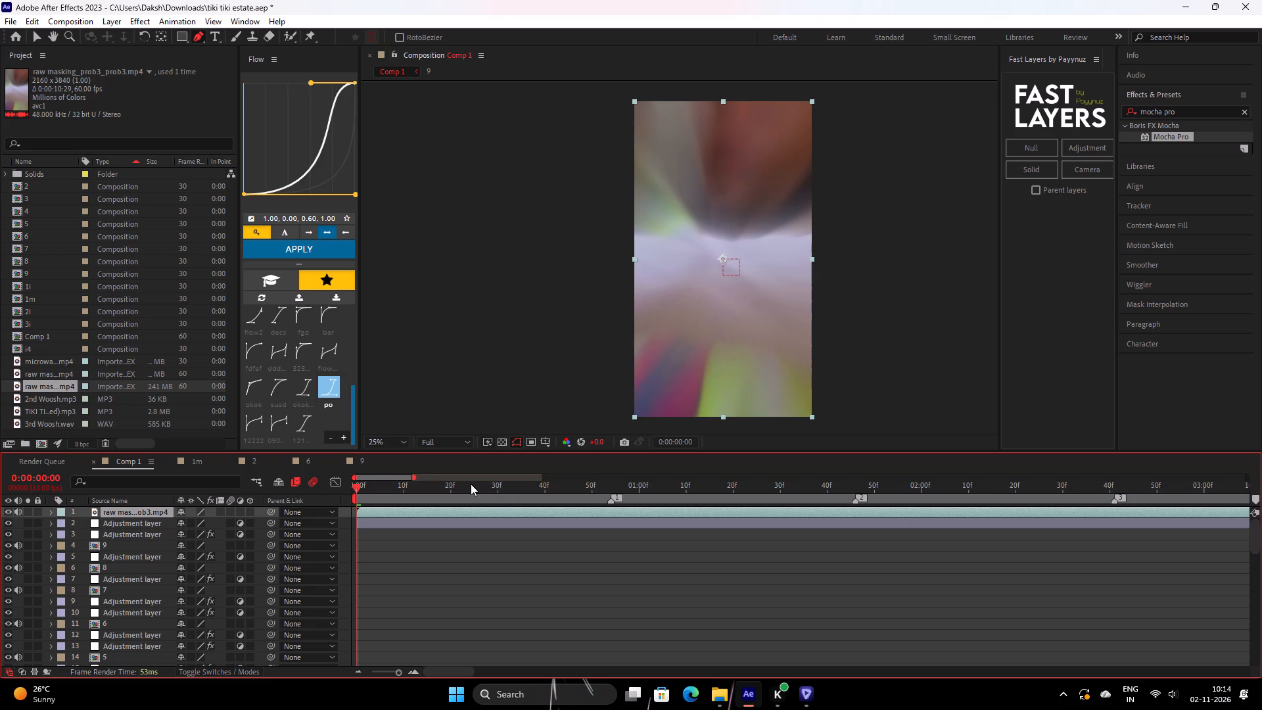
Examine the enhanced footage from the opening shots through to the aerial Srishti Namaah building shot, checking its detail up close.
left_click_drag(474, 489, 797, 534)
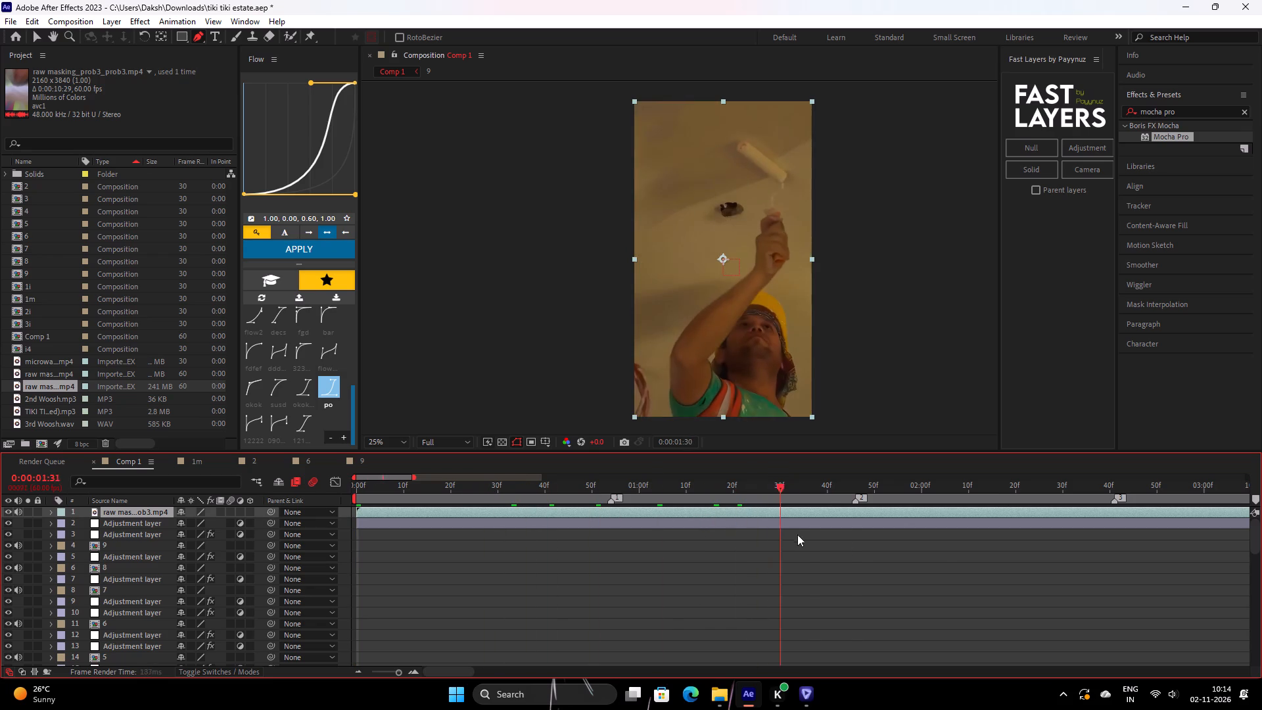
left_click_drag(797, 534, 1218, 559)
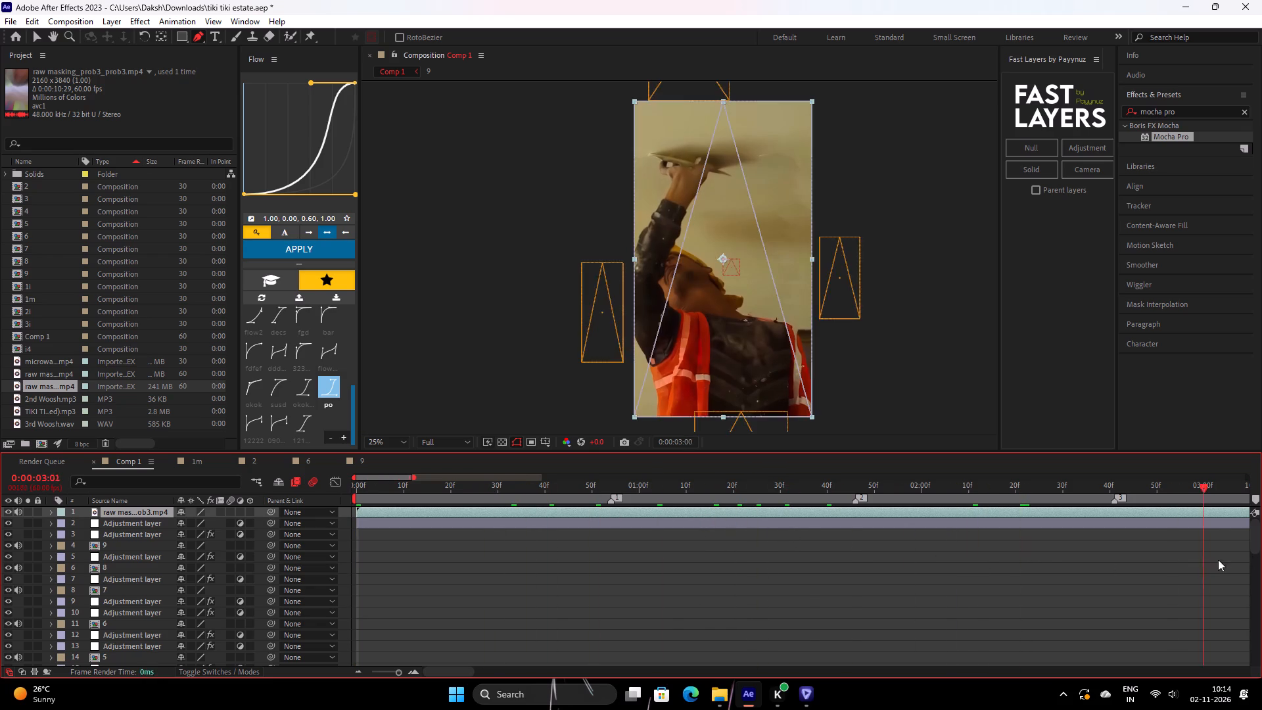
left_click_drag(1218, 559, 1039, 531)
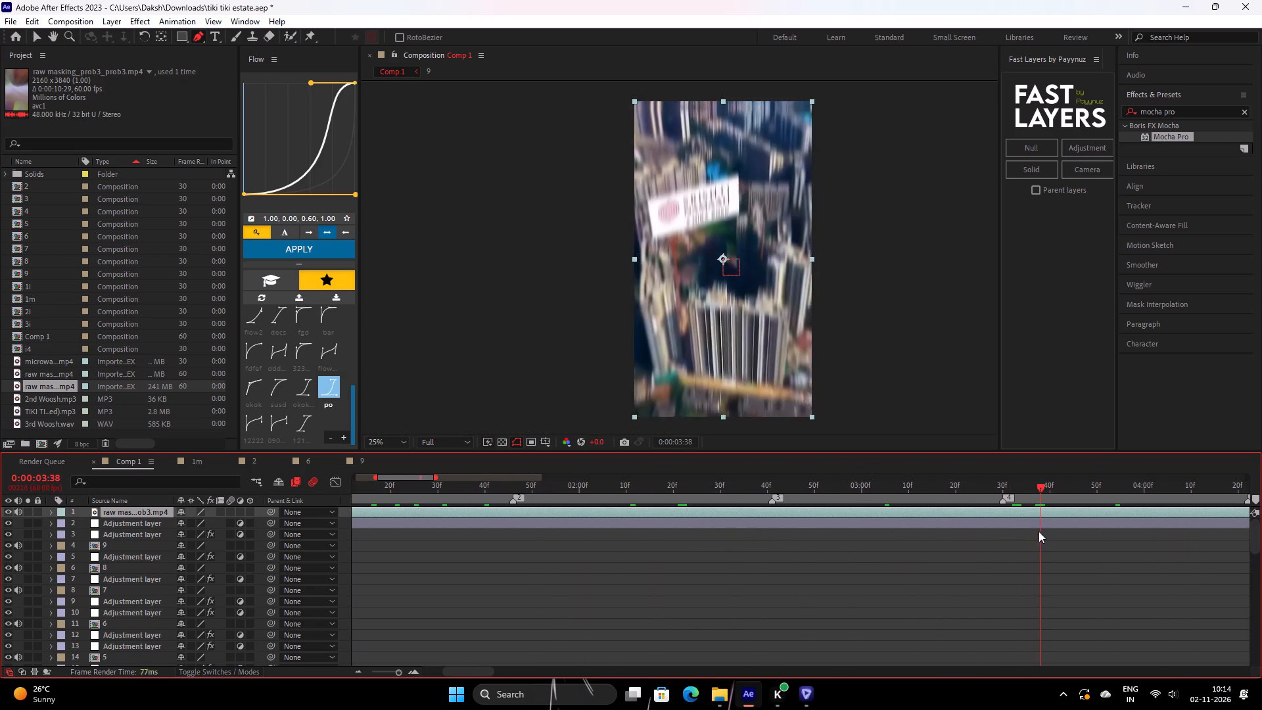
left_click_drag(1039, 531, 1127, 536)
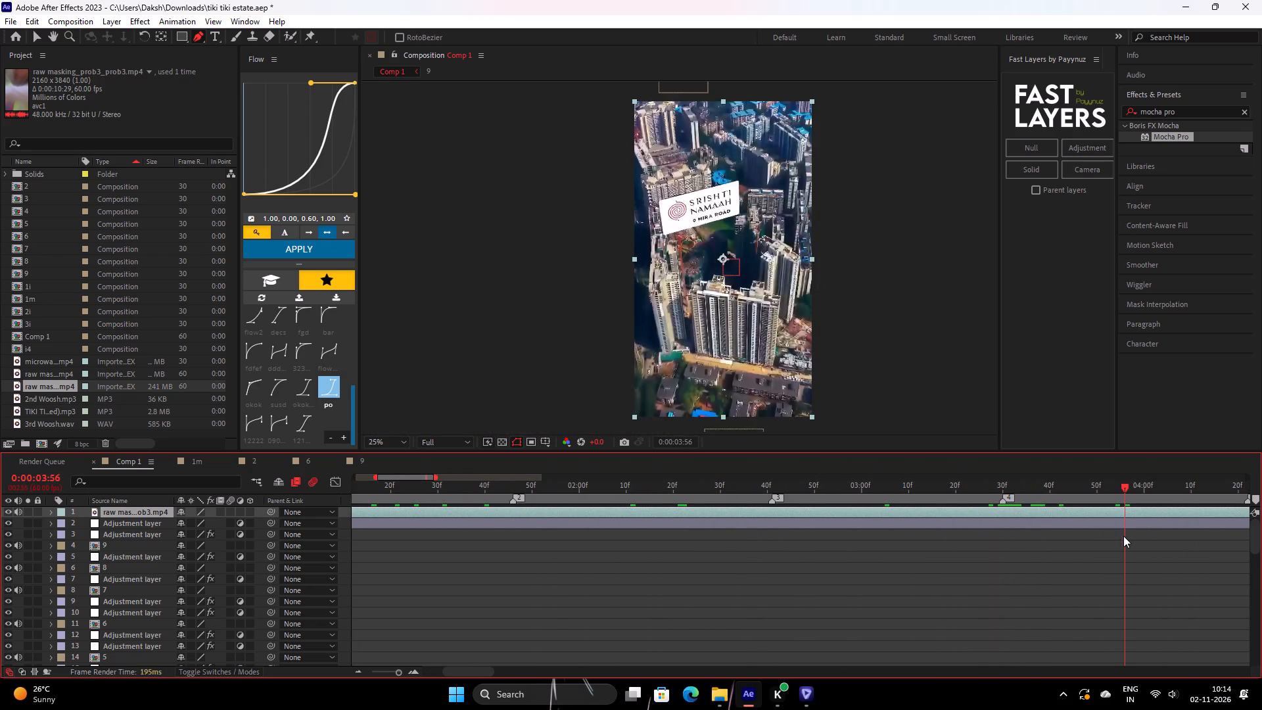
scroll(728, 335, "up", 1)
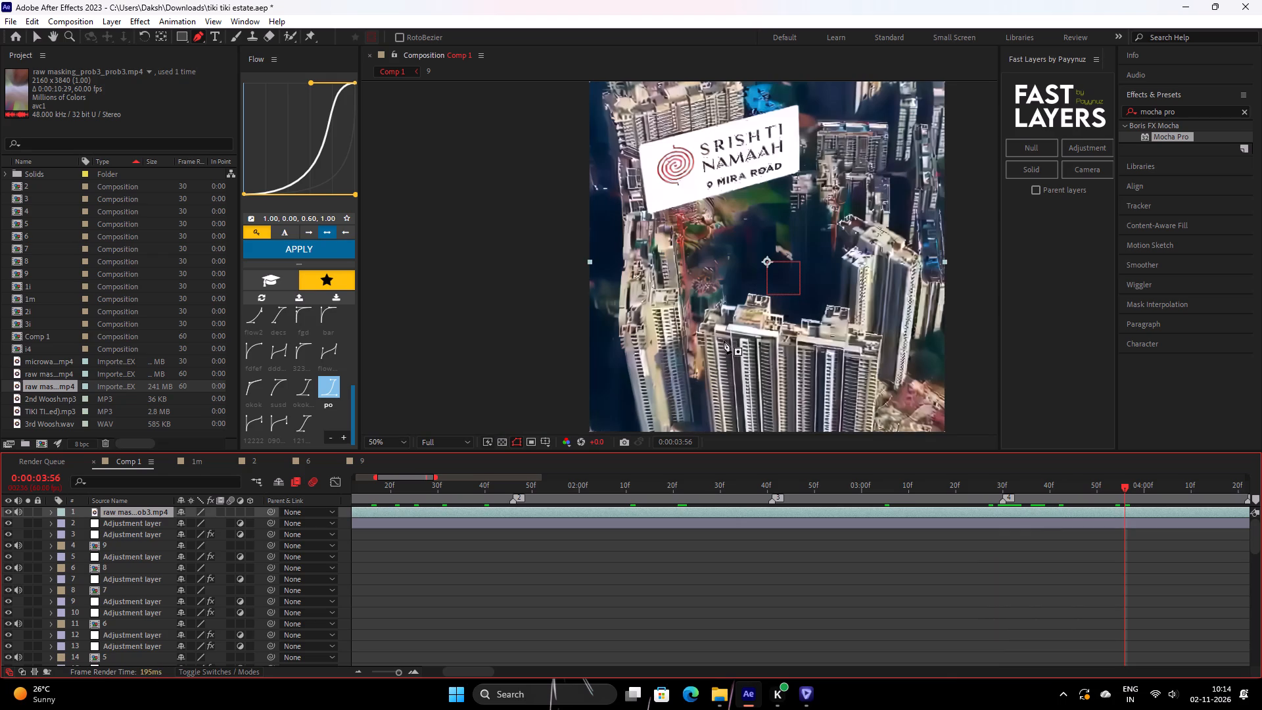
scroll(724, 341, "down", 1)
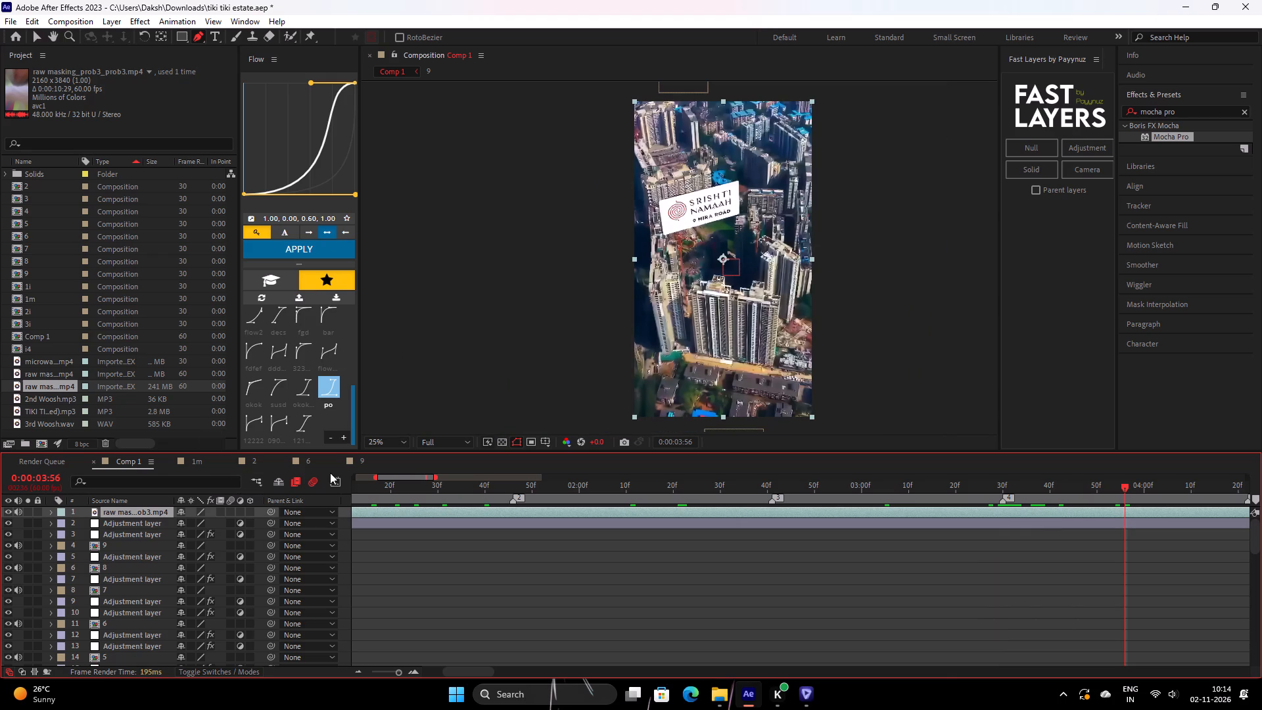
Mute the audio of the enhanced video layer at the top of Comp 1.
left_click(14, 512)
Delete the adjustment layer directly beneath the enhanced video layer.
left_click(149, 524)
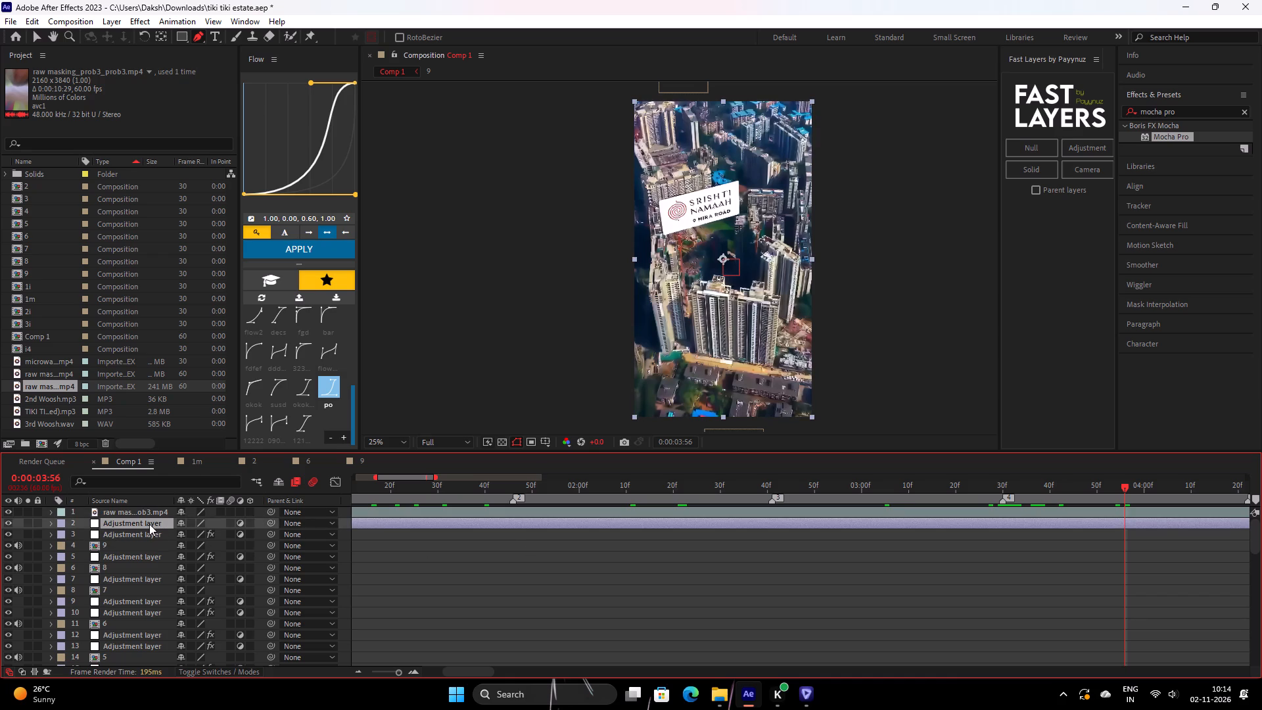
key("BackSpace")
Pre-compose all the adjustment and clip layers below the enhanced video, down to layer 1i, as EDIT.
left_click_drag(80, 523, 149, 709)
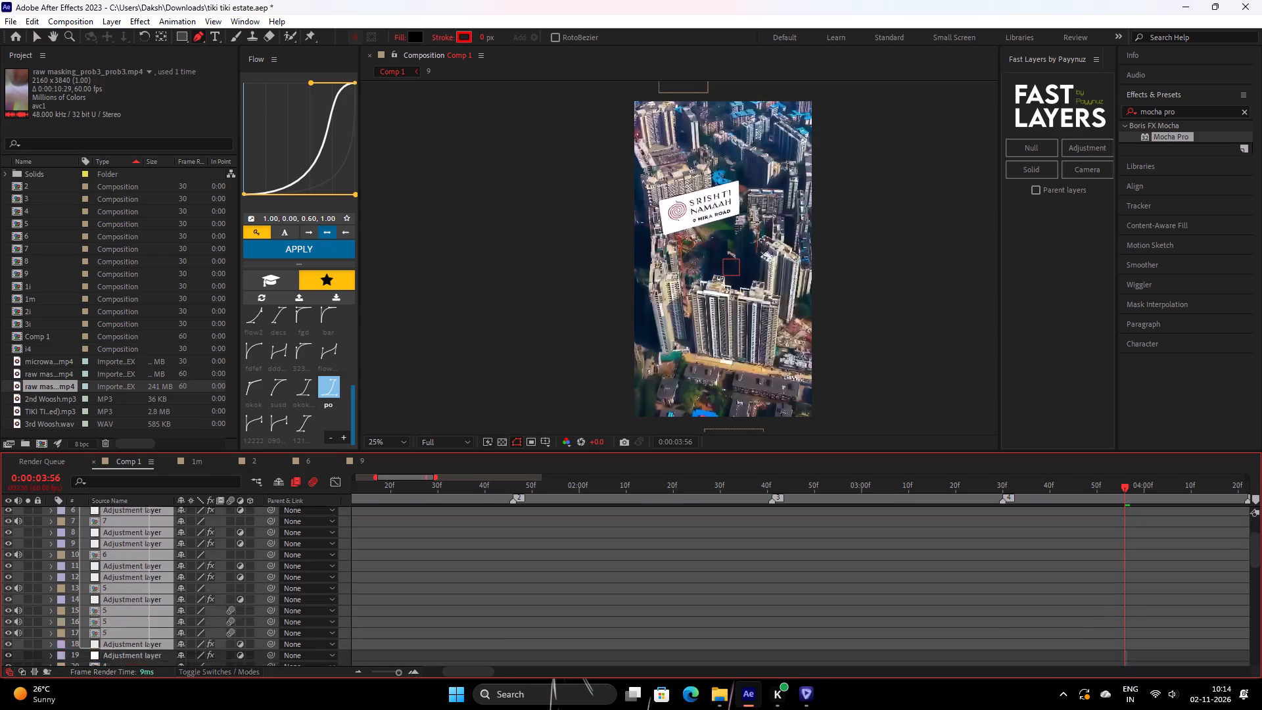
left_click_drag(149, 709, 156, 603)
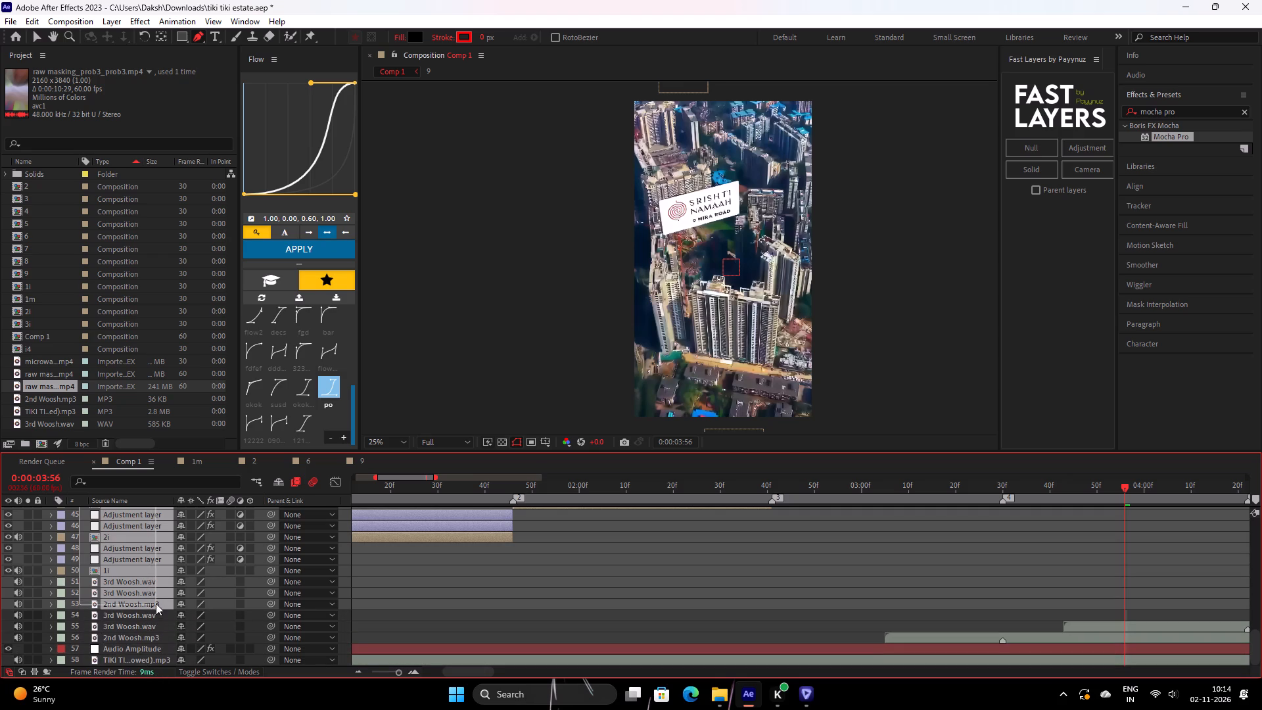
left_click_drag(156, 603, 158, 571)
right_click(444, 550)
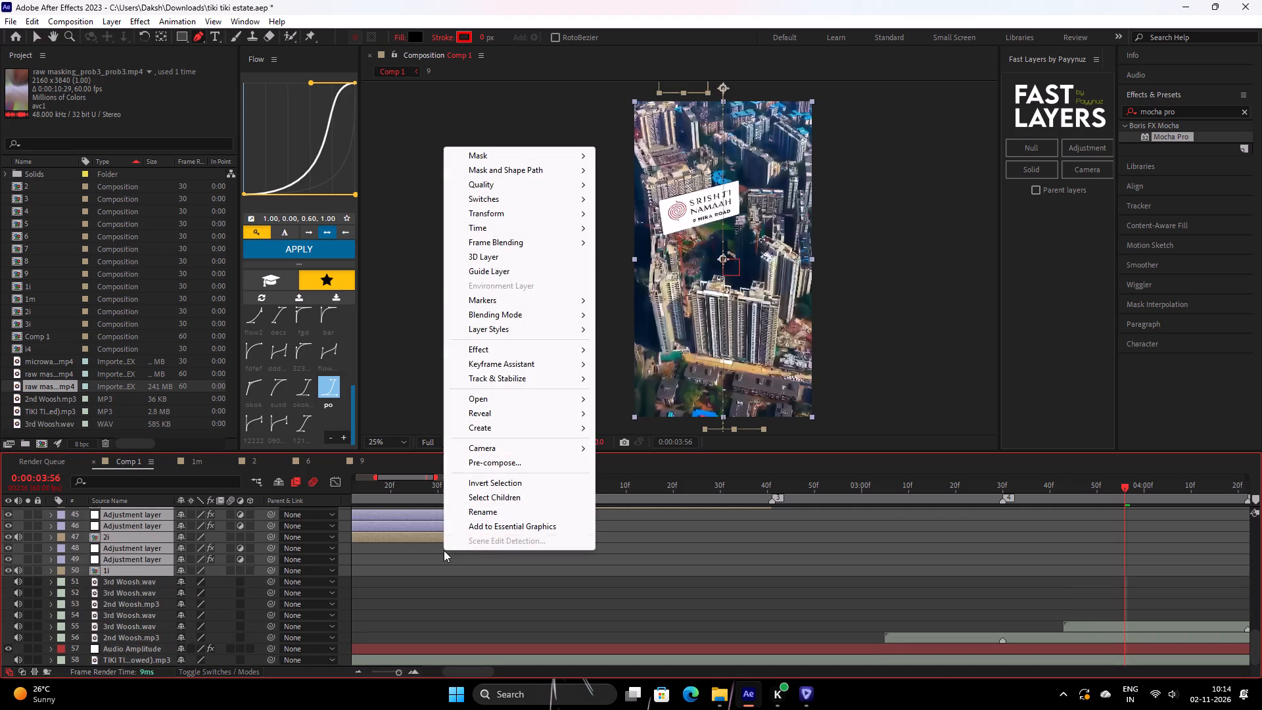
left_click(511, 463)
type("ED")
type("IT")
key("Return")
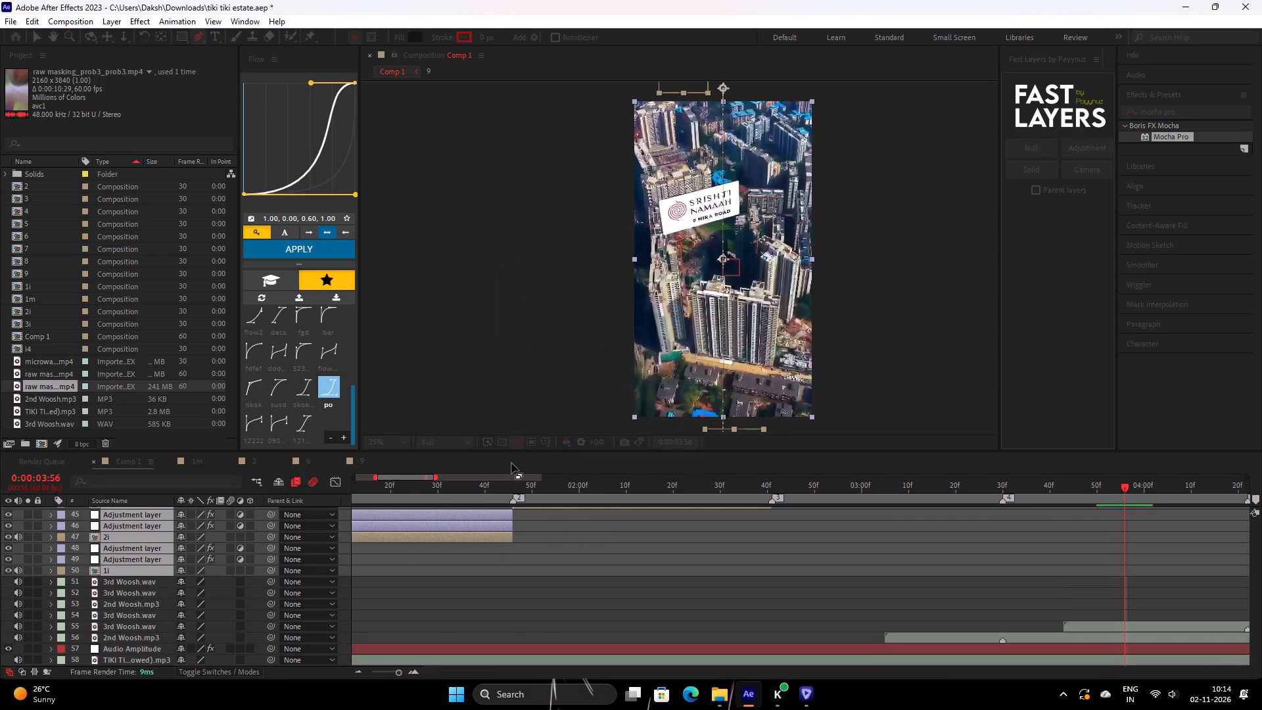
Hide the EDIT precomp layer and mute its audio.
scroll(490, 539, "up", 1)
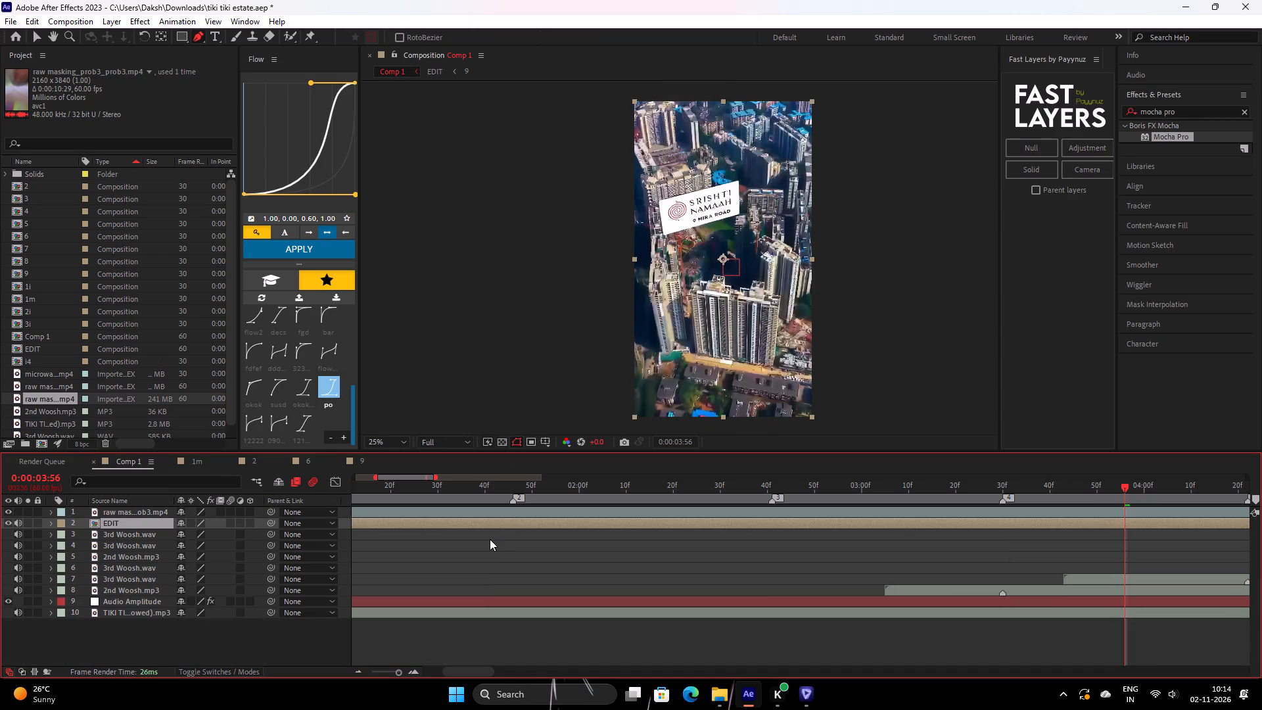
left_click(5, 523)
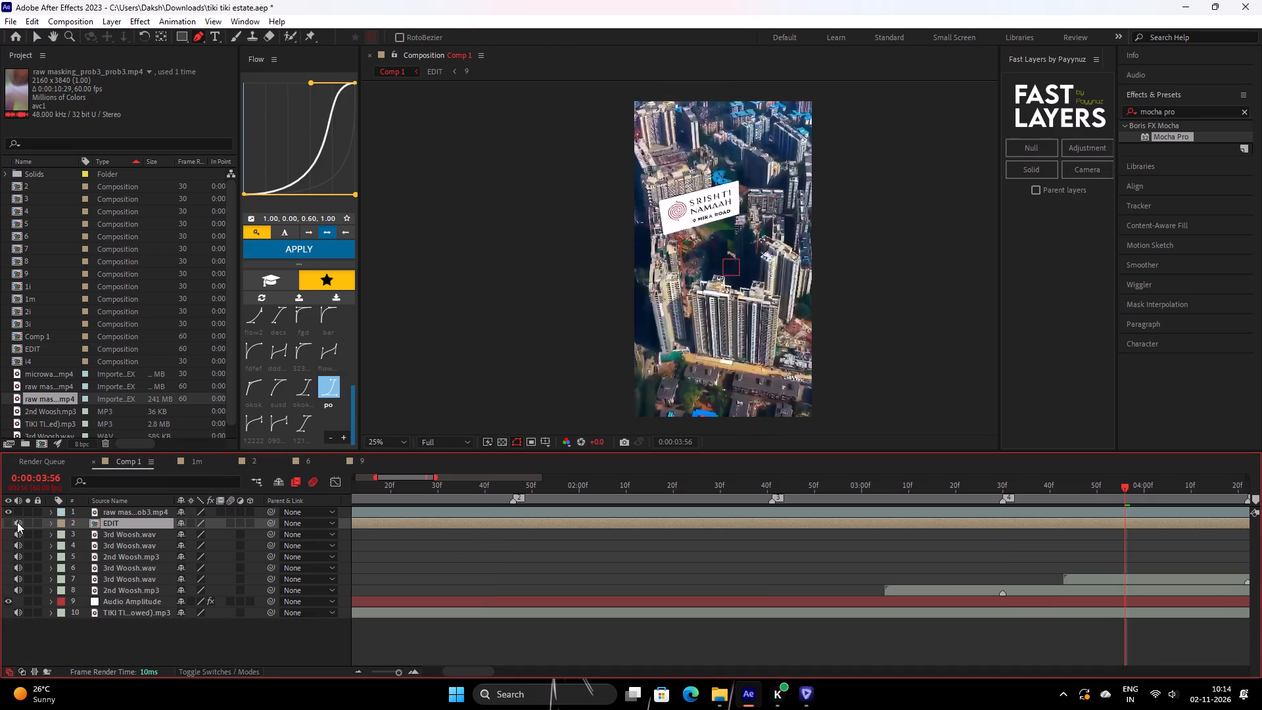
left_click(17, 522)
Return the playhead to the start of Comp 1 and delete the EDIT layer from the timeline.
left_click_drag(595, 492, 500, 493)
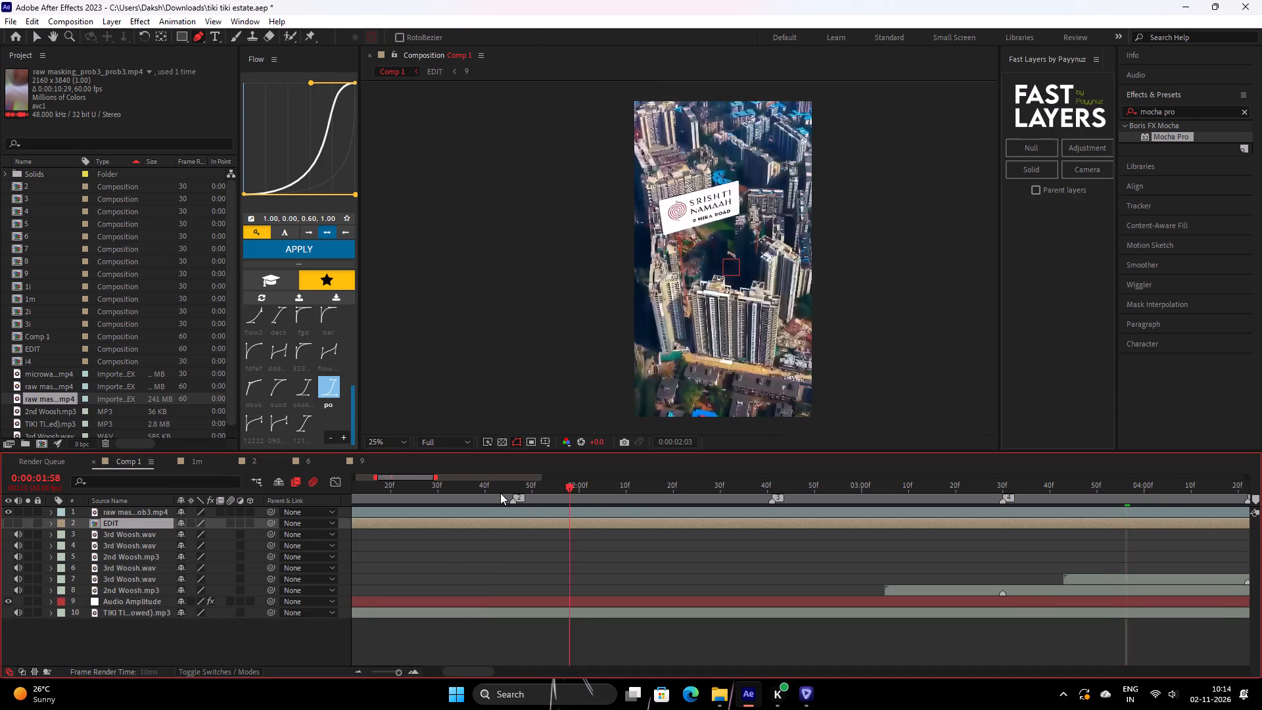
left_click_drag(500, 493, 193, 511)
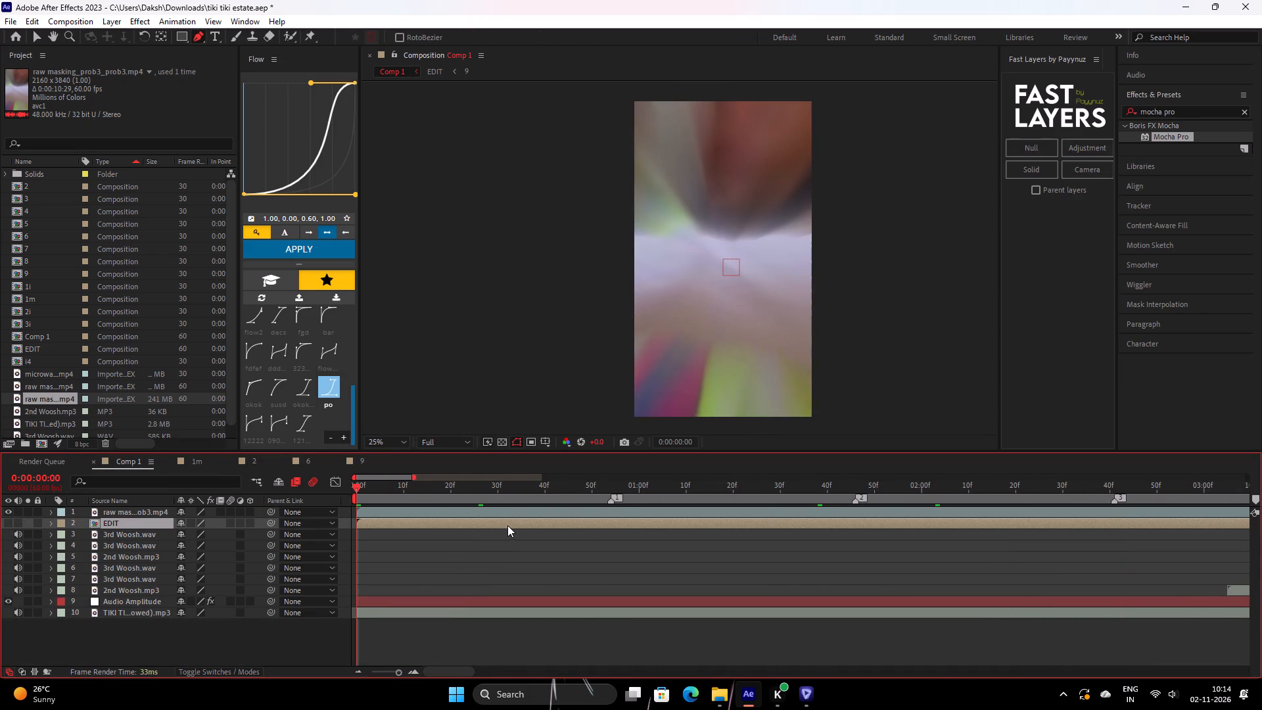
left_click(435, 560)
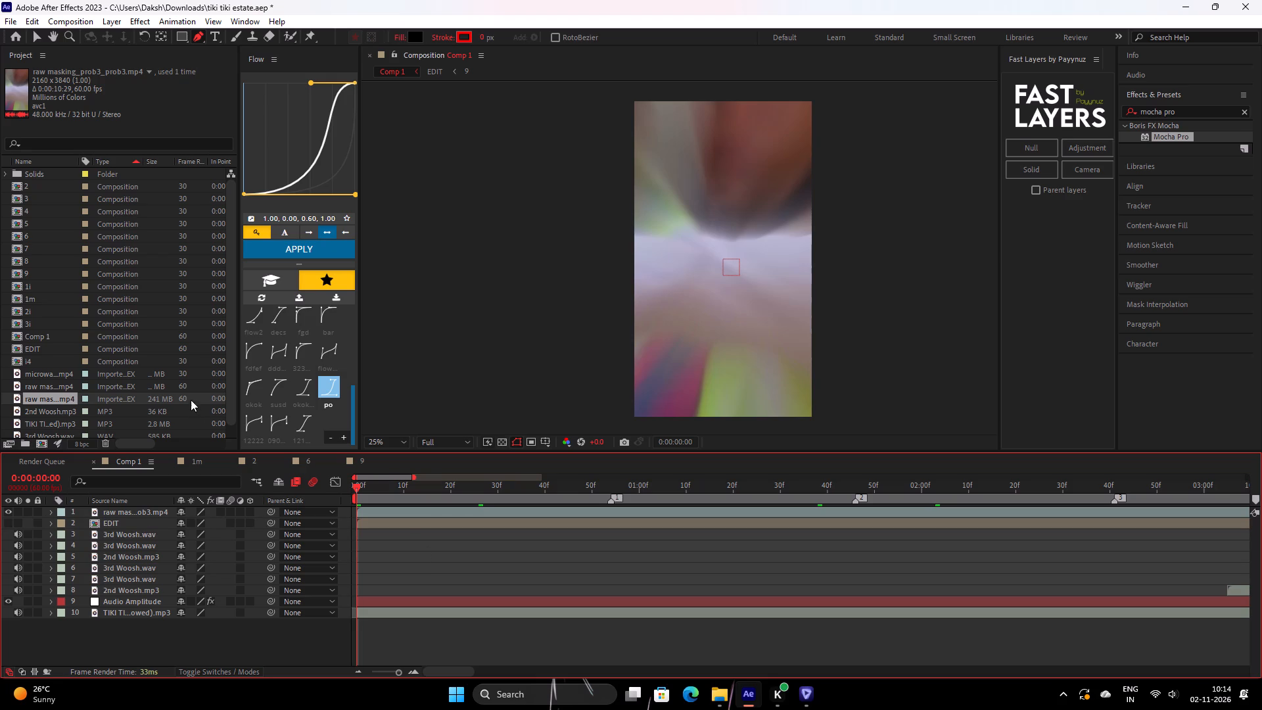
left_click(385, 524)
key("BackSpace")
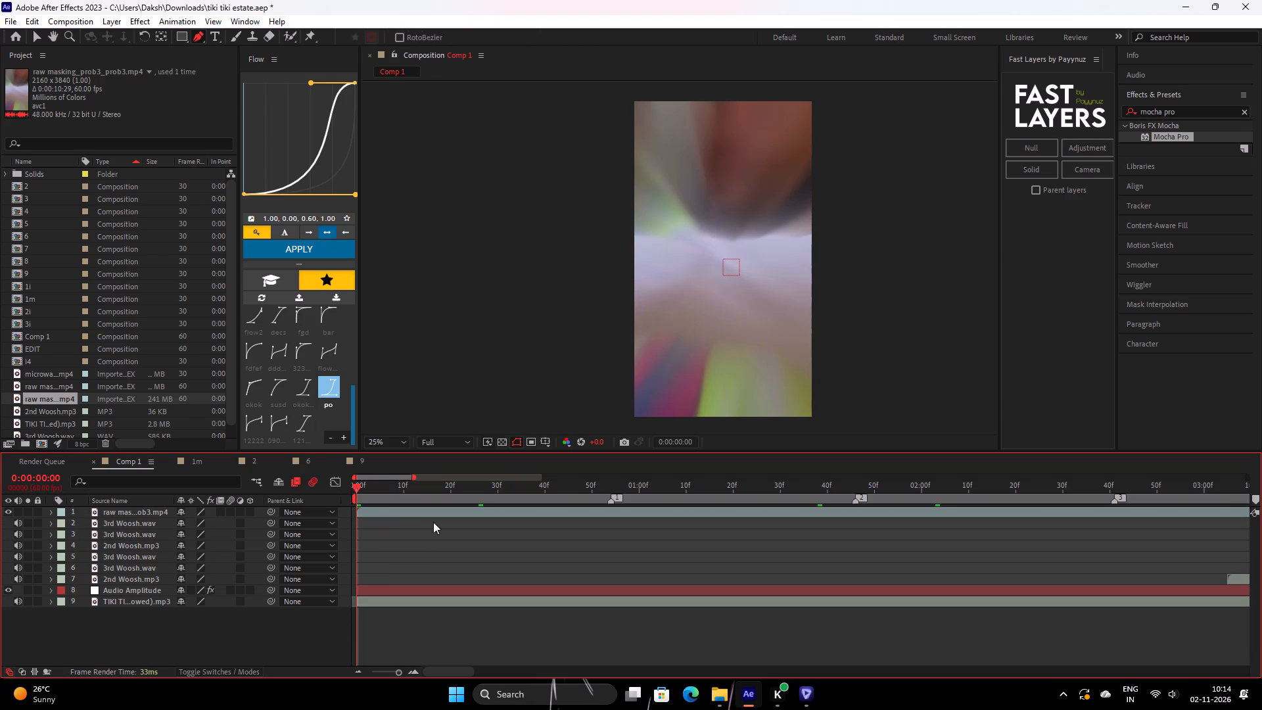
Preview Comp 1 from the start through the ceiling-painting shot.
key("space")
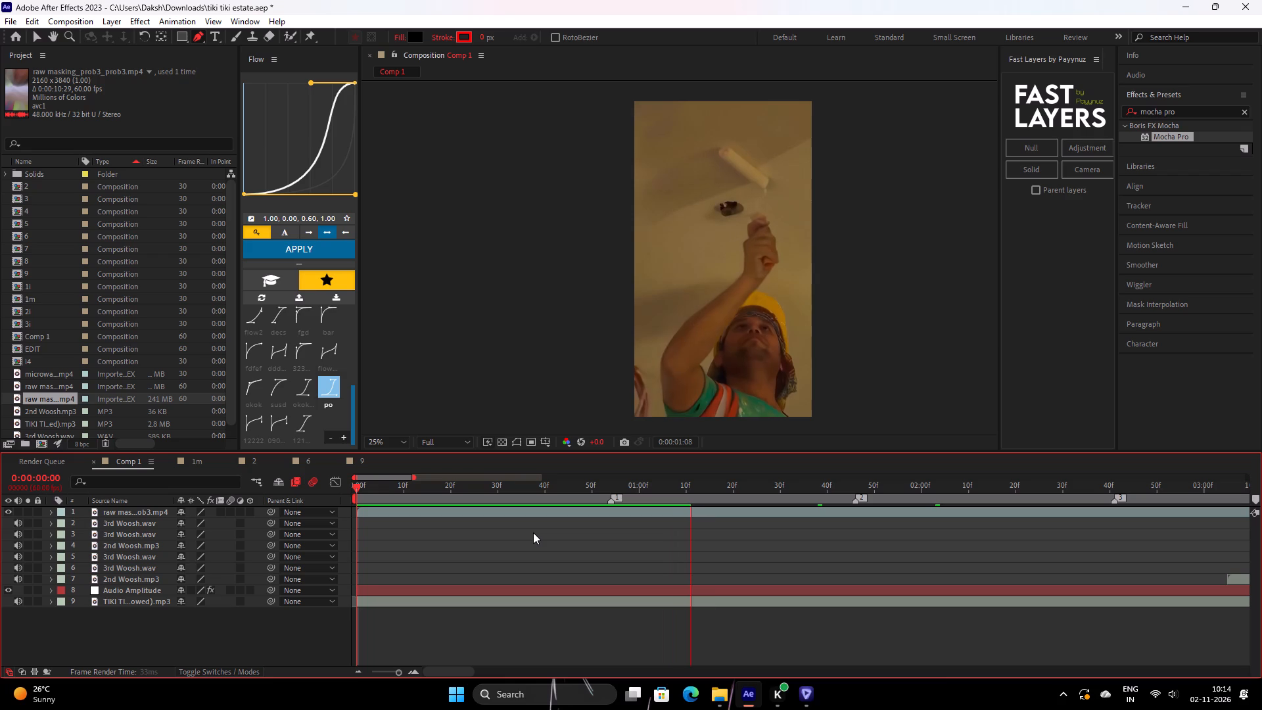
key("space")
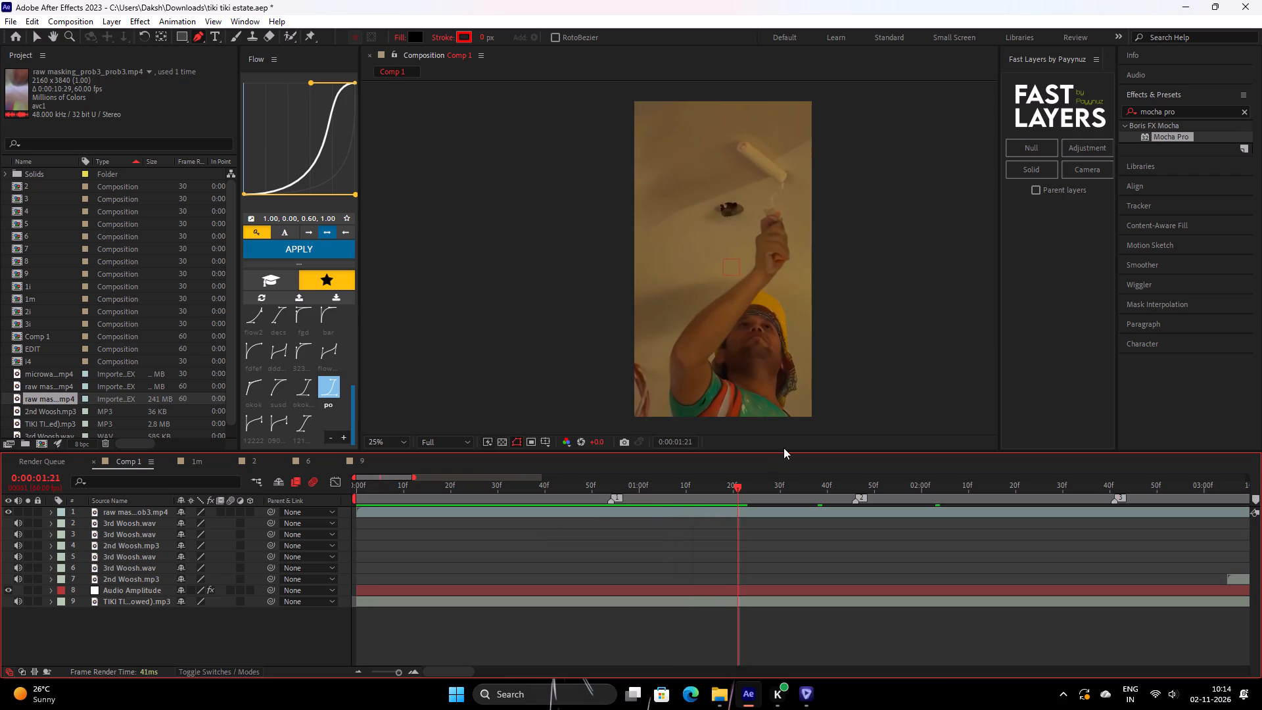
Add an adjustment layer above the enhanced video in Comp 1.
left_click(1090, 150)
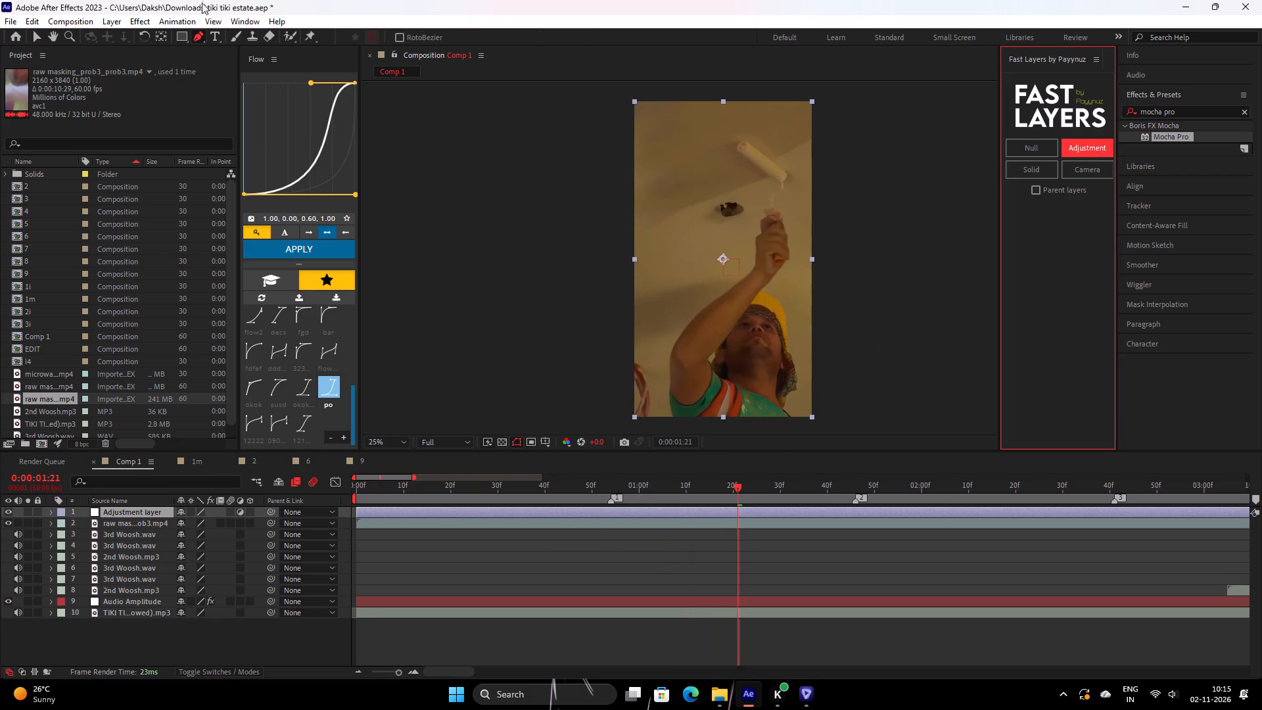
Apply the Axkush Quality CC animation preset from the cc sample folder to the adjustment layer.
left_click(185, 20)
left_click(208, 43)
left_click(208, 50)
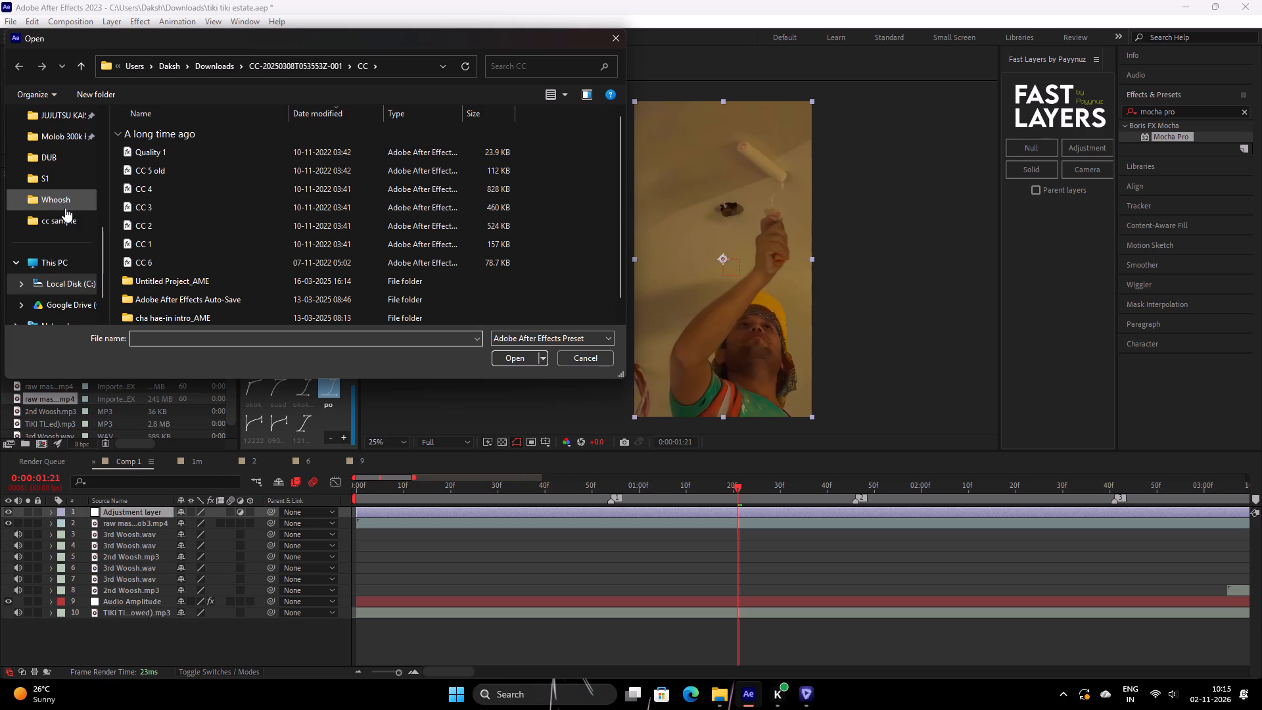
left_click(69, 219)
scroll(181, 168, "up", 2)
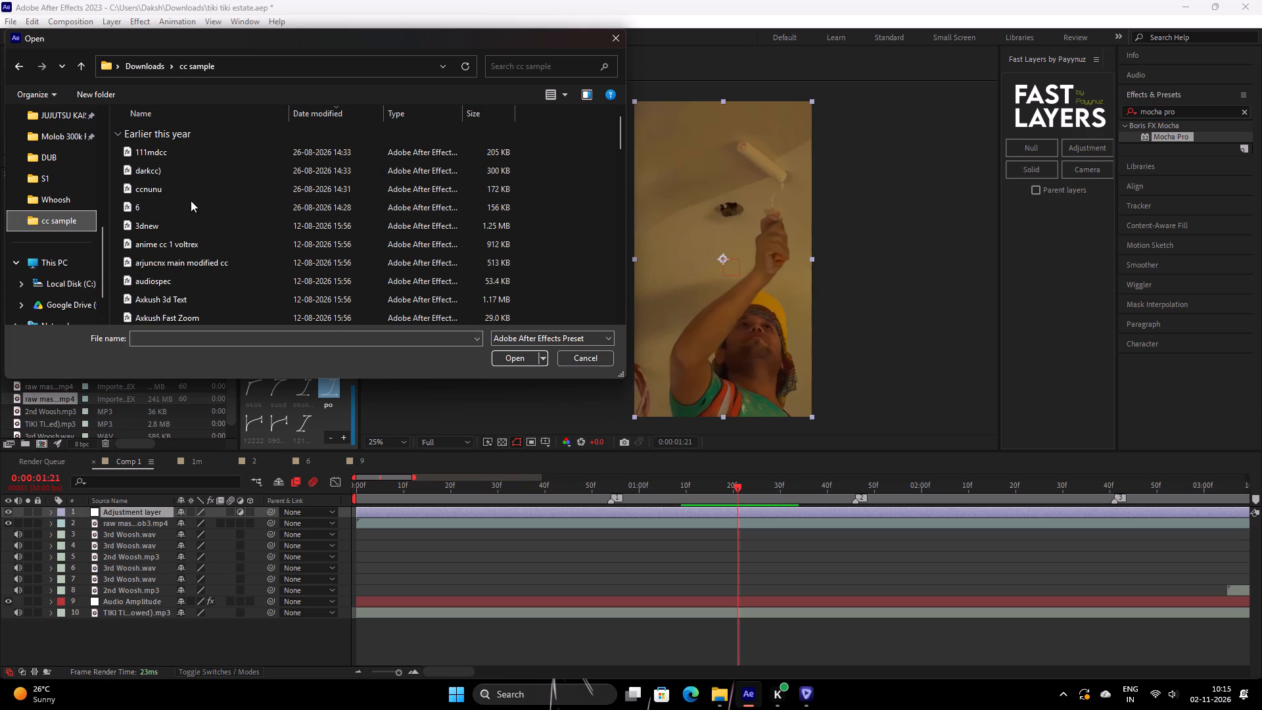
left_click(212, 281)
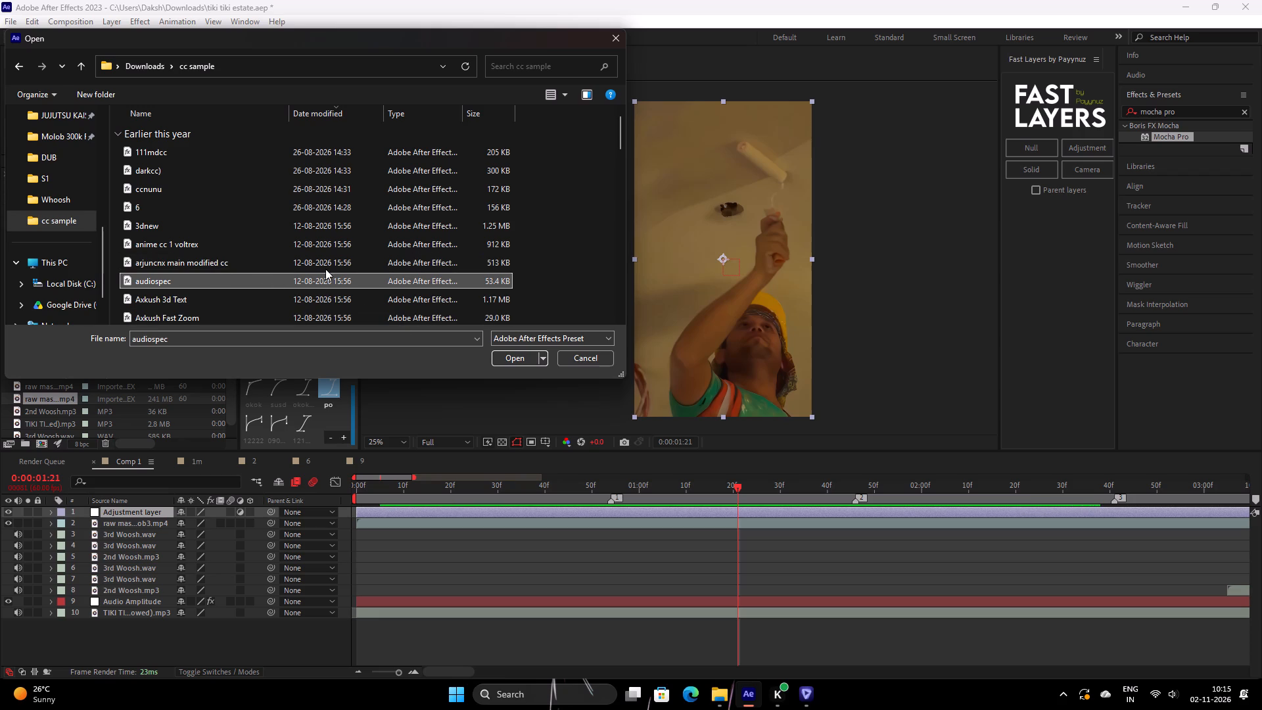
scroll(290, 295, "down", 1)
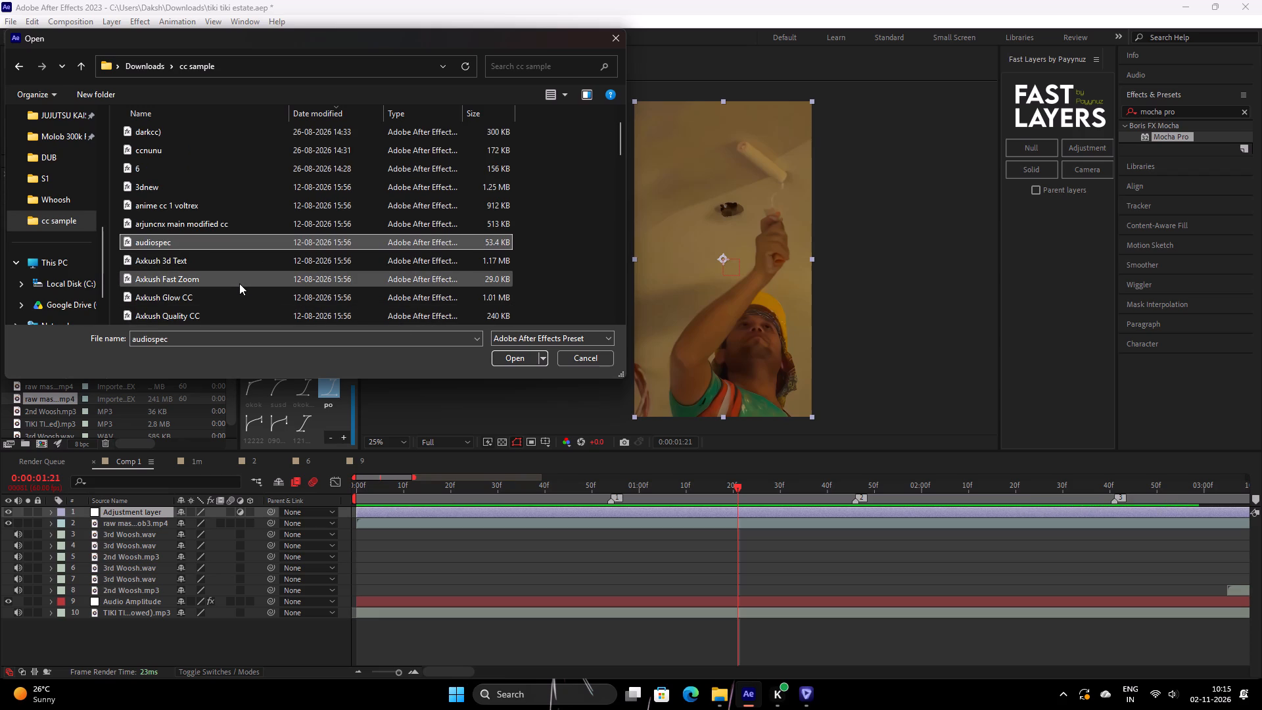
scroll(239, 284, "down", 1)
double_click(225, 268)
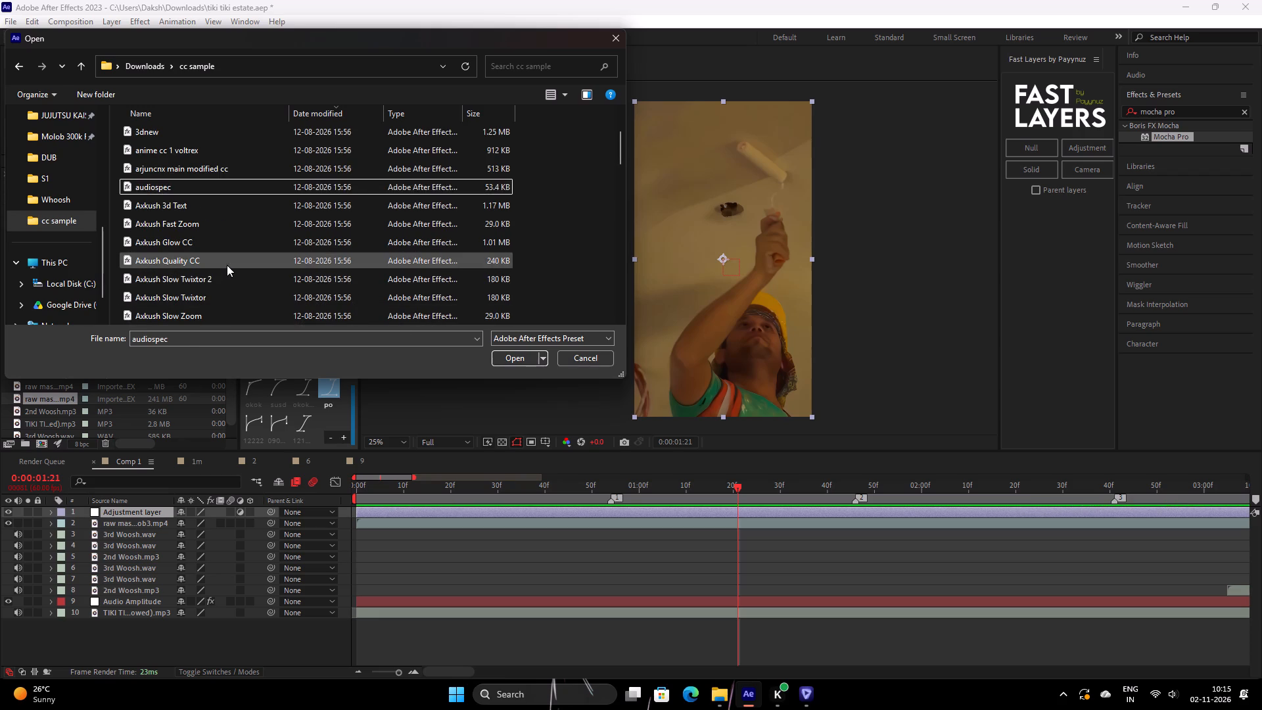
left_click(505, 360)
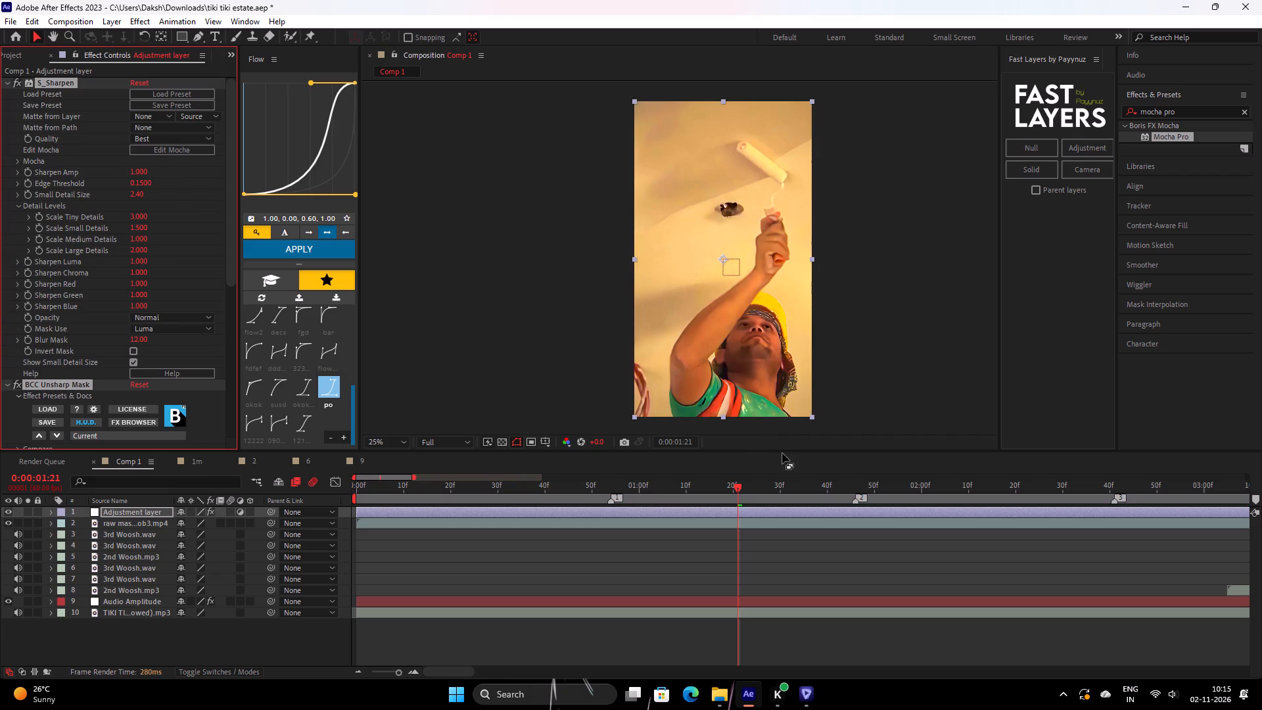
Scrub through Comp 1 to review the colour correction, stopping on the Tower D shot at 0:00:05:39.
left_click_drag(731, 486, 816, 521)
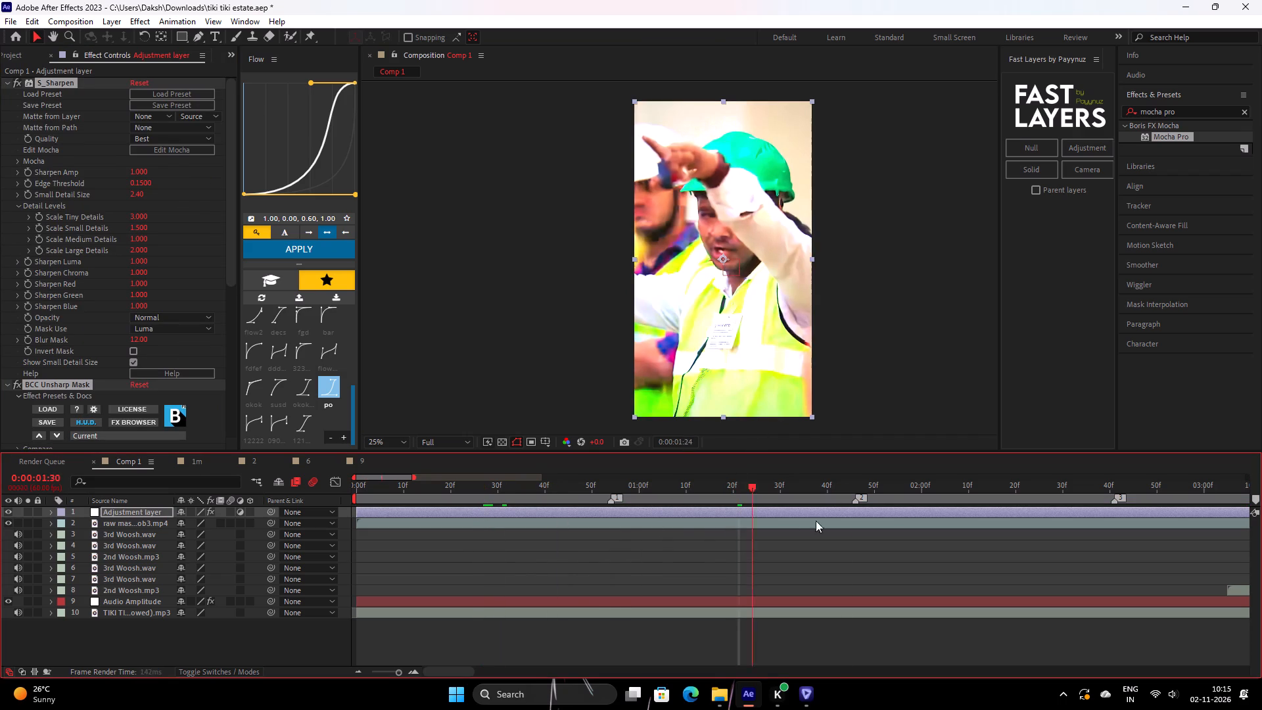
left_click_drag(816, 521, 1261, 517)
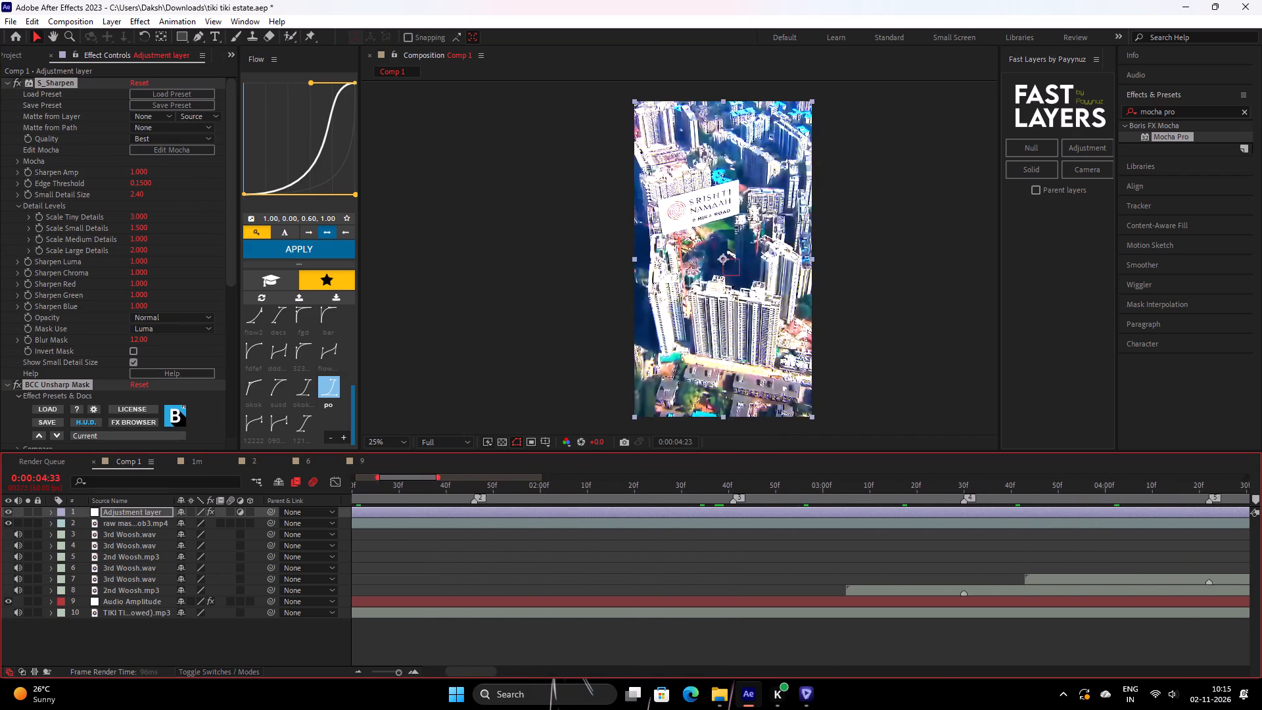
left_click_drag(1261, 517, 1074, 510)
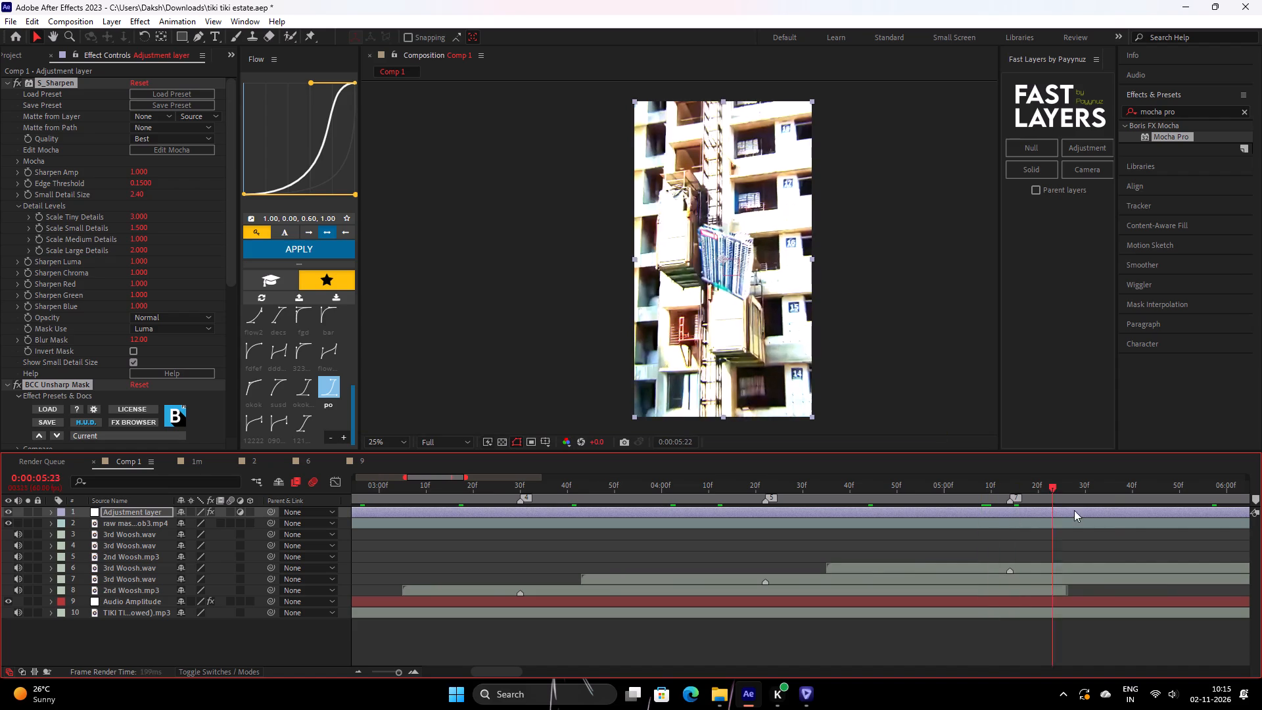
left_click_drag(1074, 510, 1128, 500)
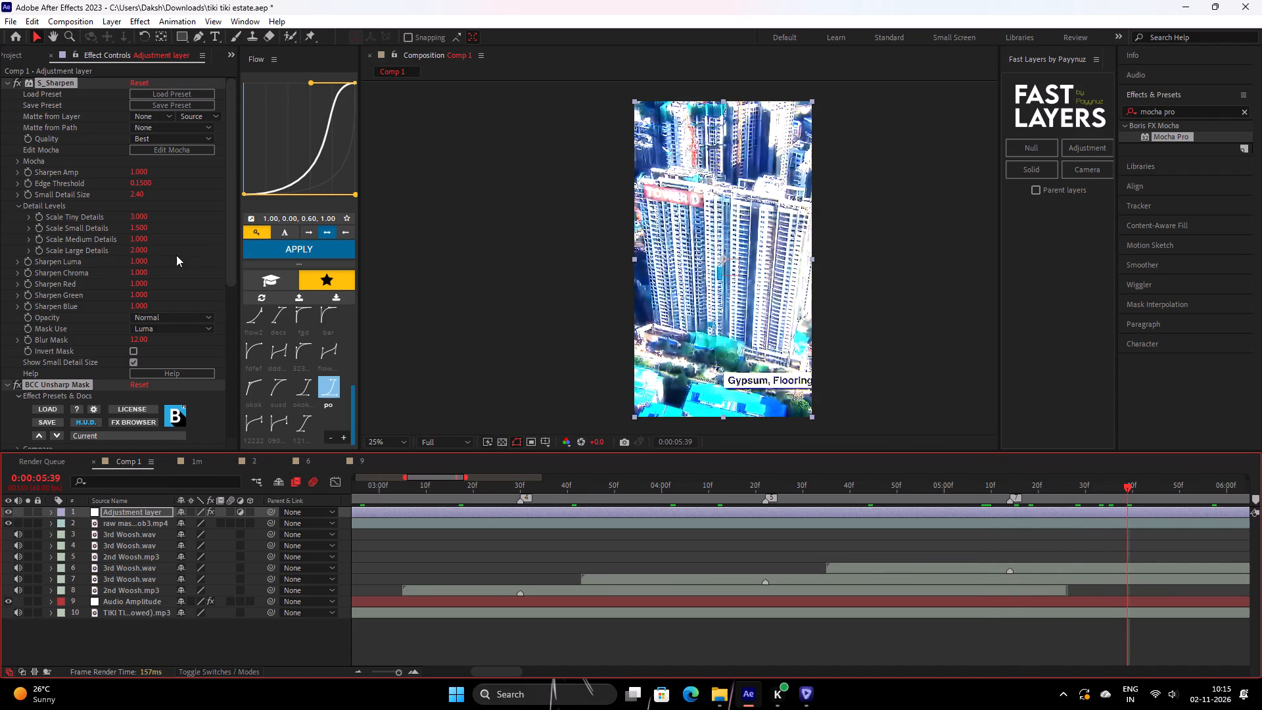
Collapse the adjustment layer's effects and toggle S_Sharpen, BCC Unsharp Mask, Magic Bullet Looks and Lumetri Color off and on to compare them.
left_click(5, 386)
left_click(55, 325)
left_click_drag(19, 85, 20, 95)
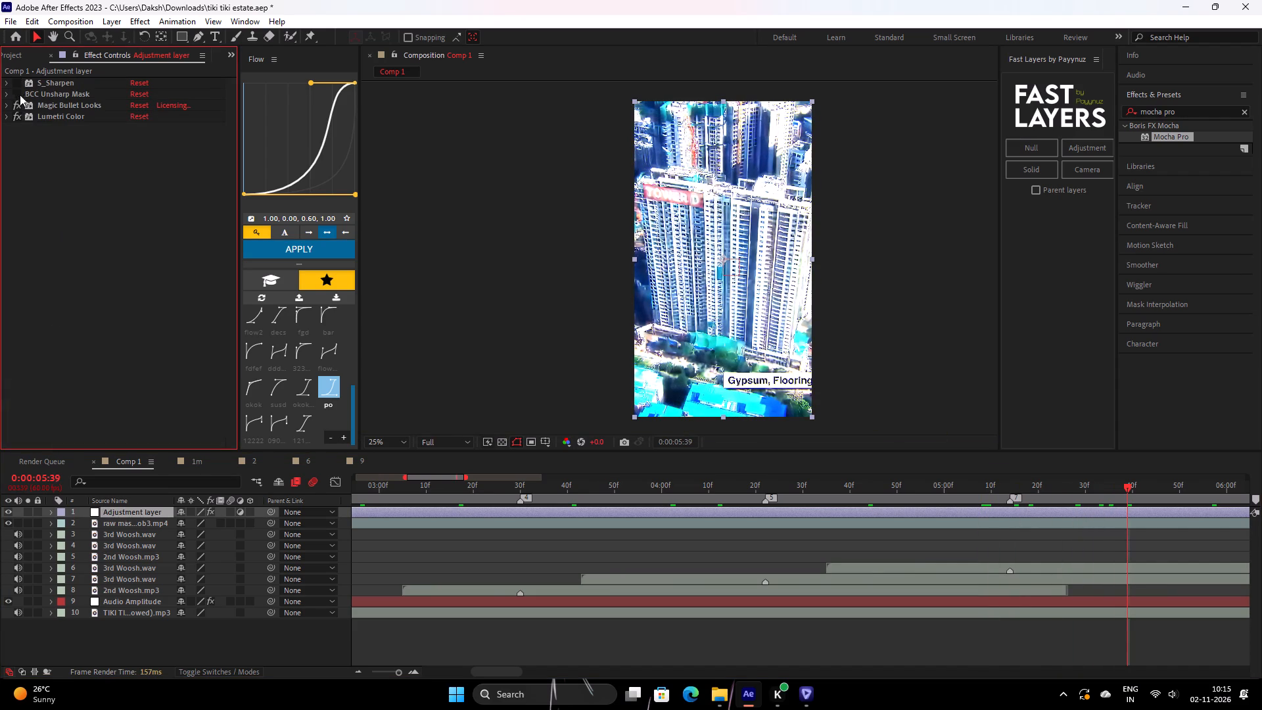
left_click_drag(20, 95, 20, 127)
left_click(18, 114)
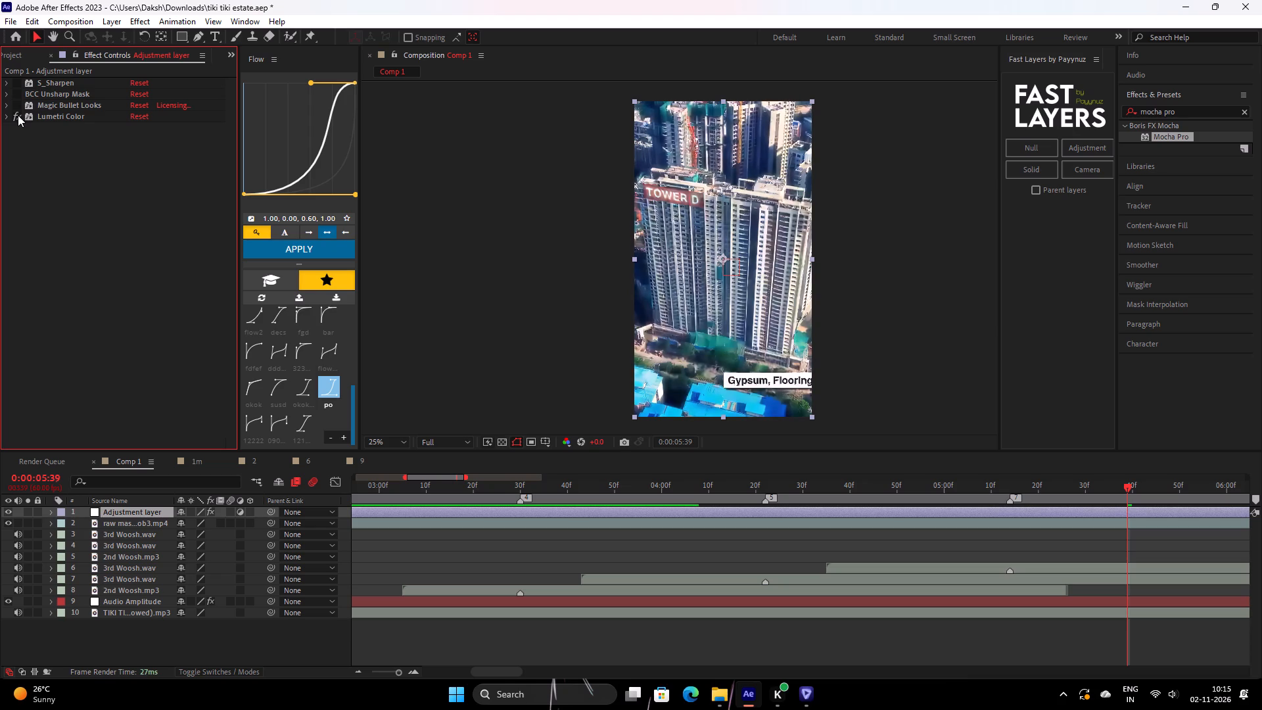
double_click(18, 115)
left_click(18, 115)
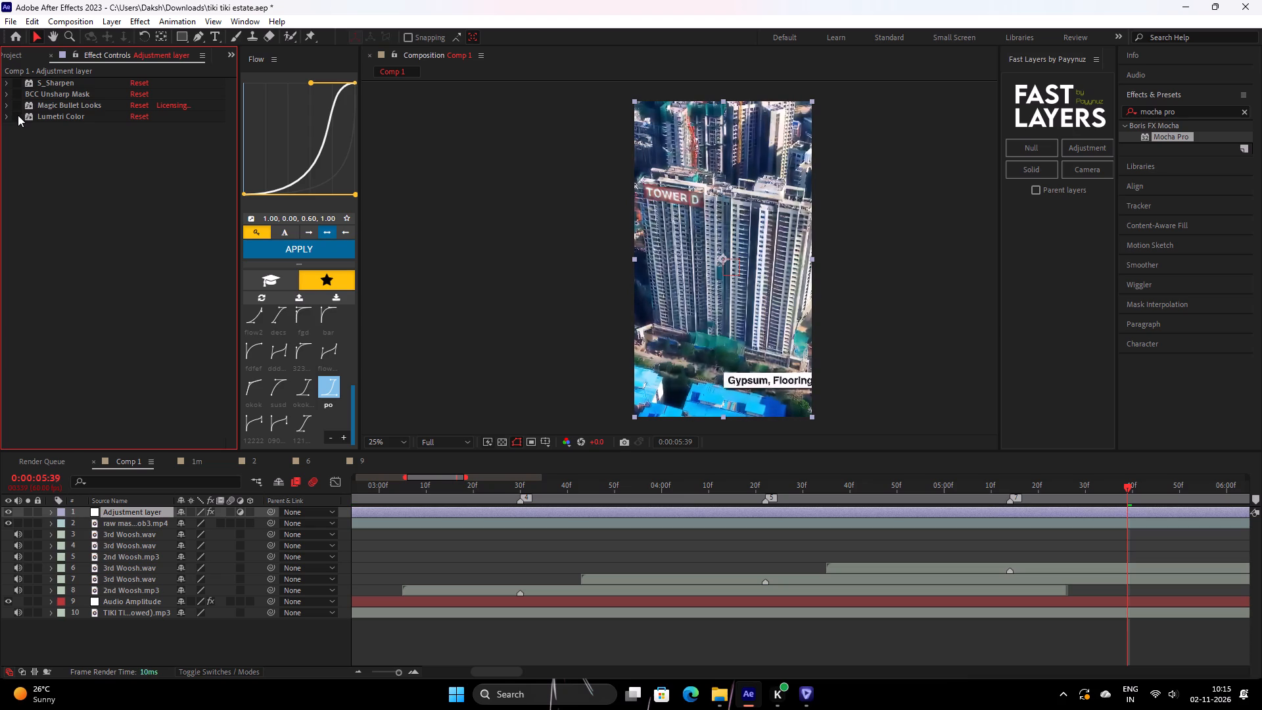
left_click(18, 115)
left_click(16, 96)
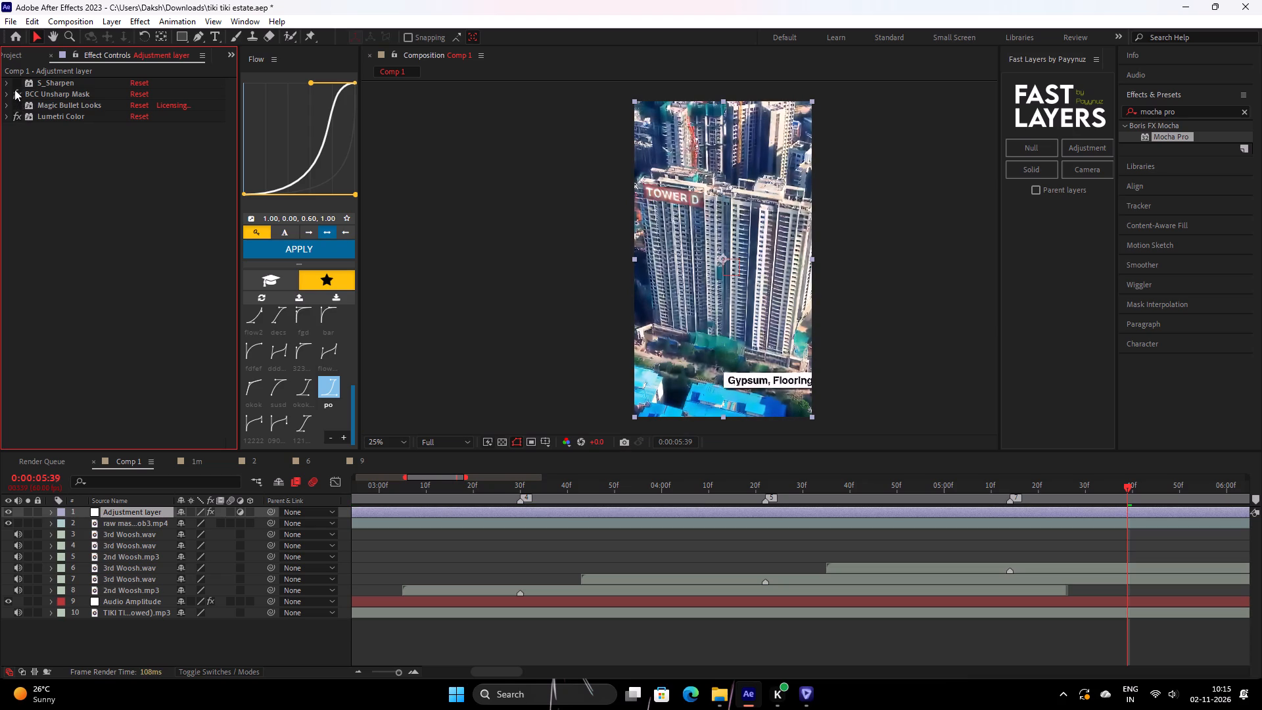
left_click(13, 82)
left_click(20, 103)
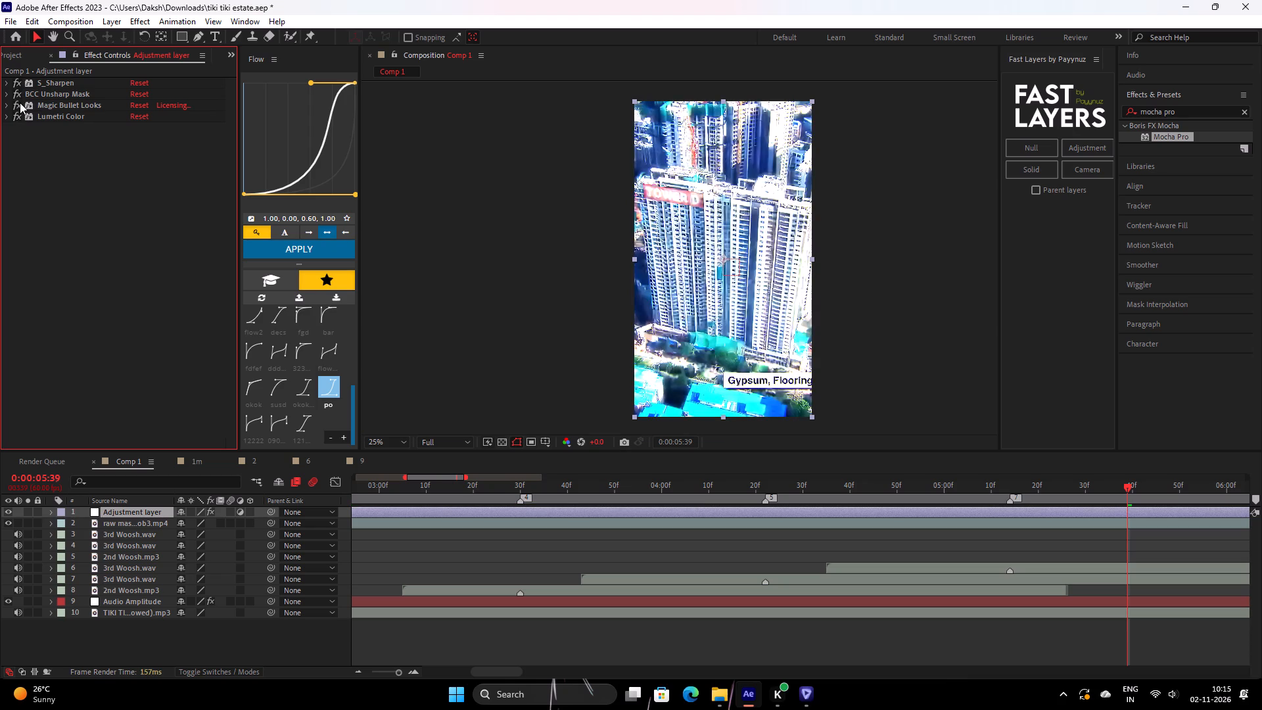
left_click(20, 103)
Open the Magic Bullet Looks editor and reduce the Vignette radius to 0.517.
left_click(1, 105)
left_click(43, 171)
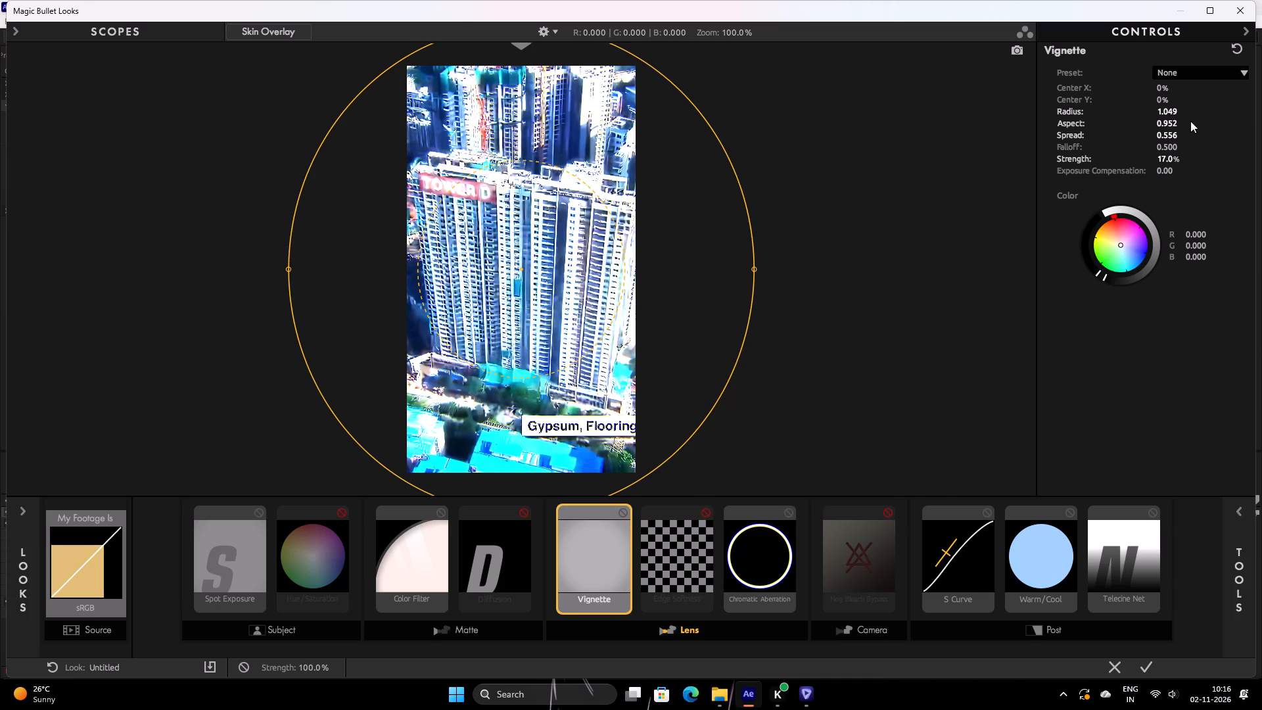
left_click_drag(1176, 114, 1036, 129)
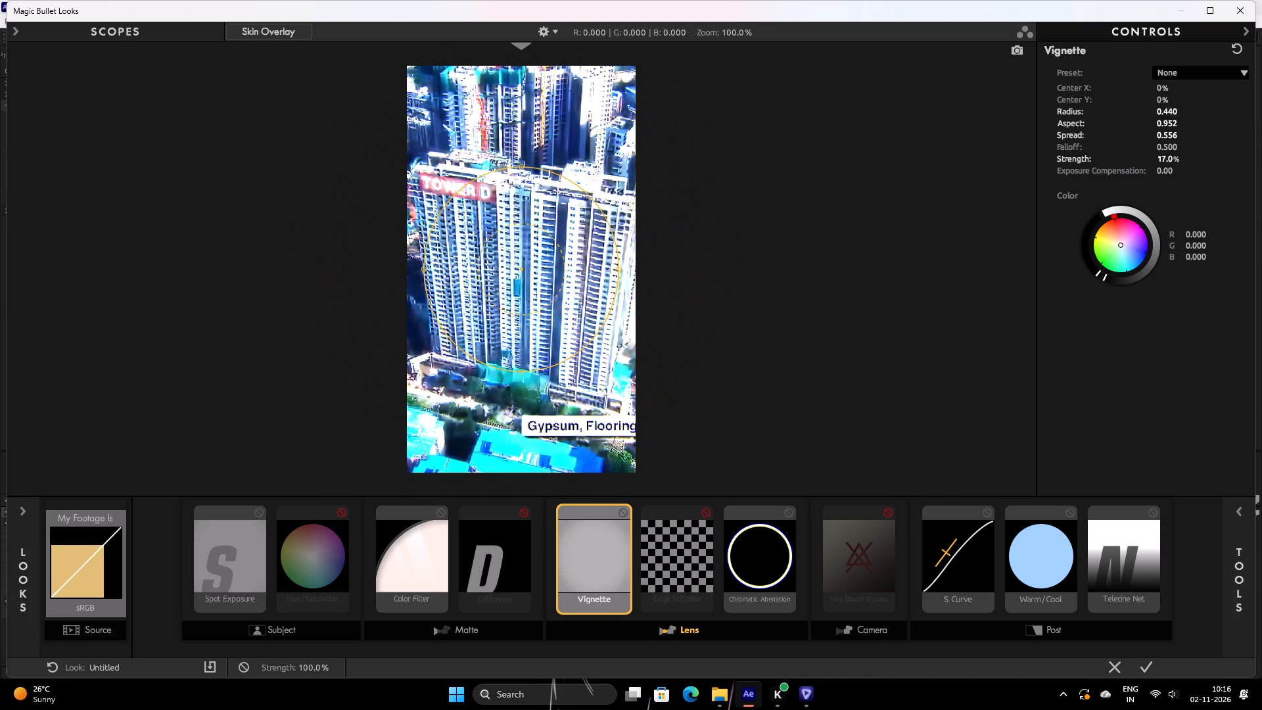
left_click_drag(1036, 129, 1051, 129)
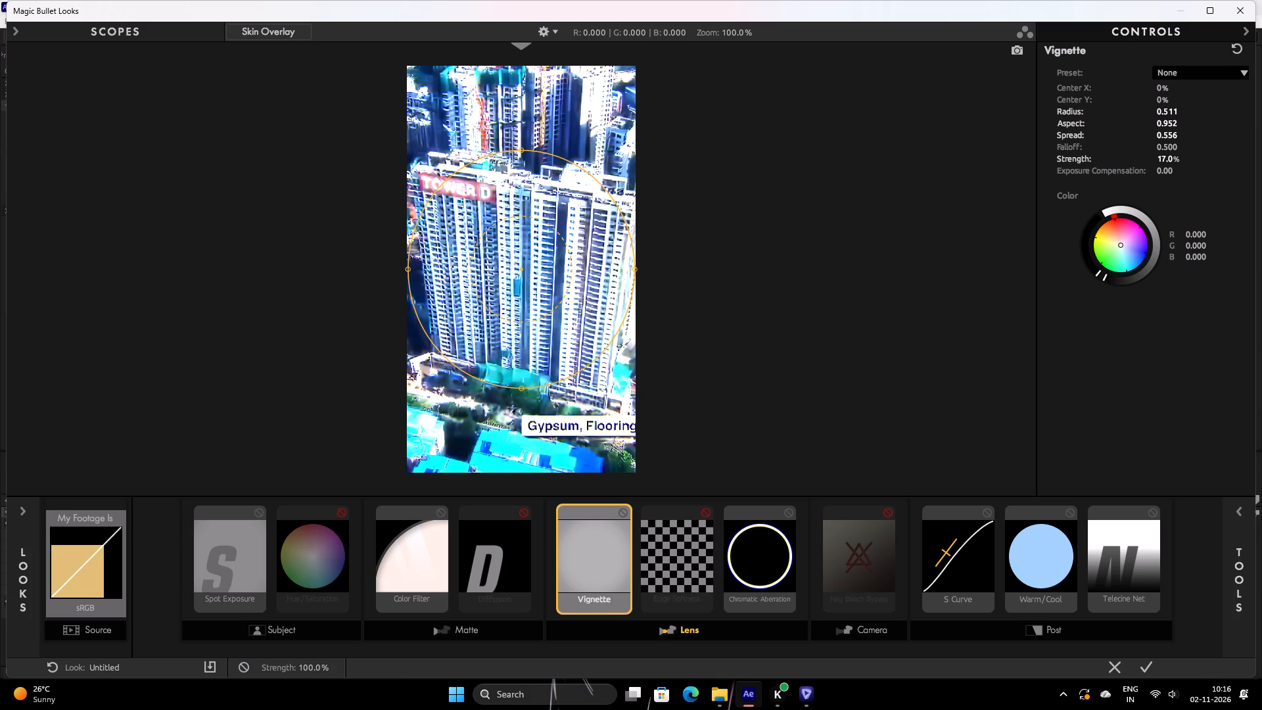
left_click_drag(1051, 129, 1052, 130)
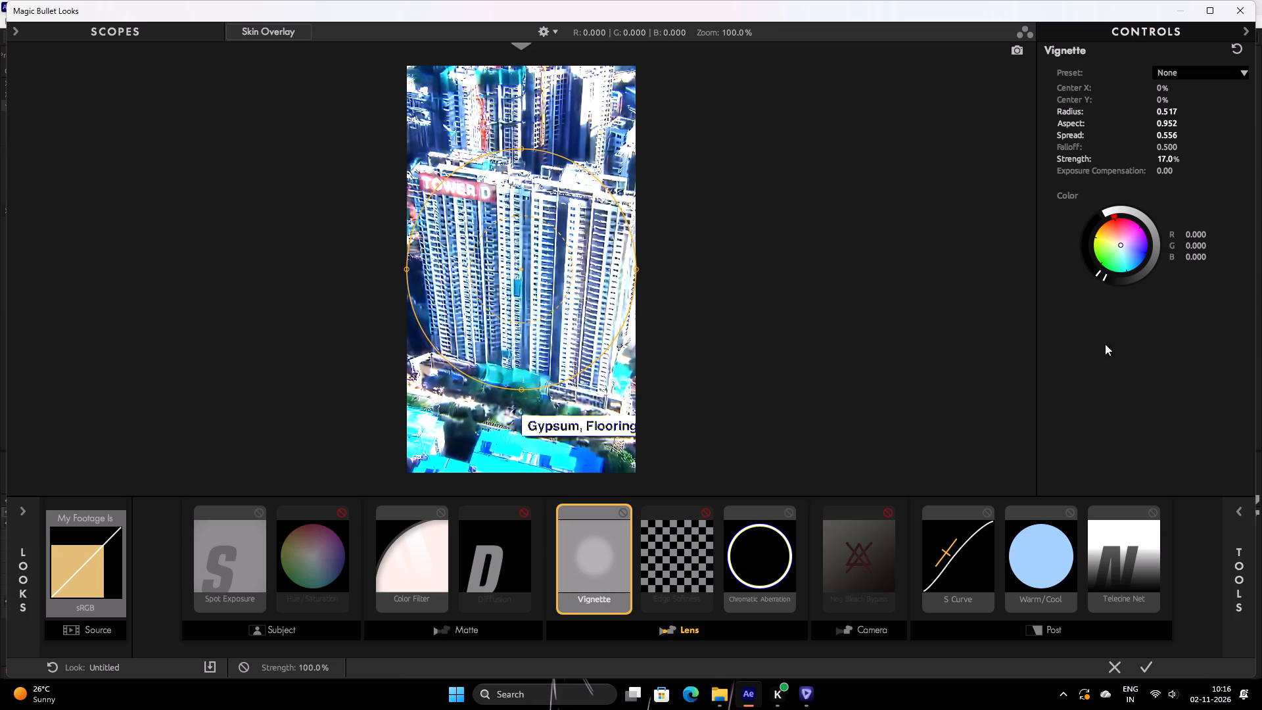
Toggle the Color Filter tool off and on to compare its effect on the look.
triple_click(438, 509)
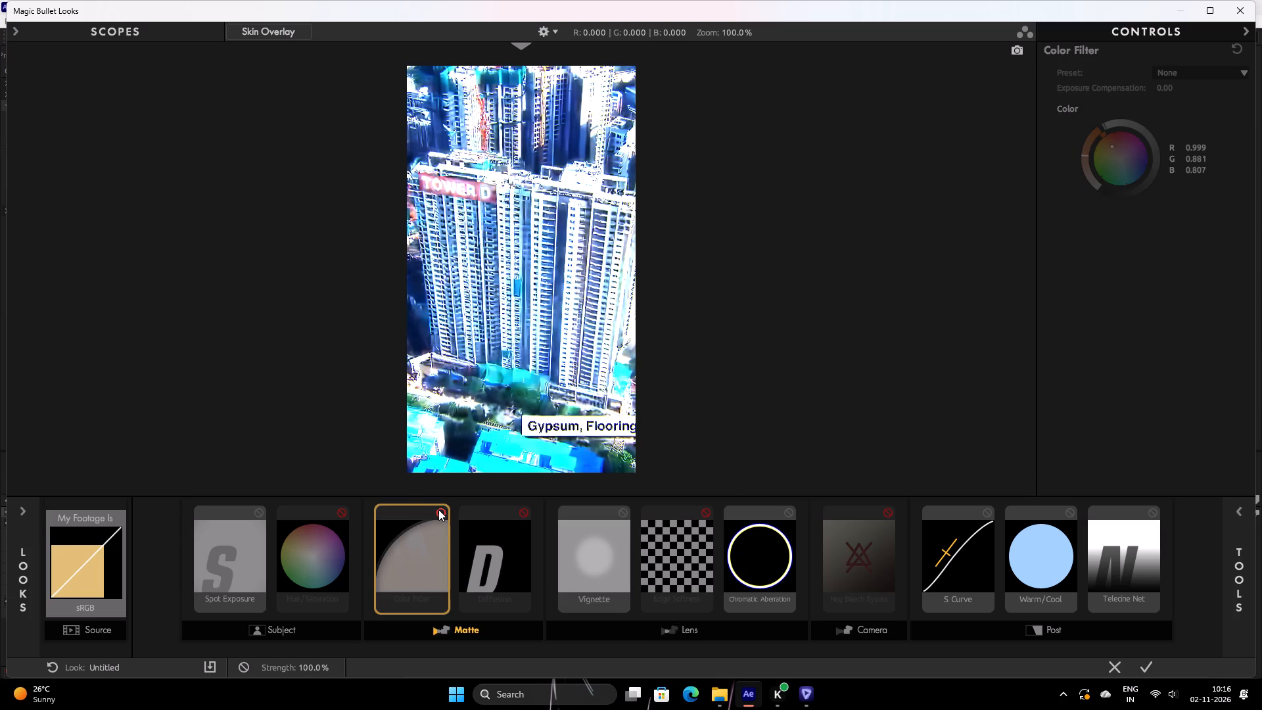
left_click(438, 509)
Disable the Warm/Cool and Telecine Net tools in the look's Post stage.
left_click(1068, 510)
double_click(1068, 510)
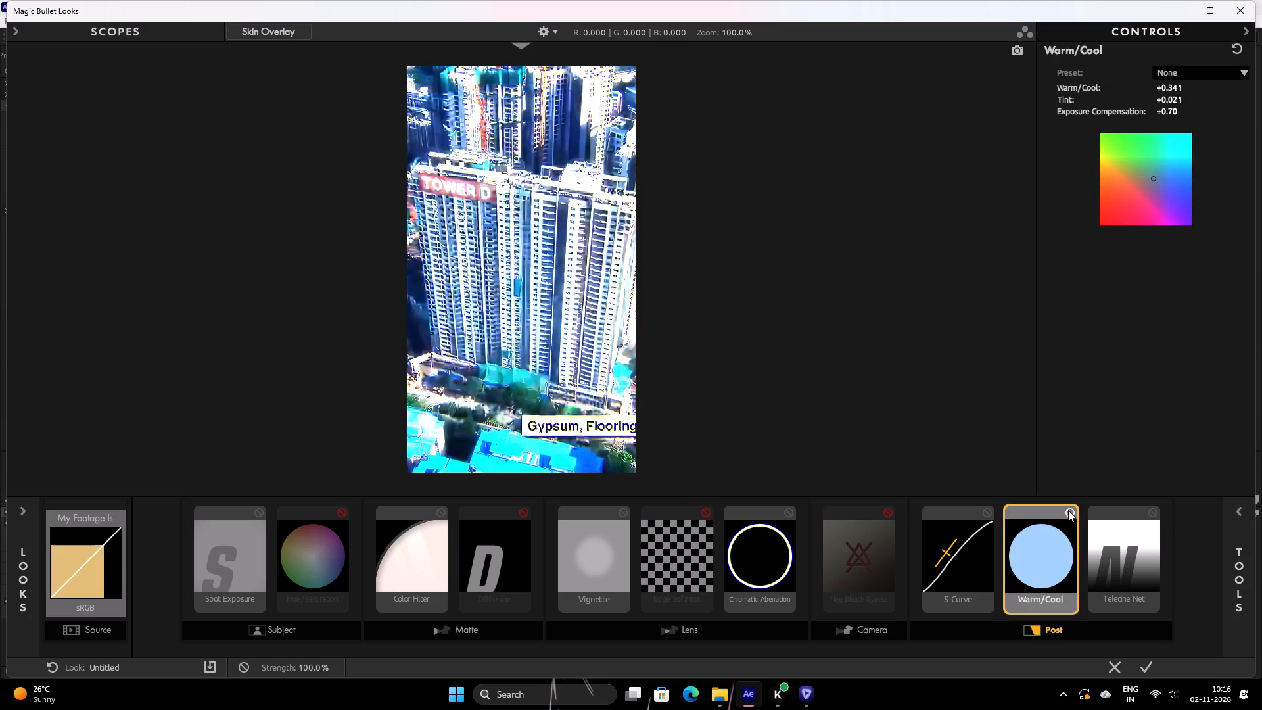
left_click(1157, 515)
double_click(1157, 515)
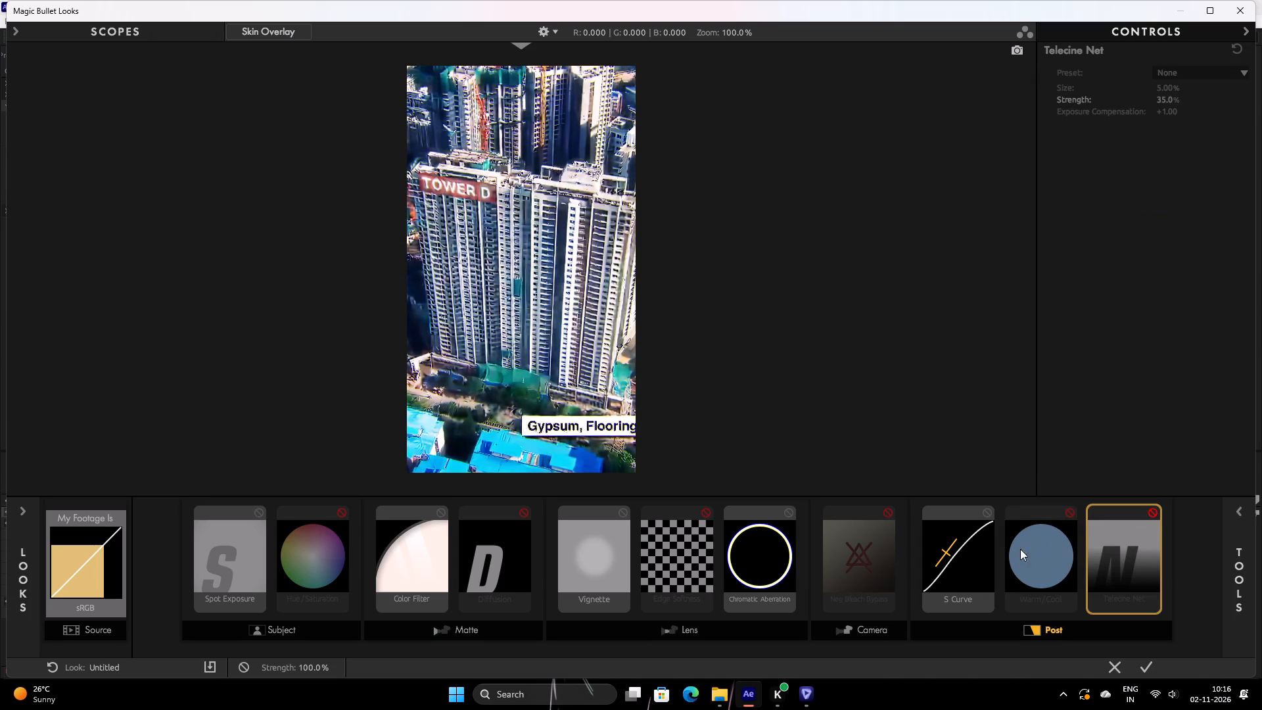
Compare the look with and without S Curve and Neg Bleach Bypass, leaving S Curve on and Neg Bleach Bypass off.
left_click(972, 545)
left_click(985, 509)
left_click(985, 509)
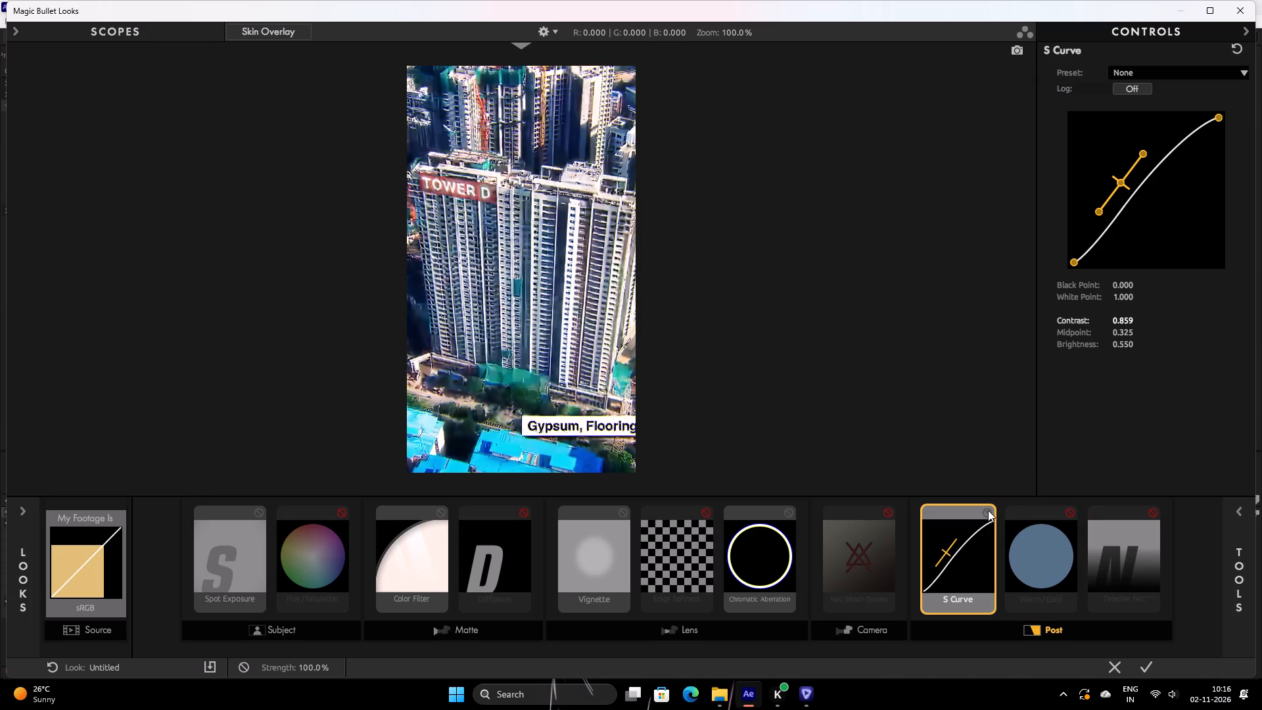
left_click(886, 510)
double_click(889, 510)
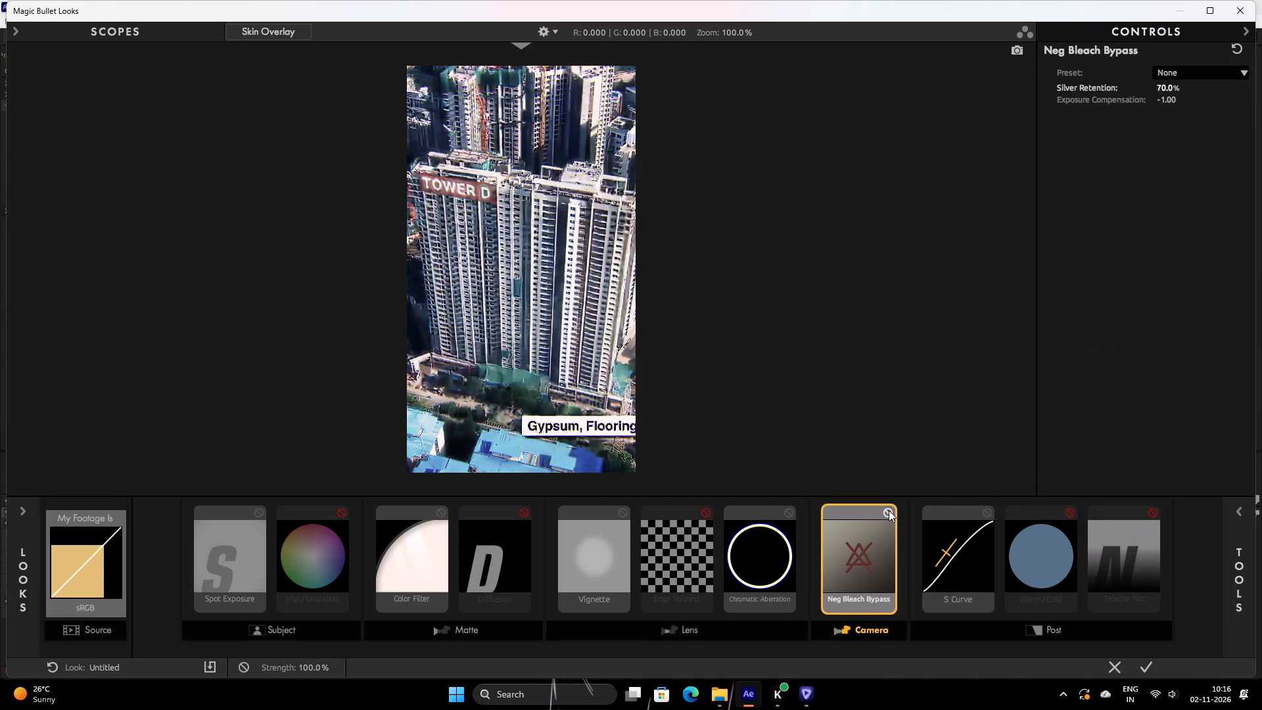
left_click(889, 510)
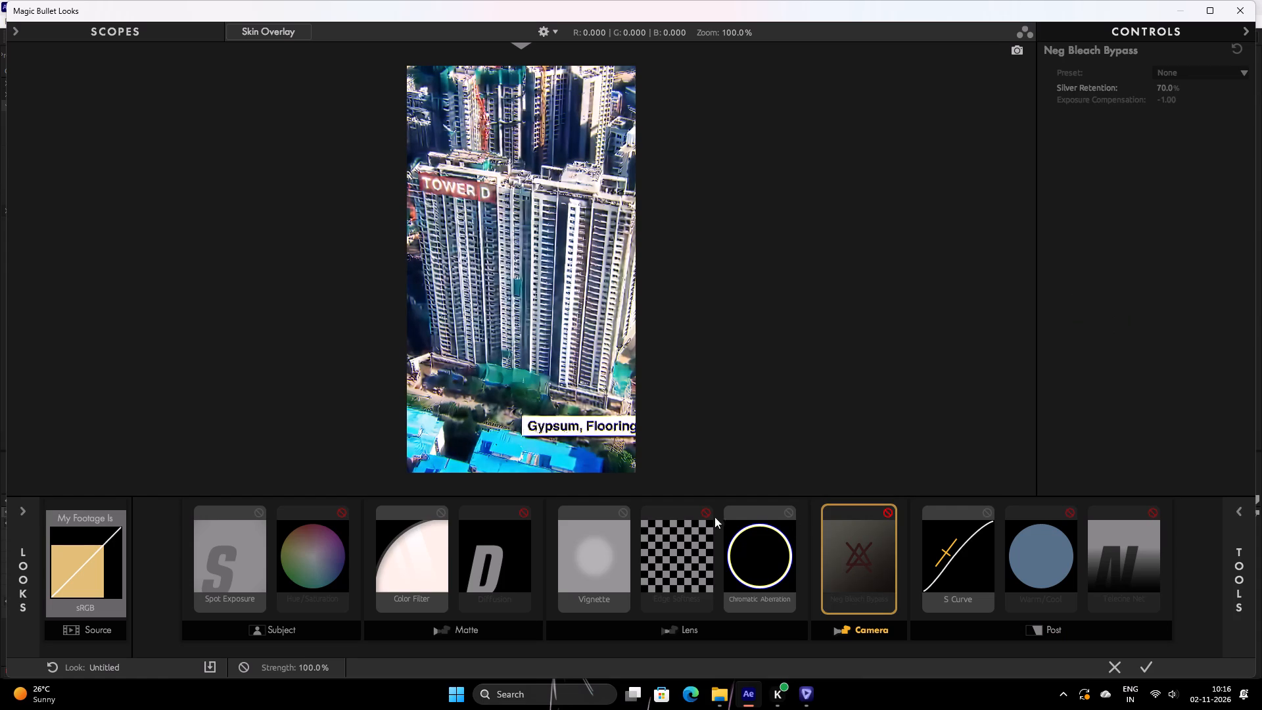
Compare the look with and without Edge Softness, Vignette and Diffusion, leaving only Vignette on among the three.
left_click(703, 509)
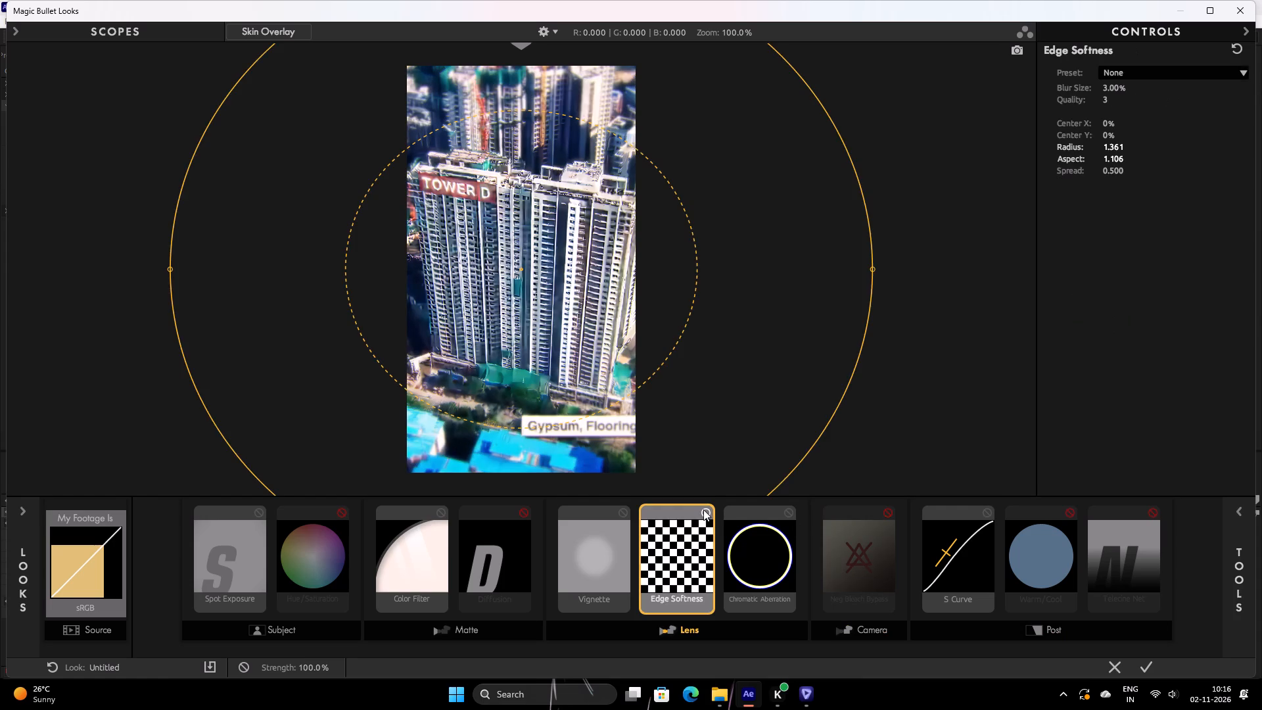
double_click(703, 509)
double_click(703, 509)
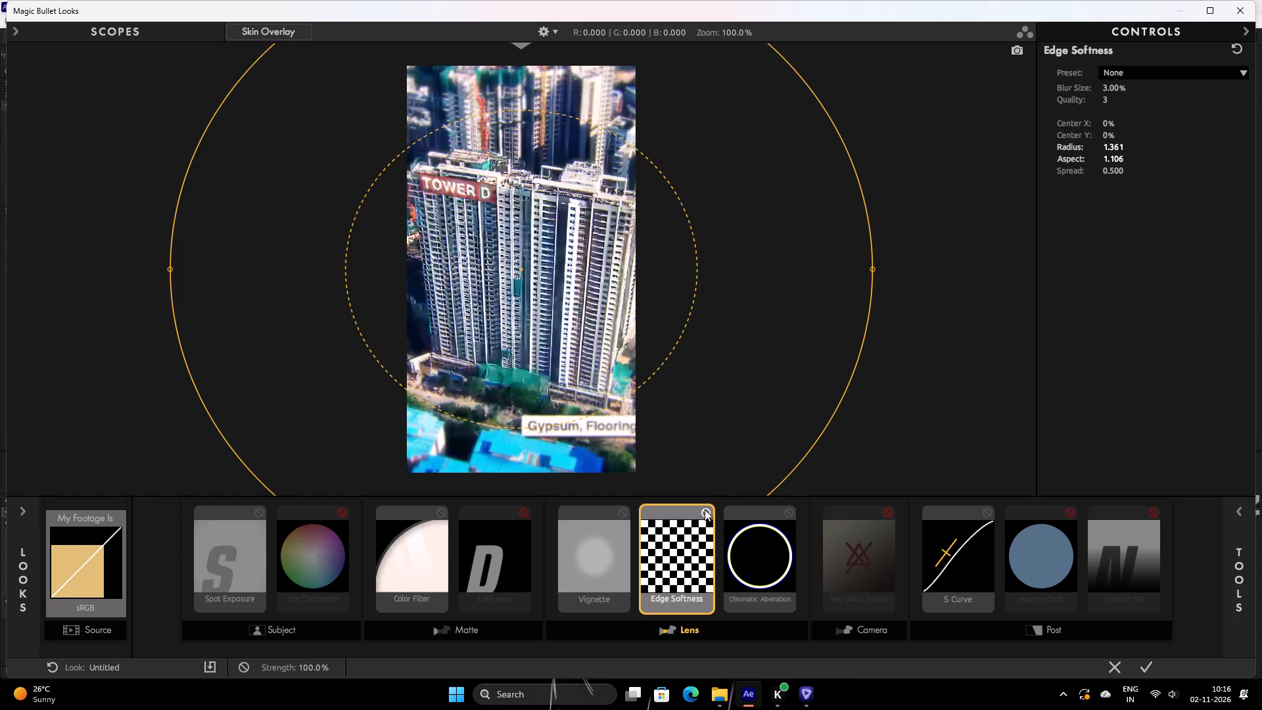
left_click(705, 509)
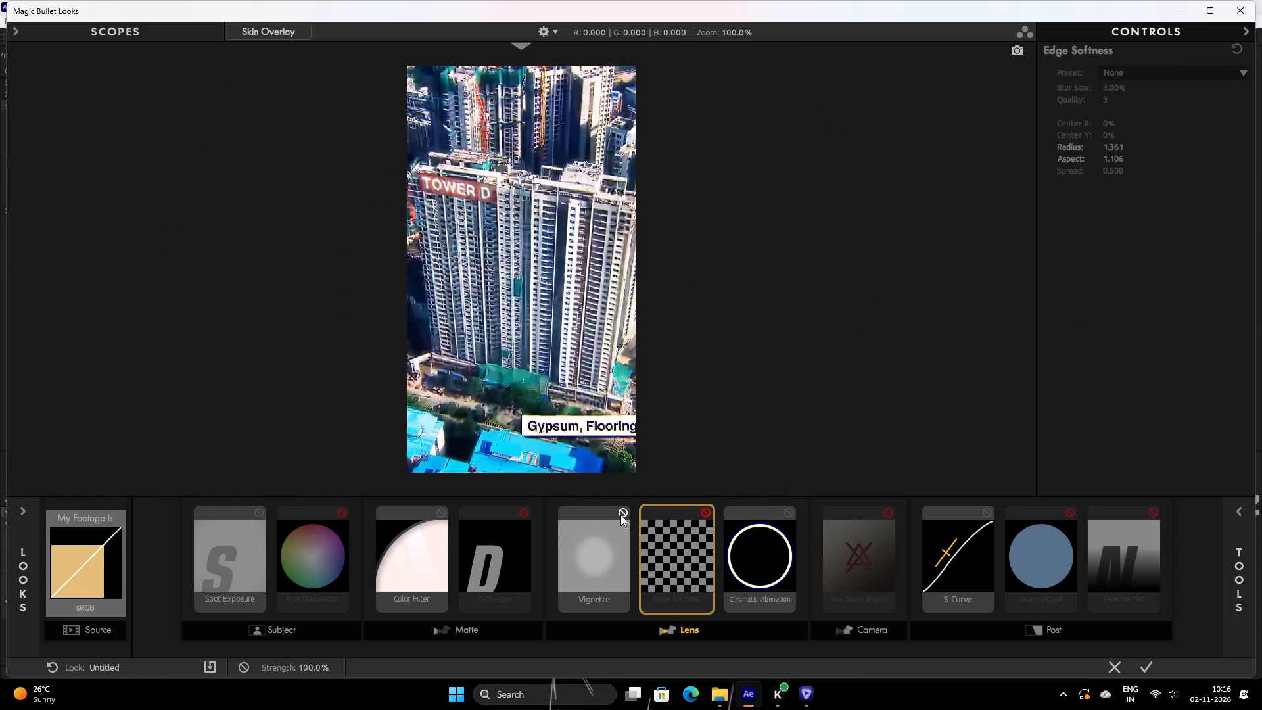
left_click(620, 515)
left_click(620, 515)
left_click(620, 515)
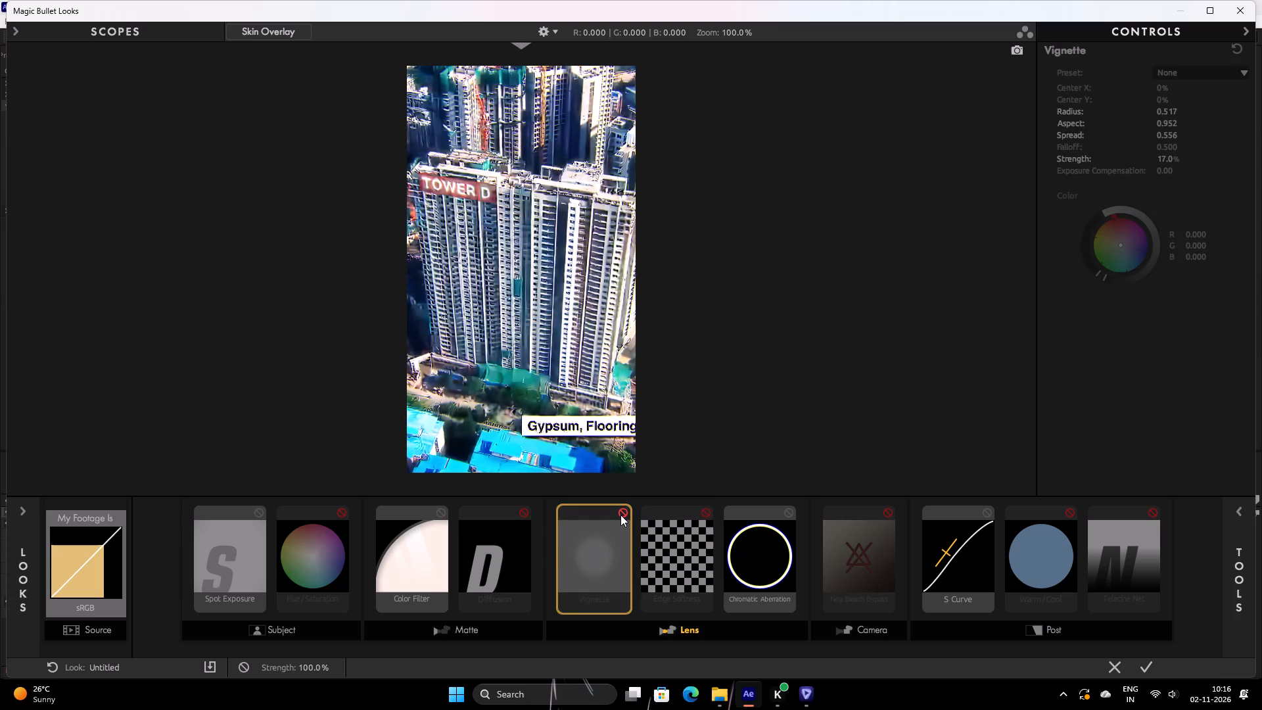
double_click(620, 515)
left_click(620, 515)
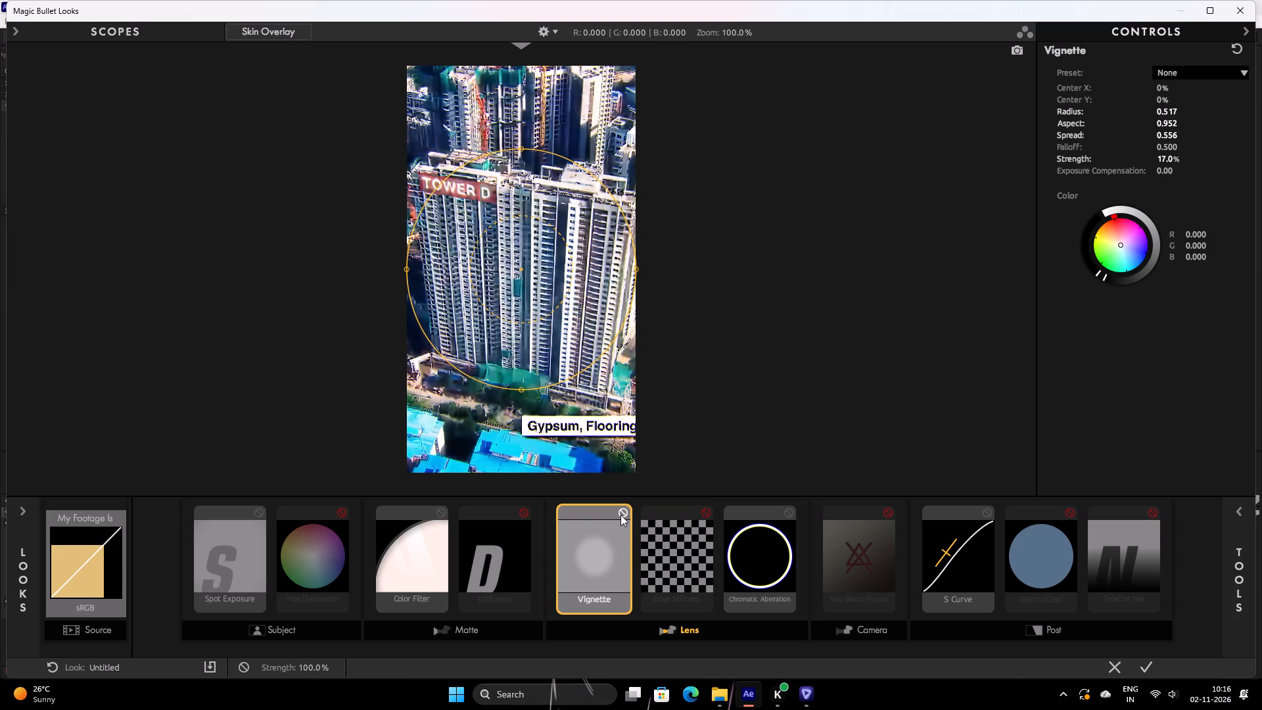
left_click(523, 509)
double_click(523, 509)
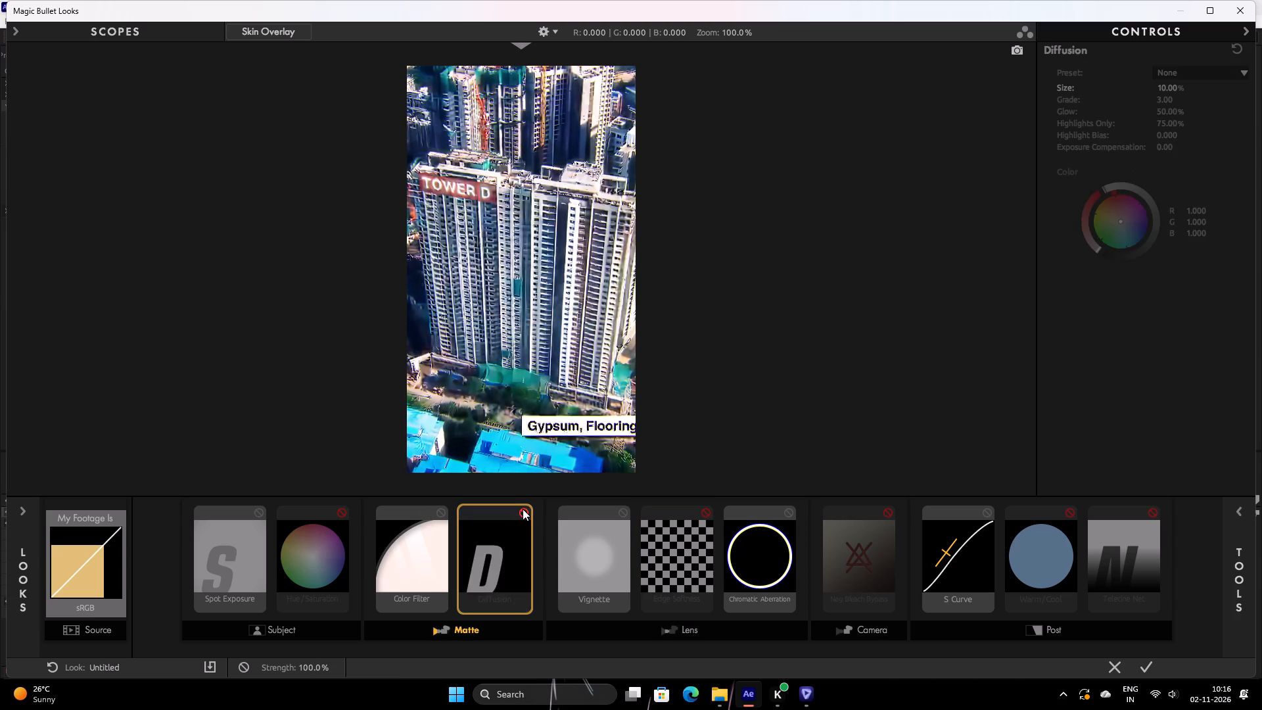
left_click(523, 509)
Disable the Spot Exposure tool in the Subject stage and apply the edited look to the adjustment layer.
left_click(261, 509)
double_click(261, 509)
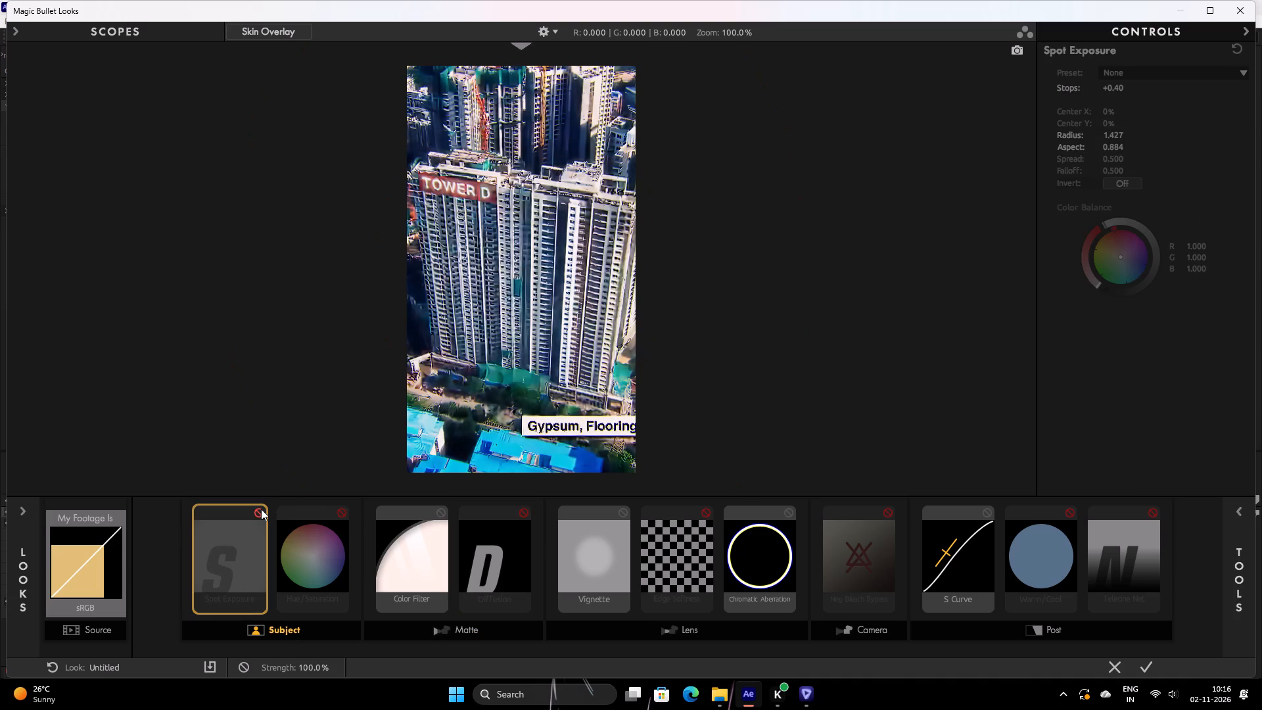
scroll(606, 298, "down", 2)
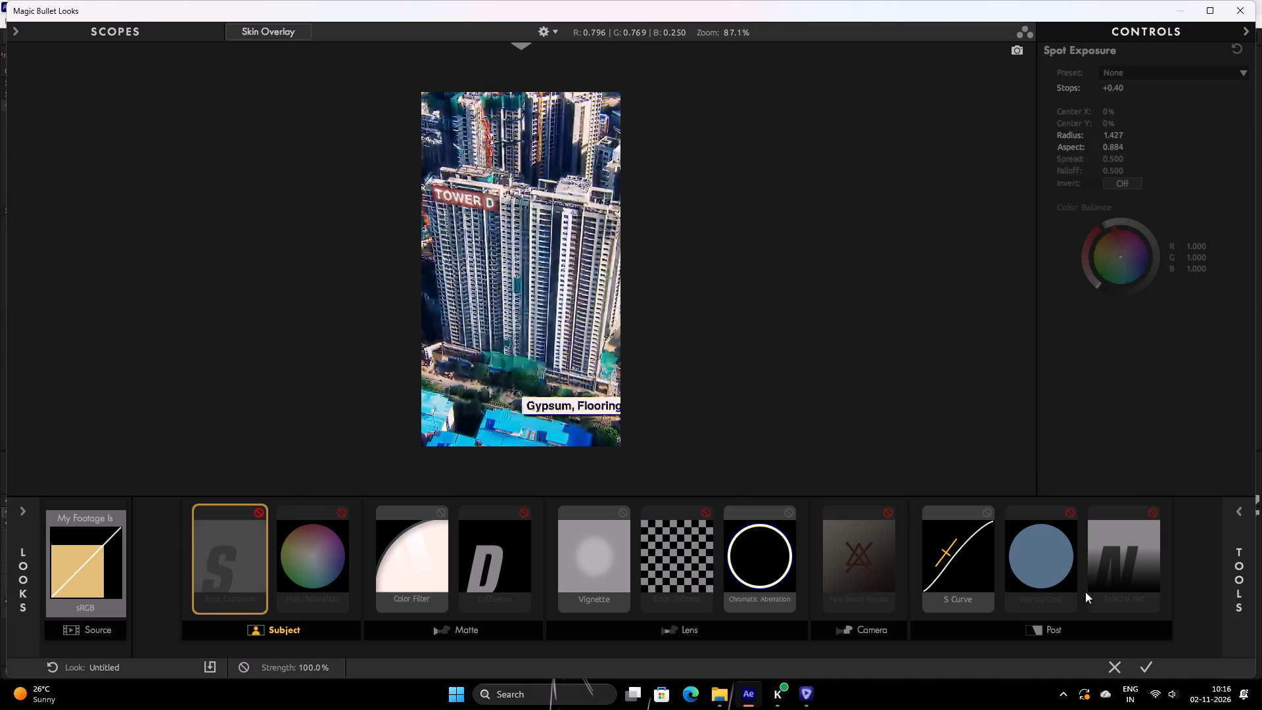
left_click(1142, 663)
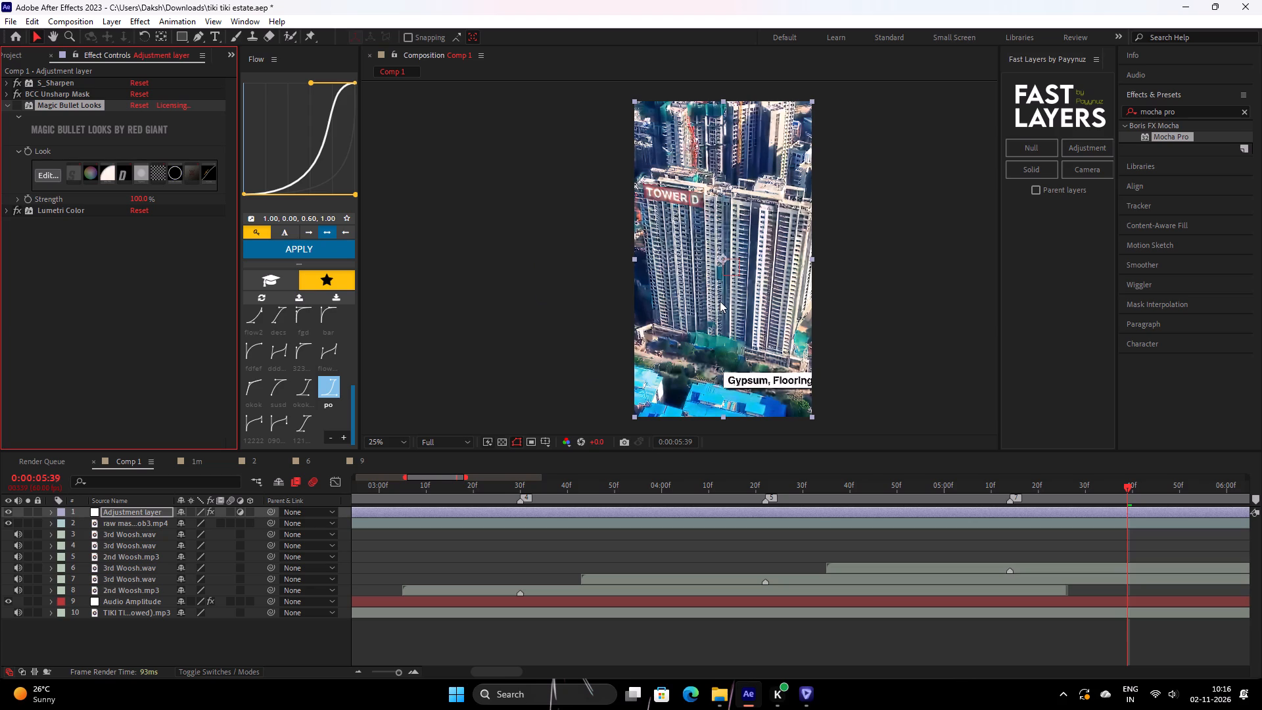
Review the footage under the adjustment layer across the composition, from the opening shots to about 0:00:07:44.
scroll(720, 301, "up", 1)
scroll(719, 306, "down", 1)
left_click(398, 442)
left_click(382, 225)
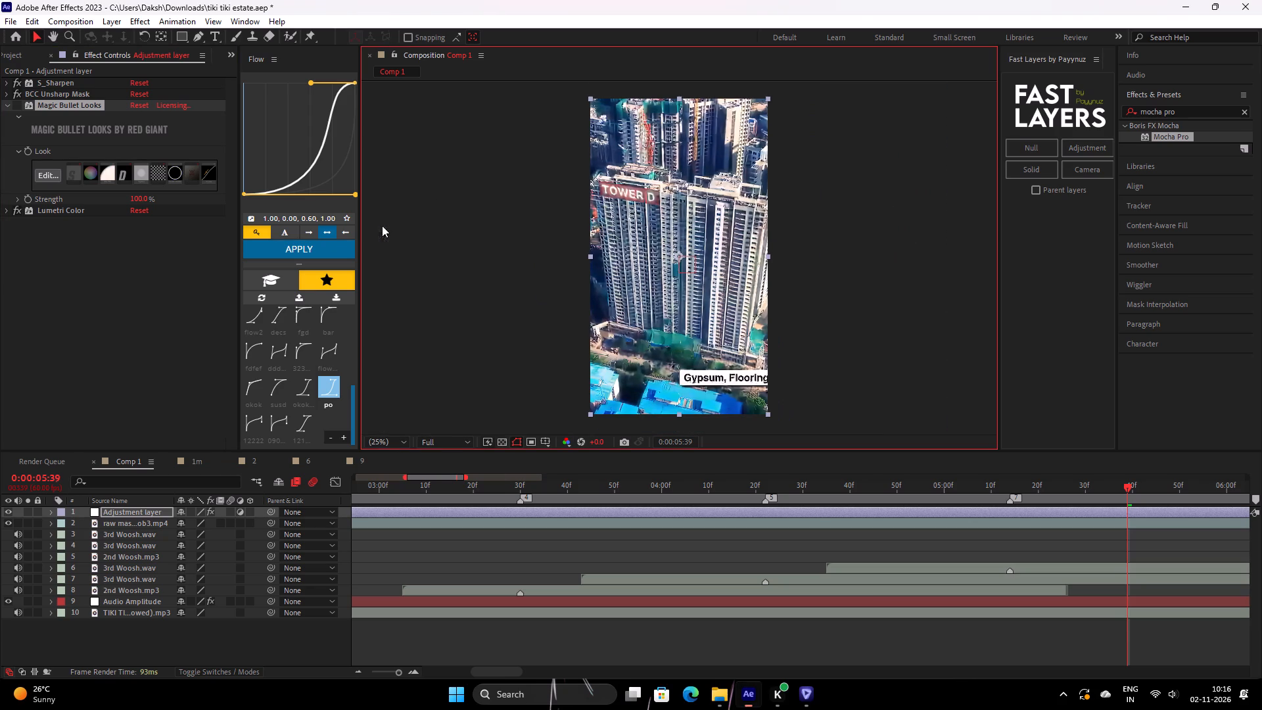
left_click_drag(1040, 493, 996, 492)
left_click_drag(1008, 481, 950, 485)
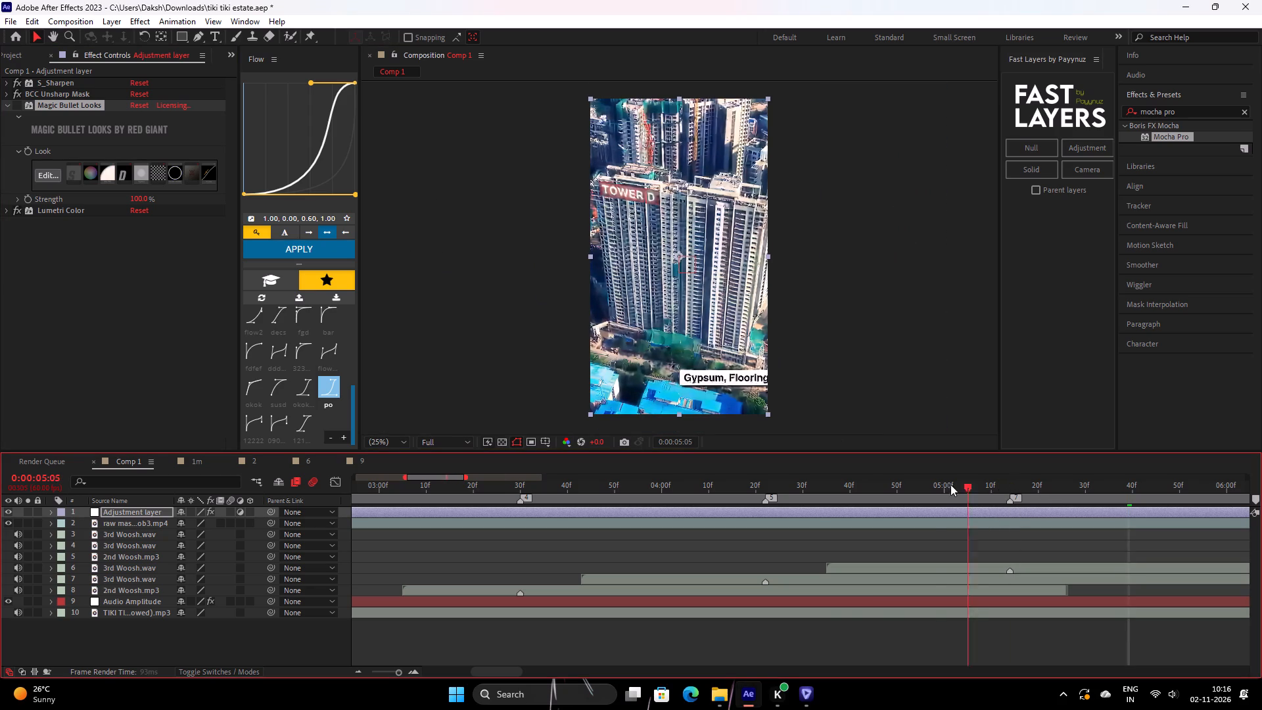
left_click_drag(950, 485, 564, 530)
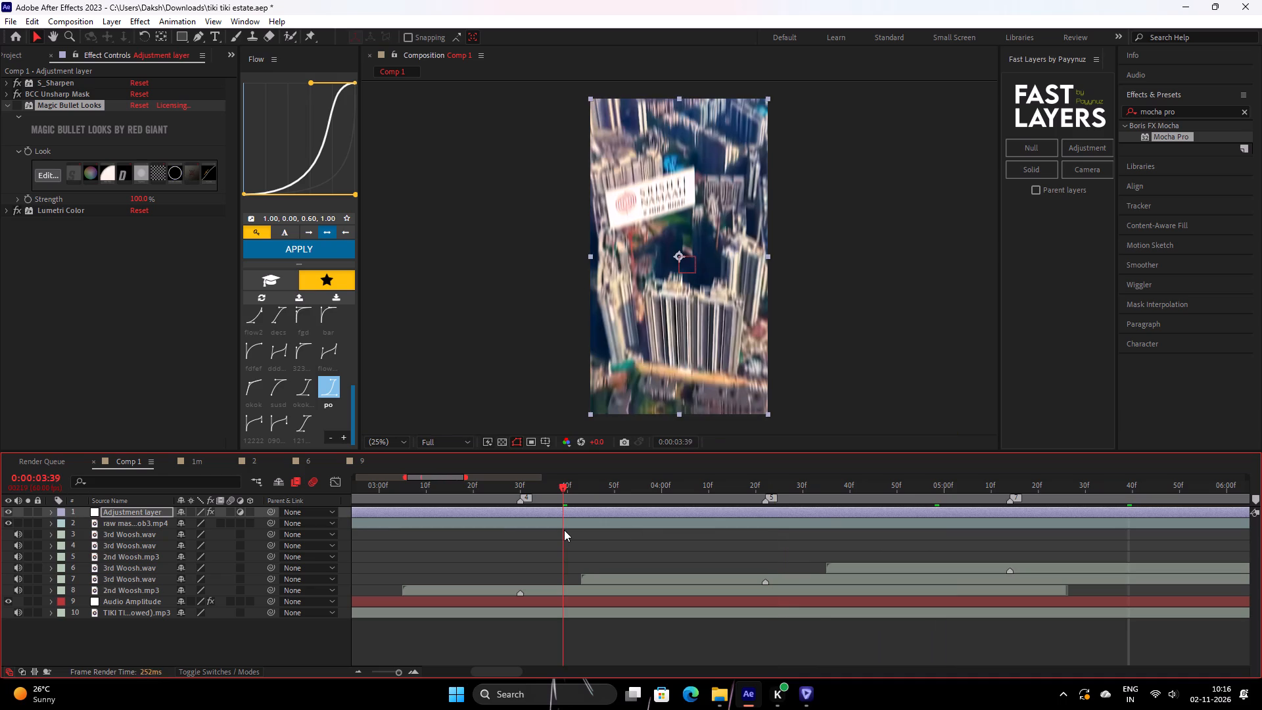
left_click_drag(564, 530, 527, 539)
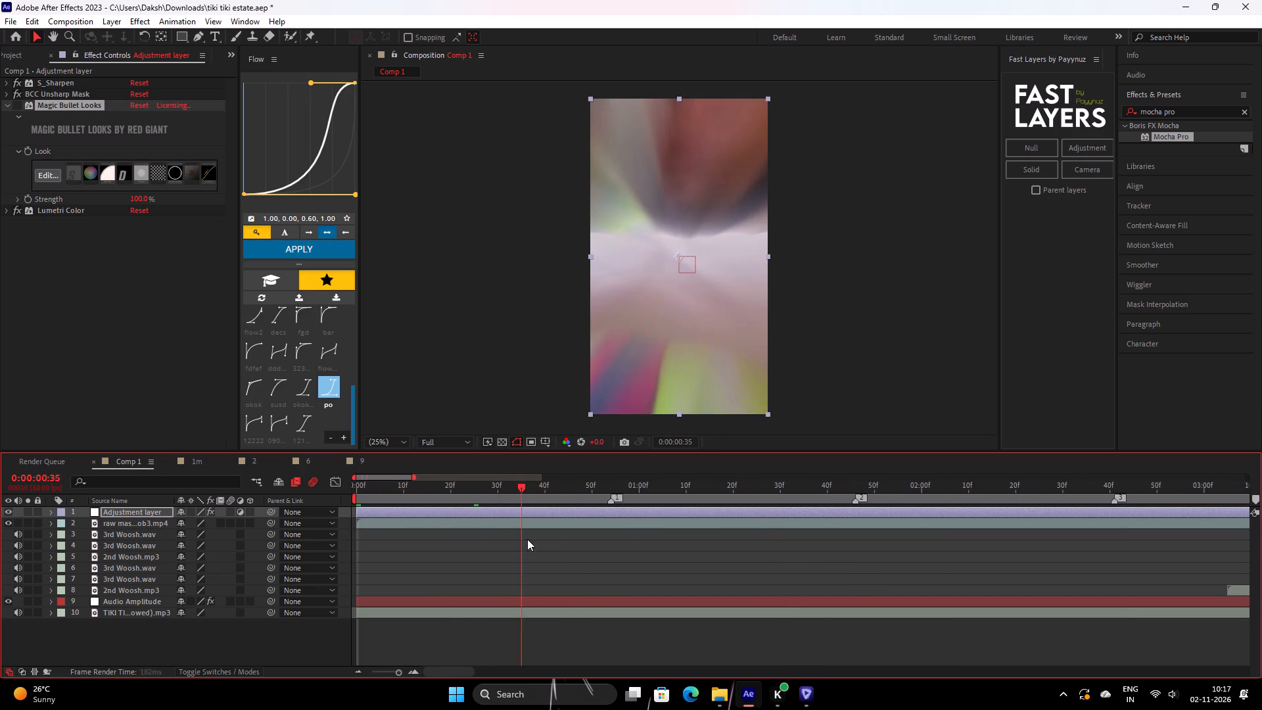
left_click_drag(527, 539, 765, 538)
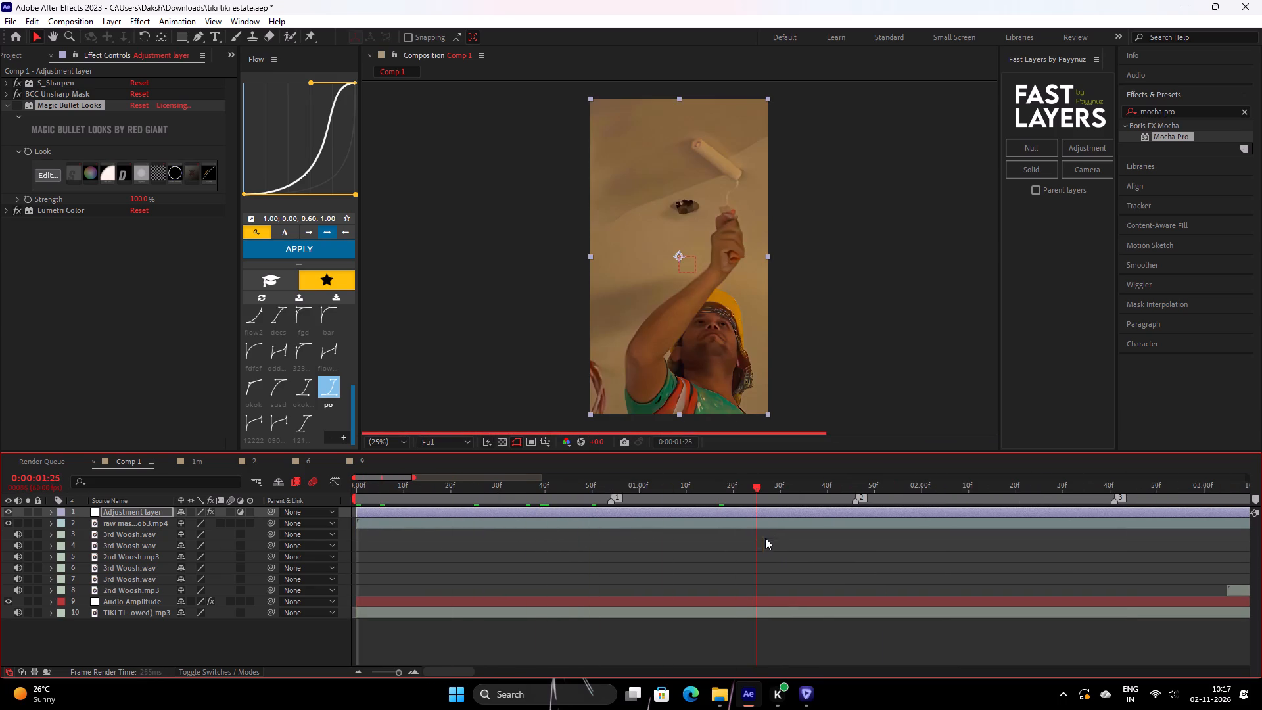
left_click_drag(765, 538, 1069, 532)
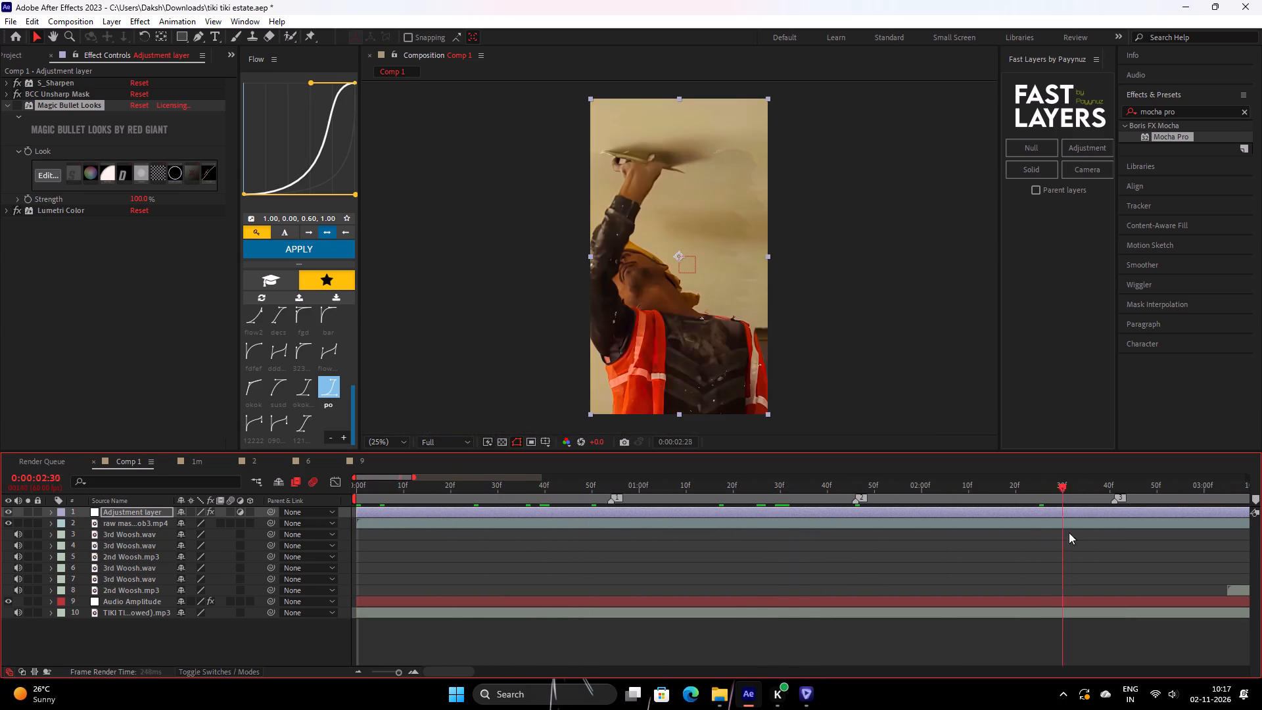
left_click_drag(1069, 532, 937, 534)
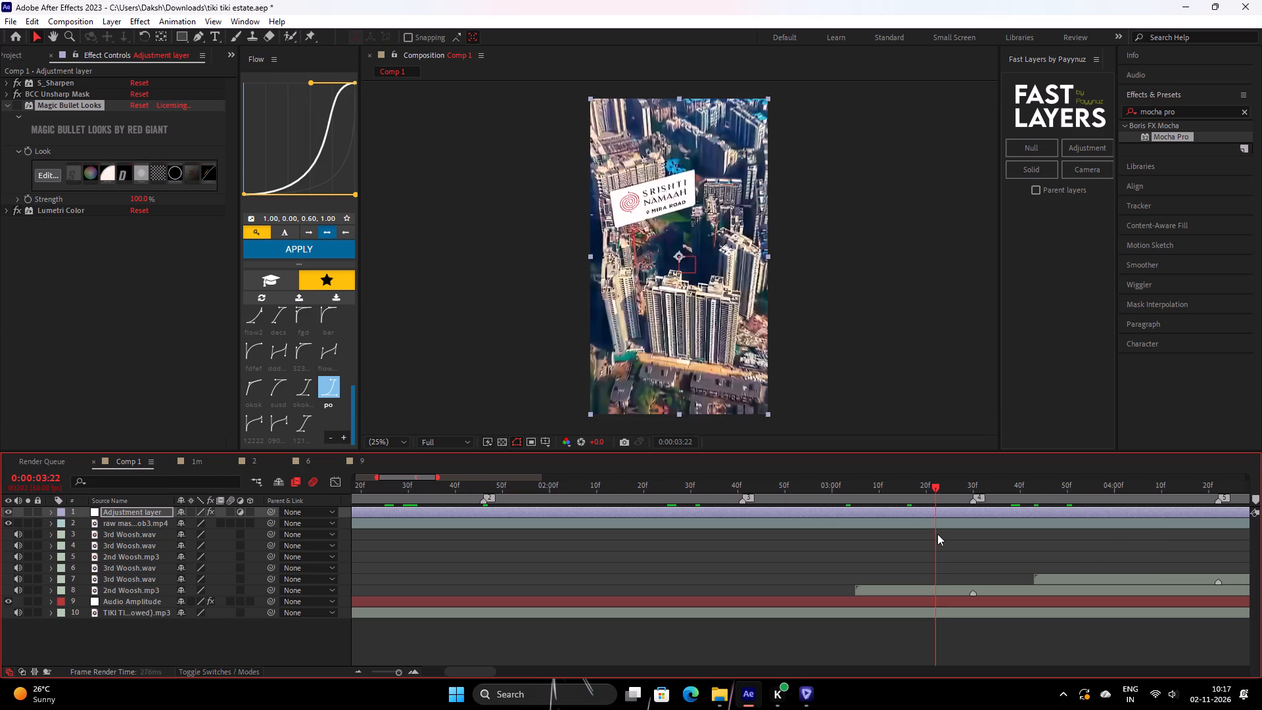
left_click_drag(937, 534, 1052, 529)
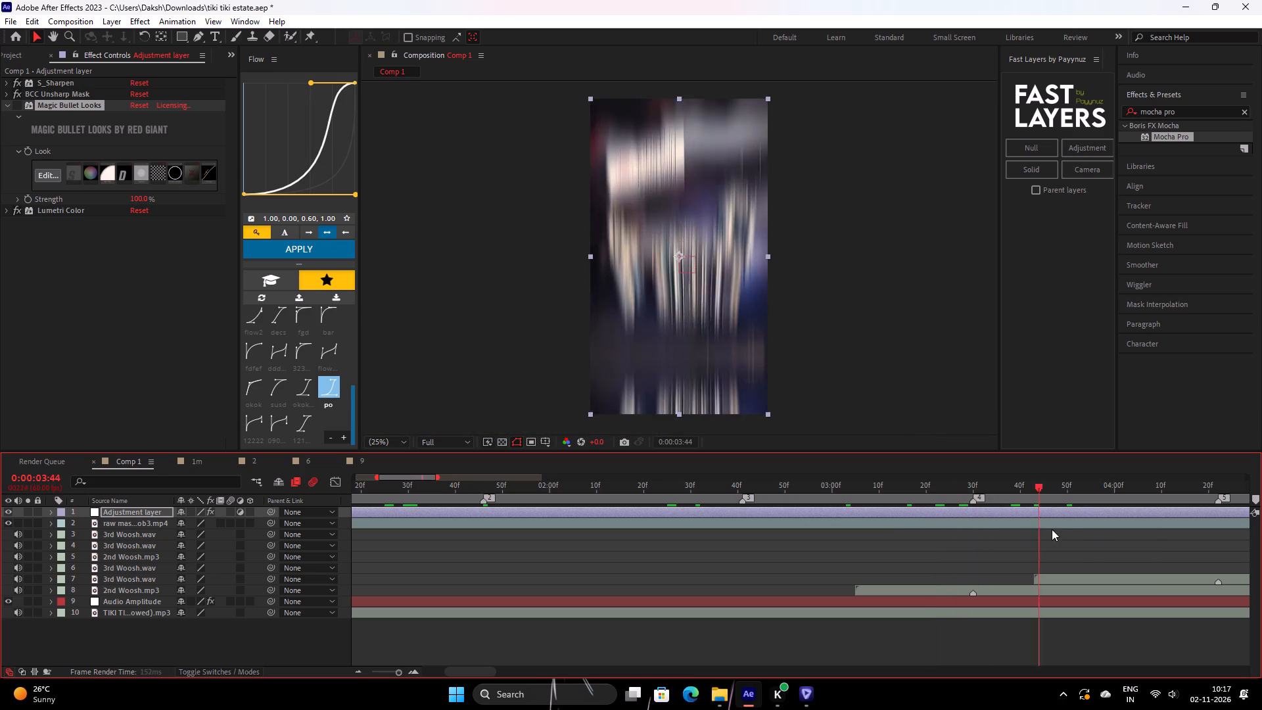
left_click_drag(1052, 529, 1111, 529)
scroll(774, 335, "up", 1)
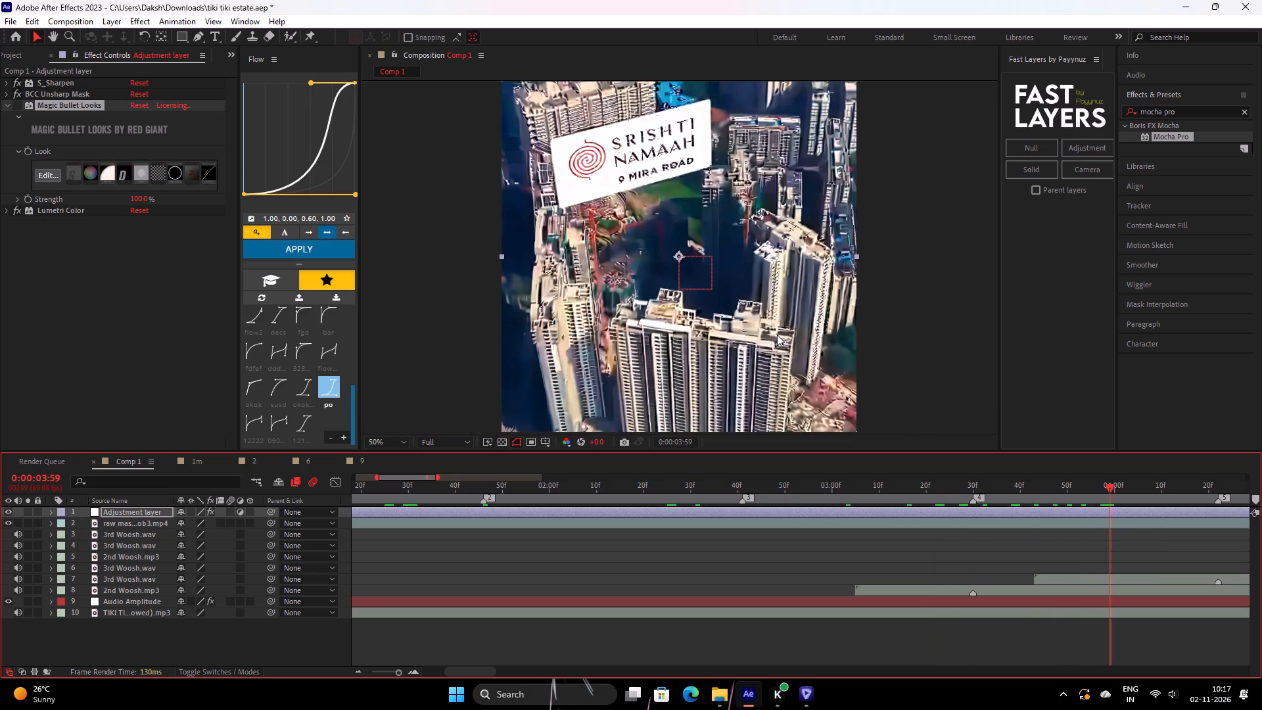
scroll(772, 335, "down", 1)
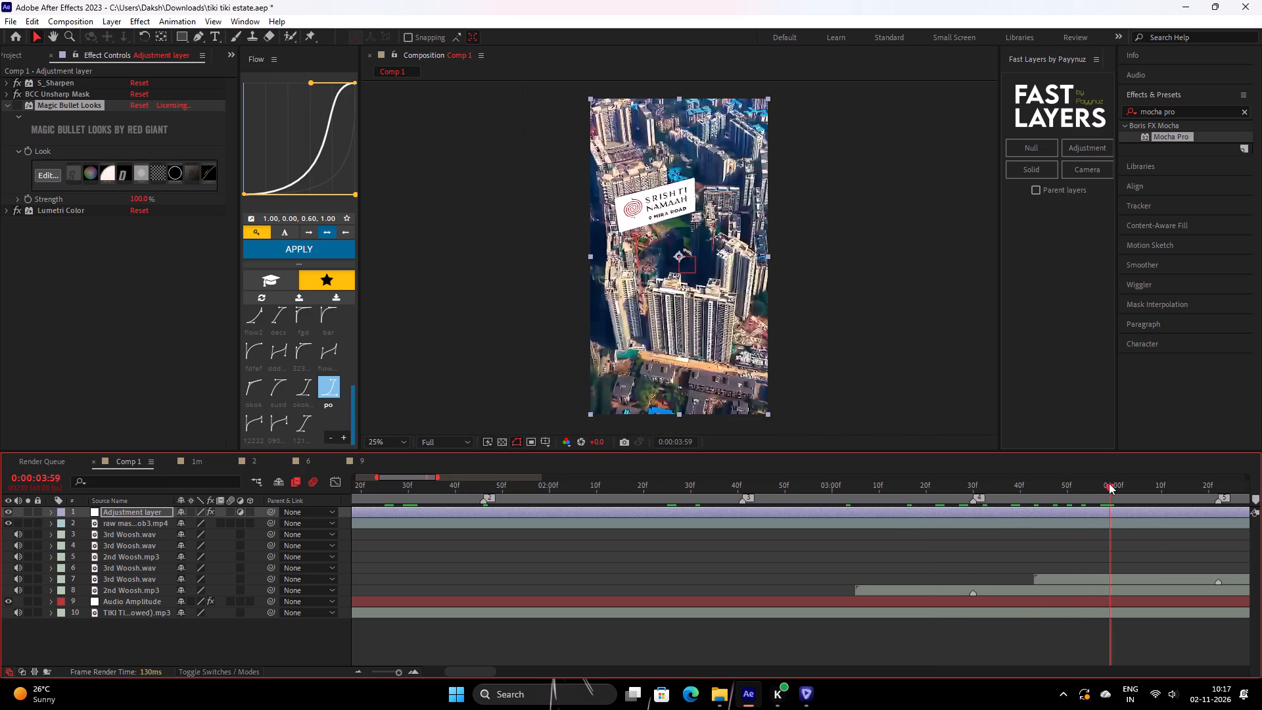
left_click_drag(1109, 483, 1131, 499)
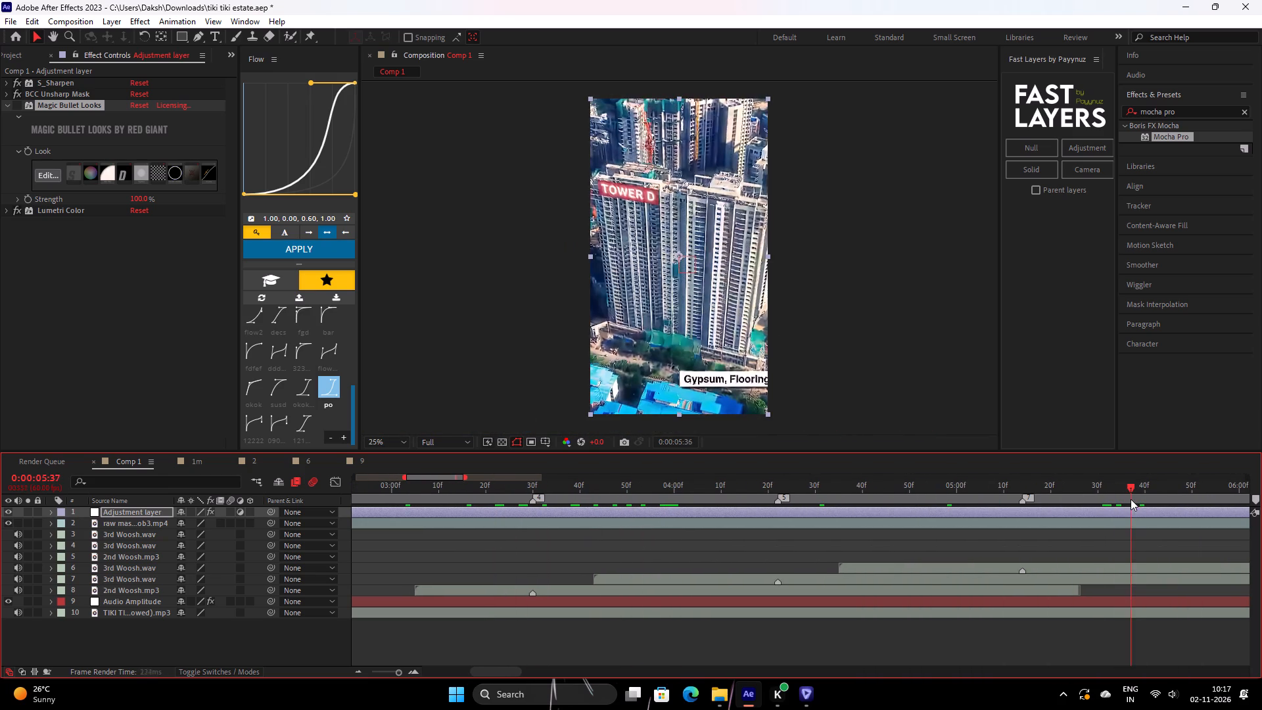
left_click_drag(1131, 499, 1150, 503)
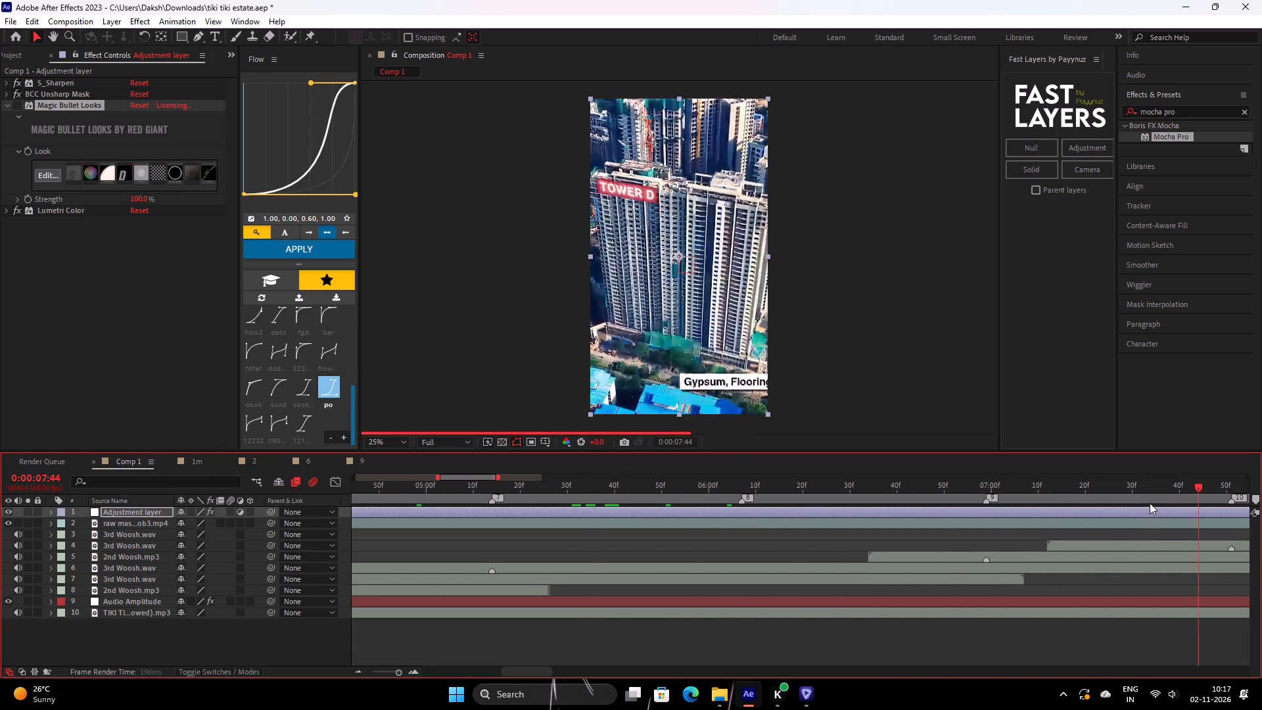
left_click_drag(1150, 503, 1126, 509)
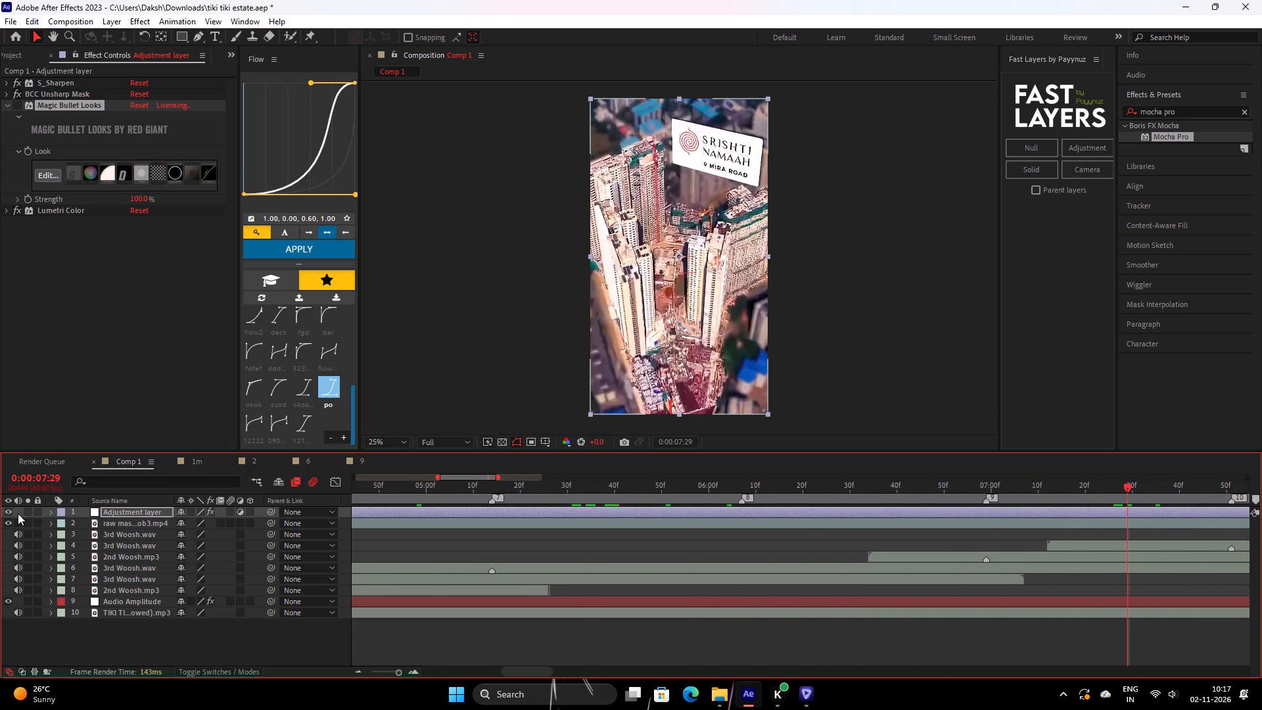
Compare the aerial tower shot at about 0:00:07:29 and 0:00:07:42 with and without the adjustment layer, leaving the layer visible.
left_click(11, 511)
left_click(11, 511)
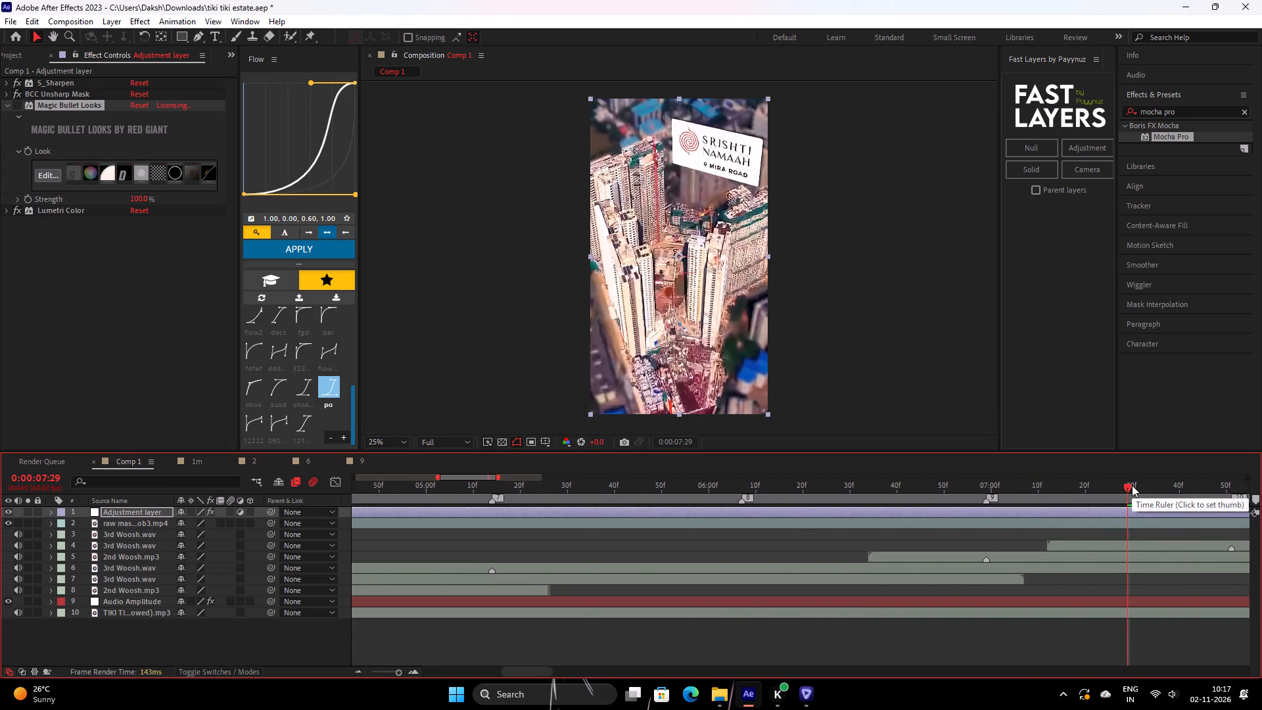
left_click_drag(1132, 485, 1112, 496)
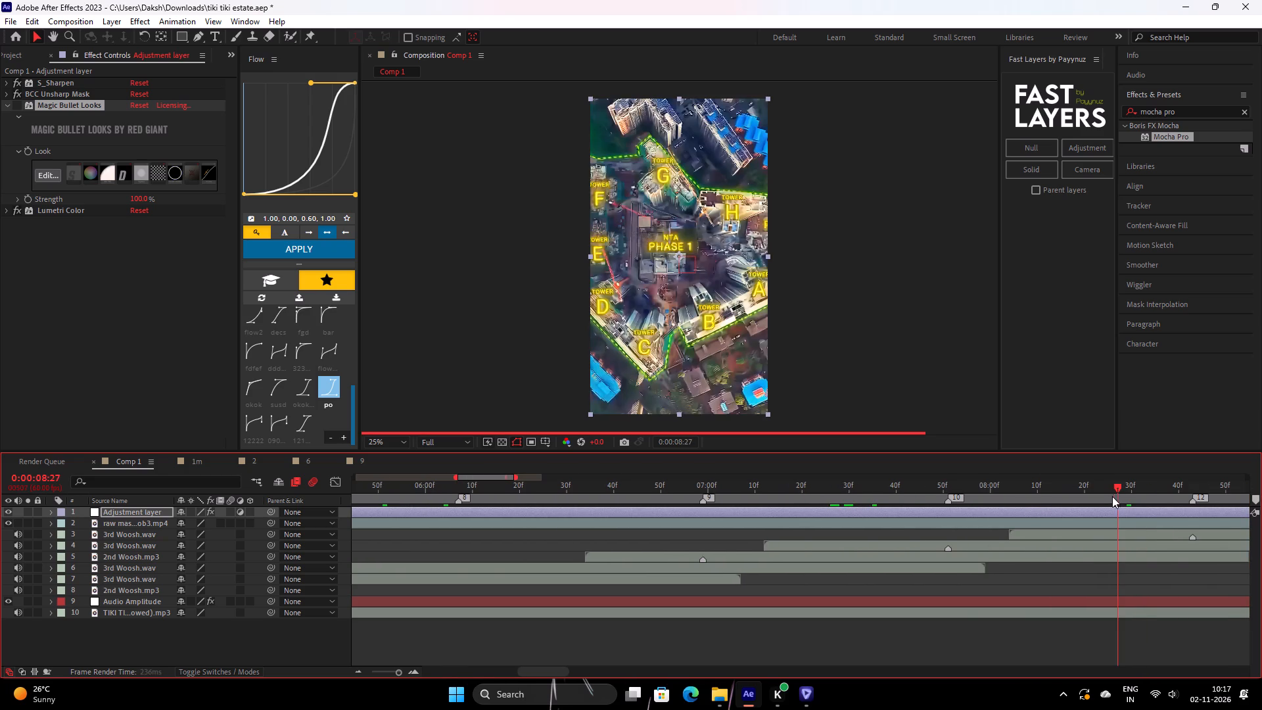
left_click_drag(1112, 496, 904, 543)
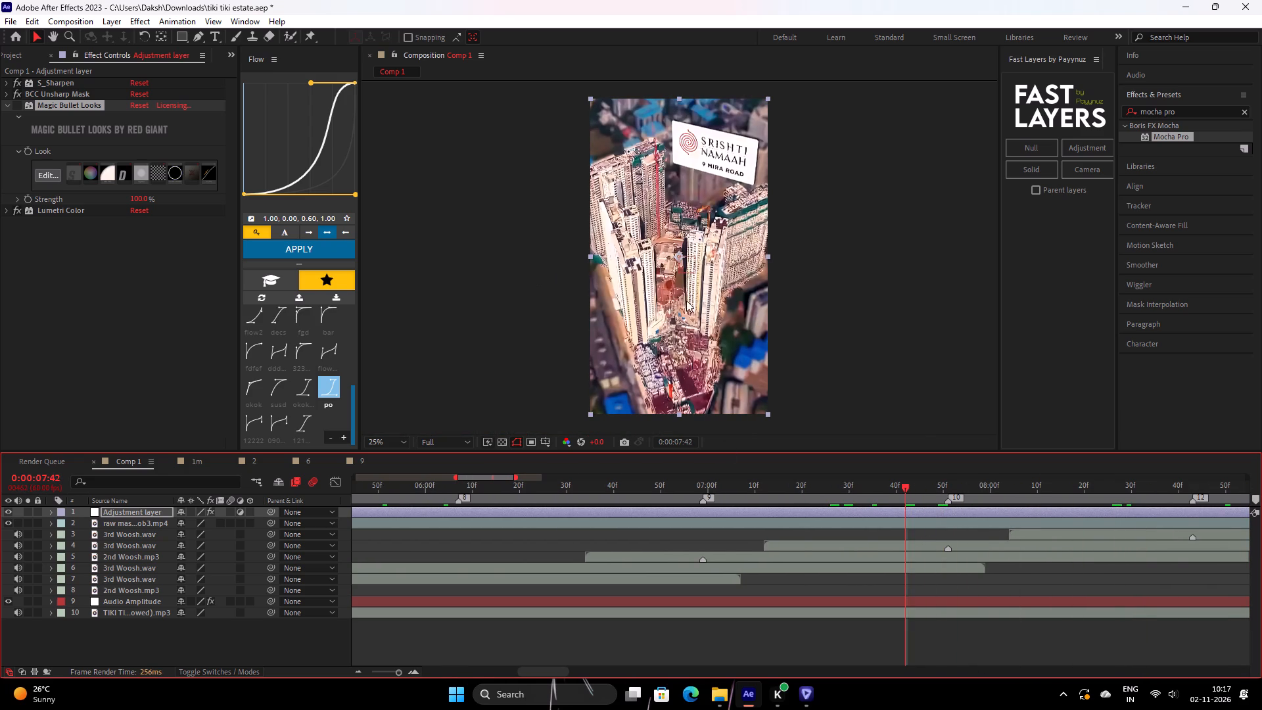
double_click(7, 510)
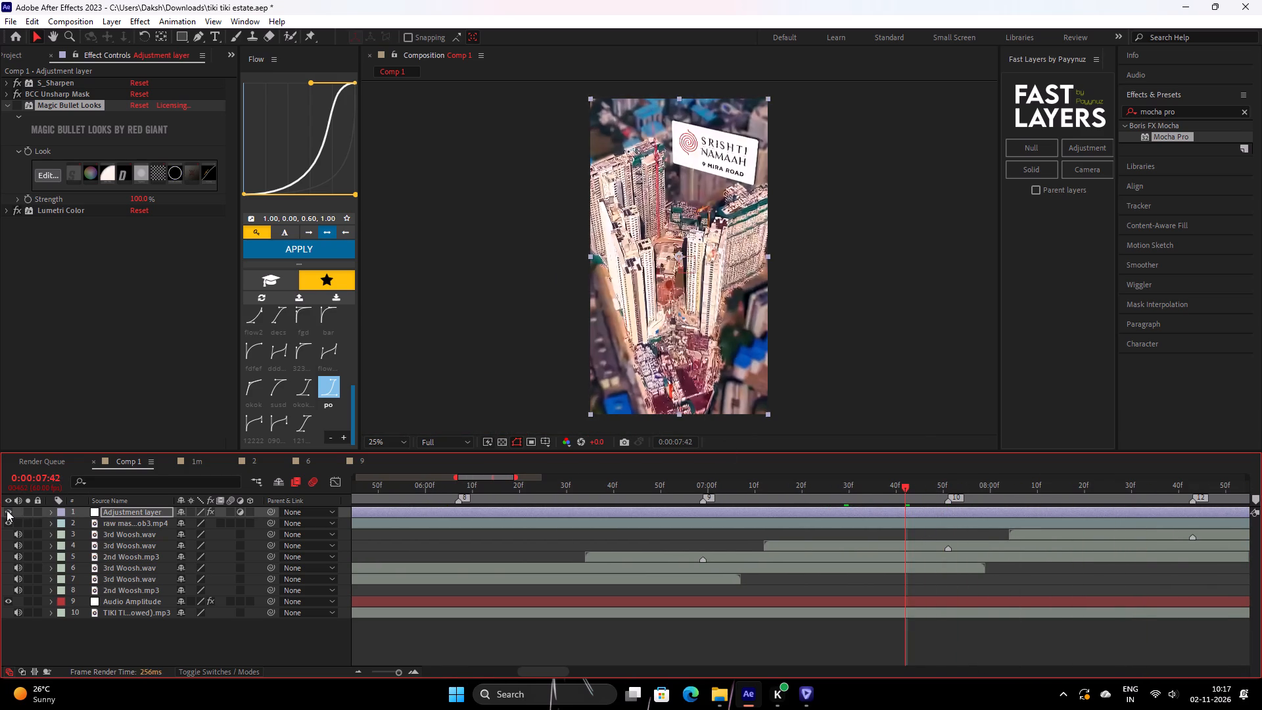
double_click(7, 510)
left_click_drag(904, 485, 910, 487)
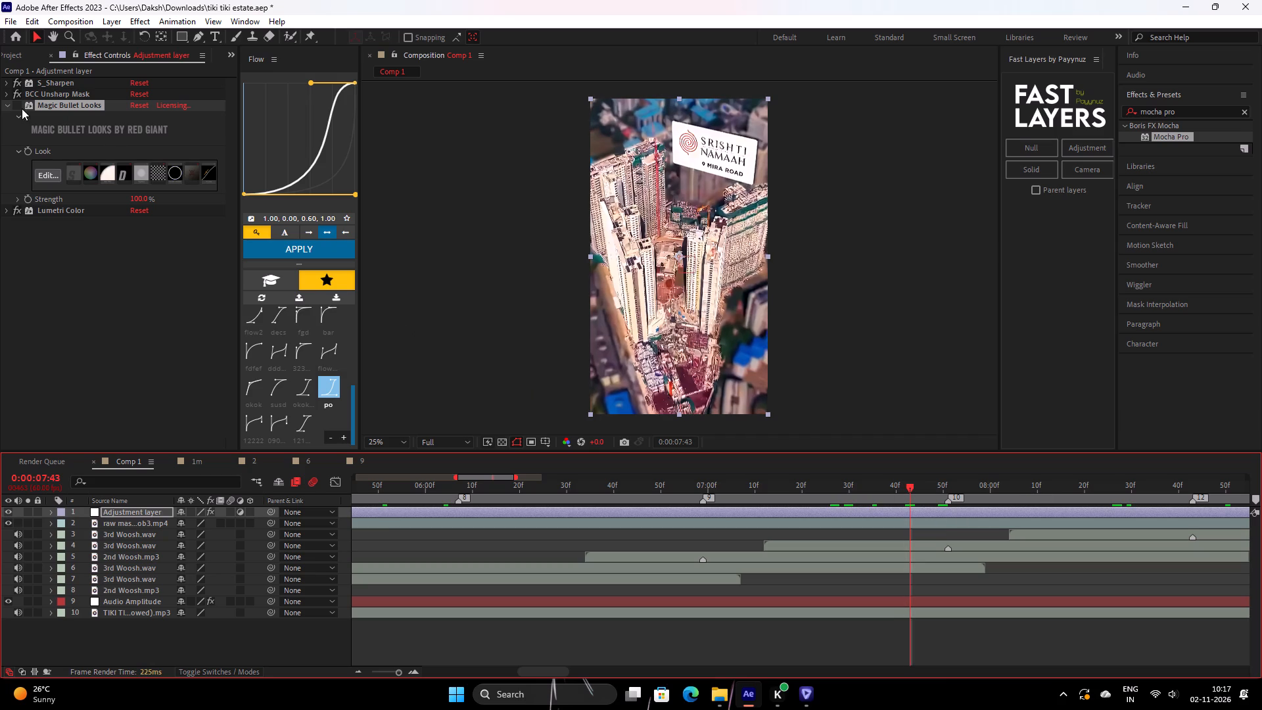
Toggle the Magic Bullet Looks effect on the adjustment layer to compare its grade, leaving the effect enabled.
left_click(13, 103)
double_click(13, 103)
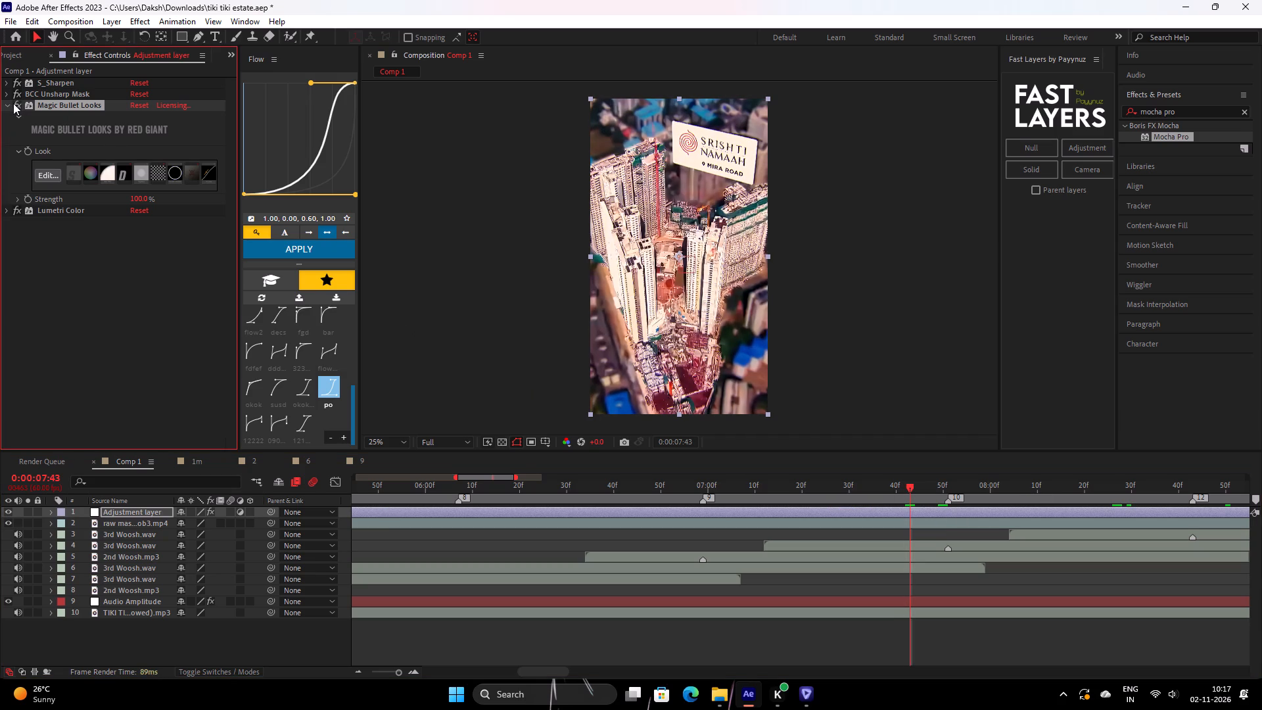
Review the graded footage across the composition and compare the frame at 0:00:07:35 with and without Magic Bullet Looks, leaving the effect on.
left_click_drag(906, 490, 253, 518)
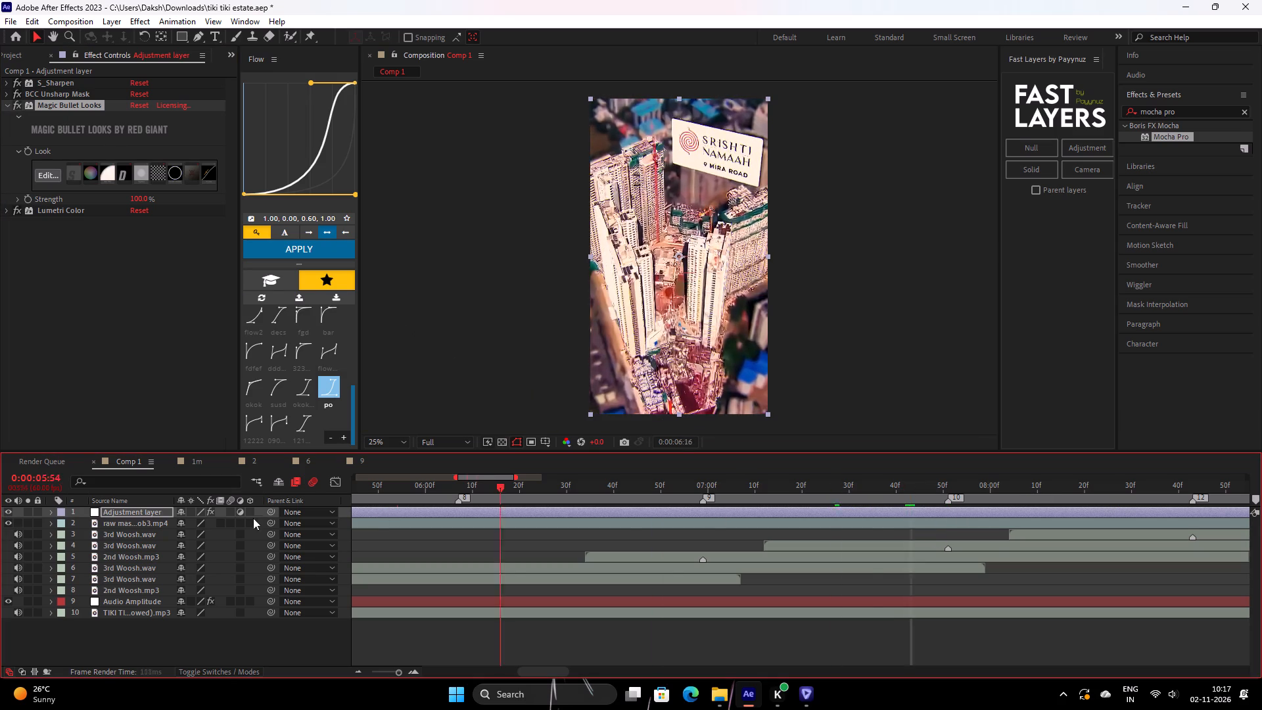
left_click_drag(253, 518, 592, 519)
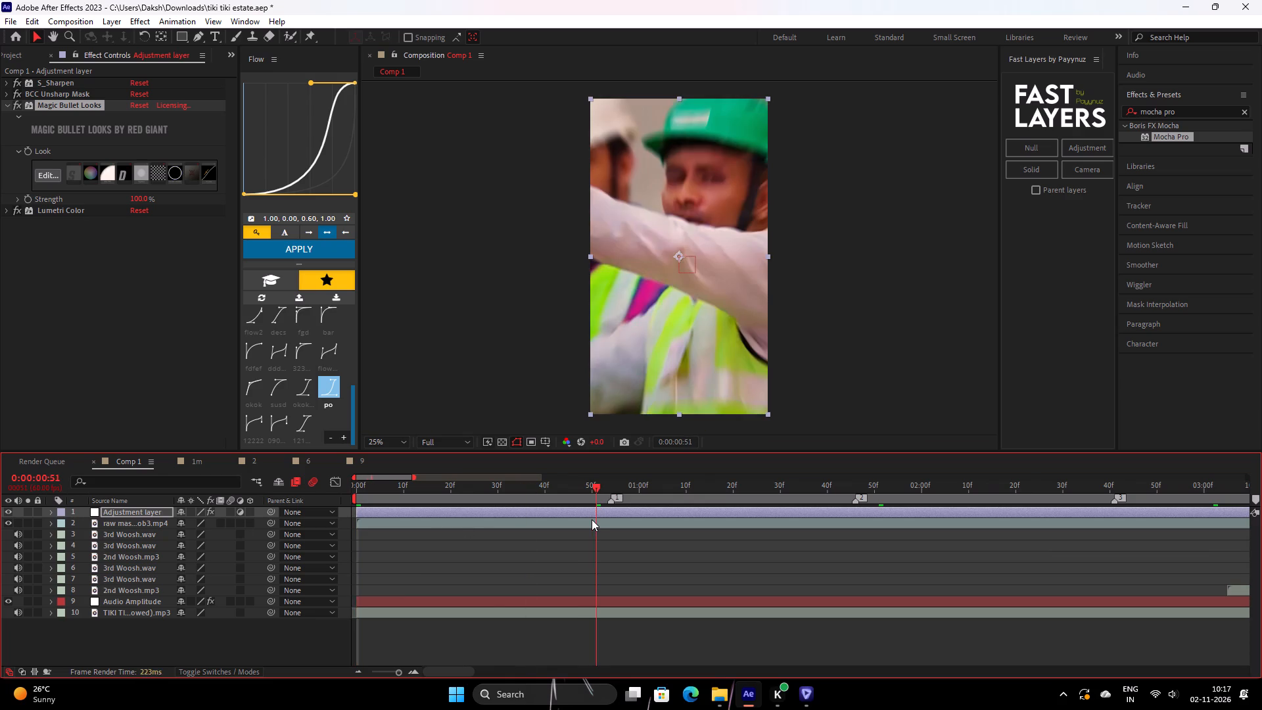
left_click_drag(592, 519, 1126, 521)
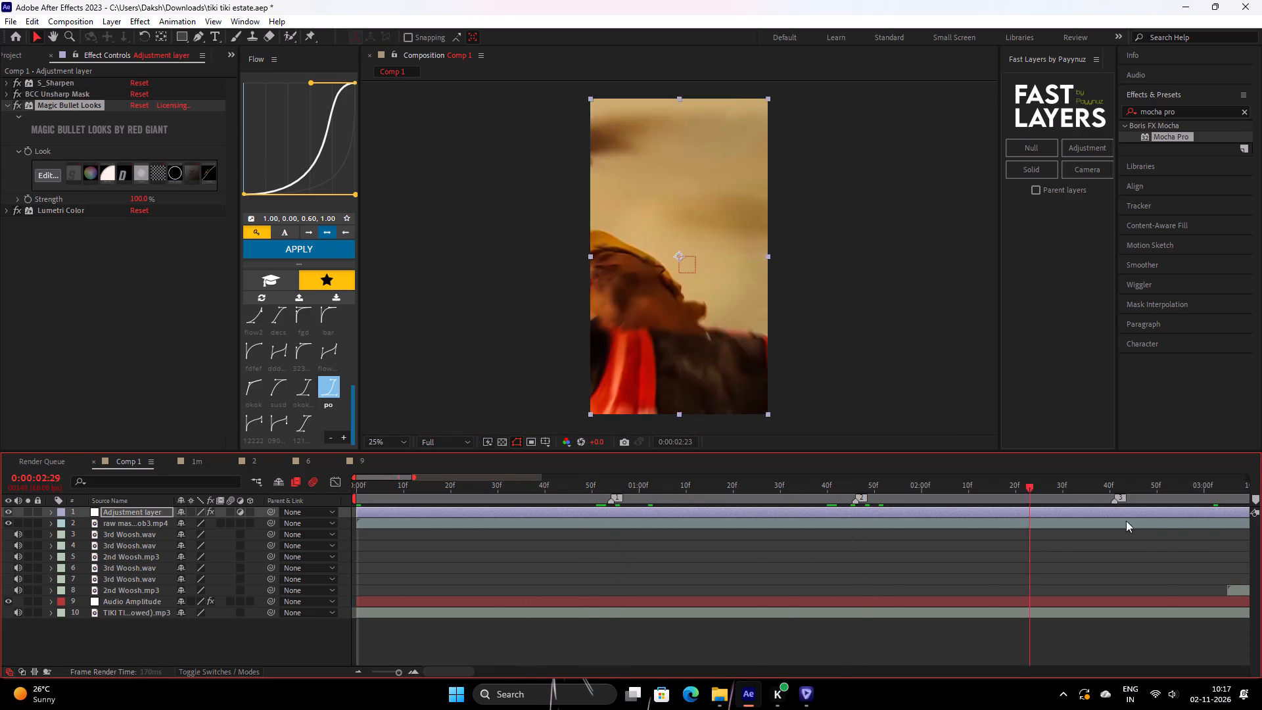
left_click_drag(1126, 521, 1138, 527)
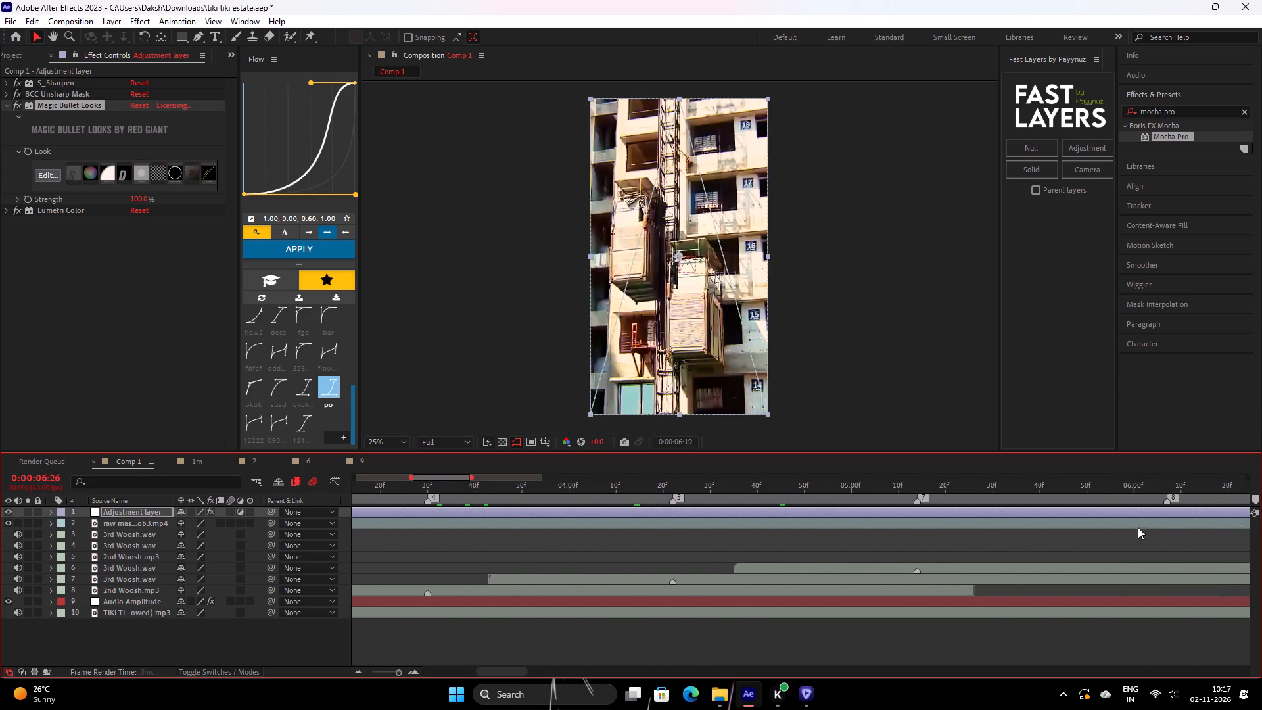
left_click_drag(1138, 527, 753, 552)
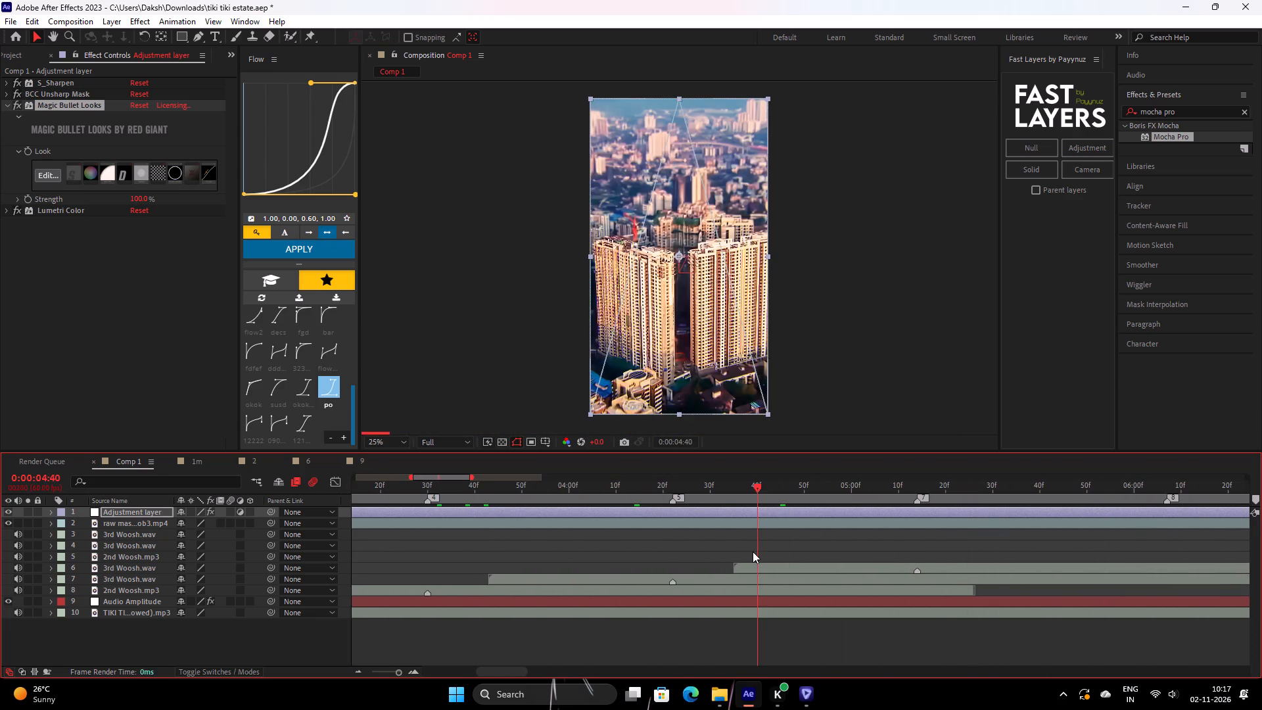
left_click_drag(753, 552, 1261, 523)
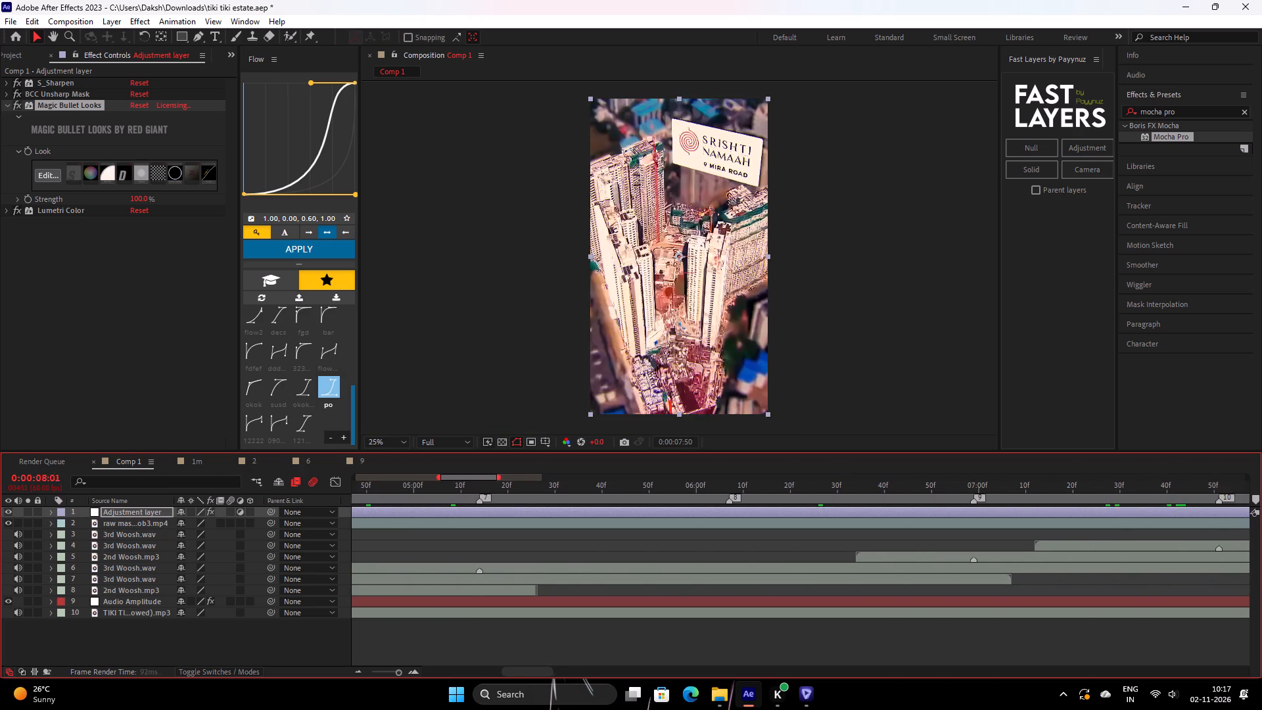
left_click_drag(1261, 523, 900, 546)
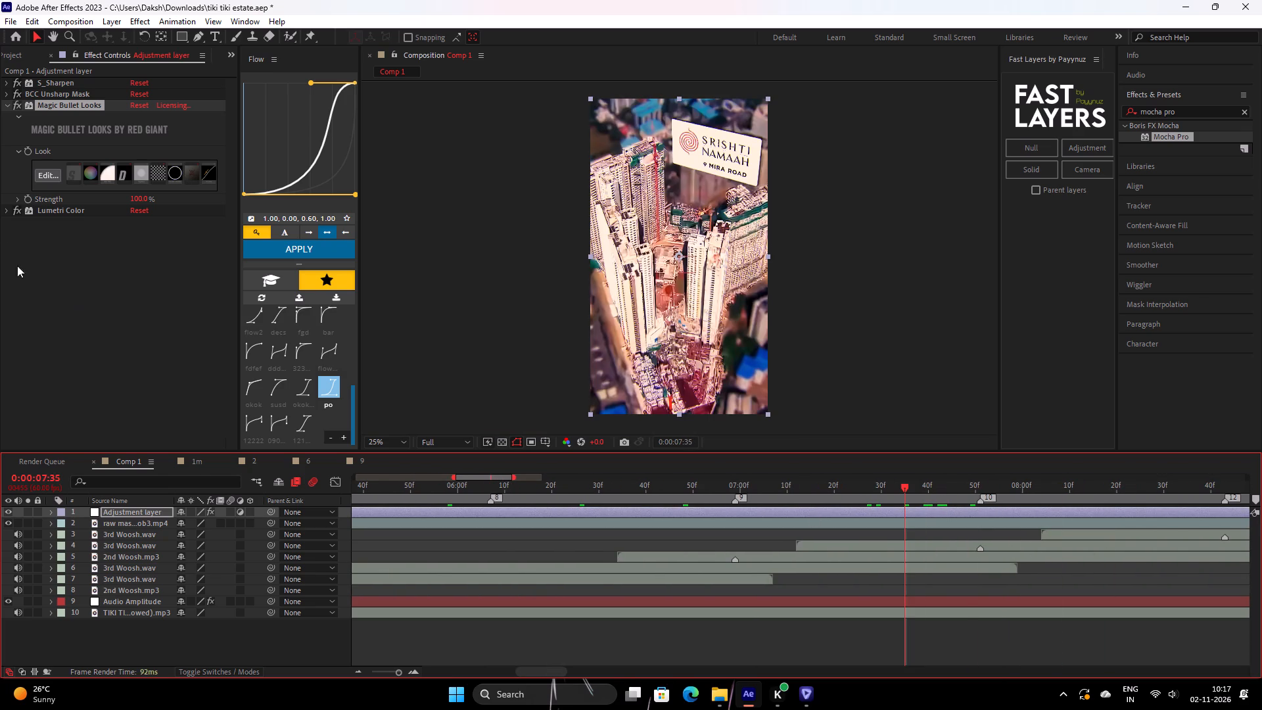
left_click(17, 108)
double_click(17, 108)
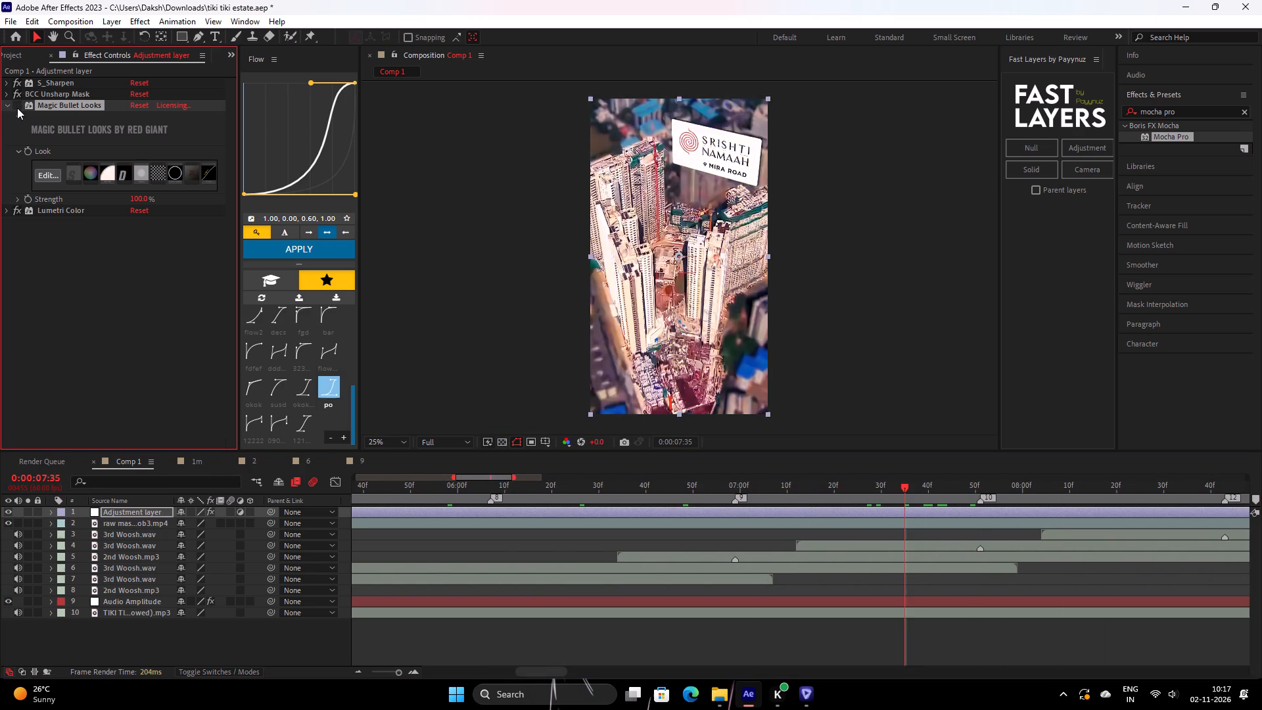
left_click(17, 108)
double_click(17, 108)
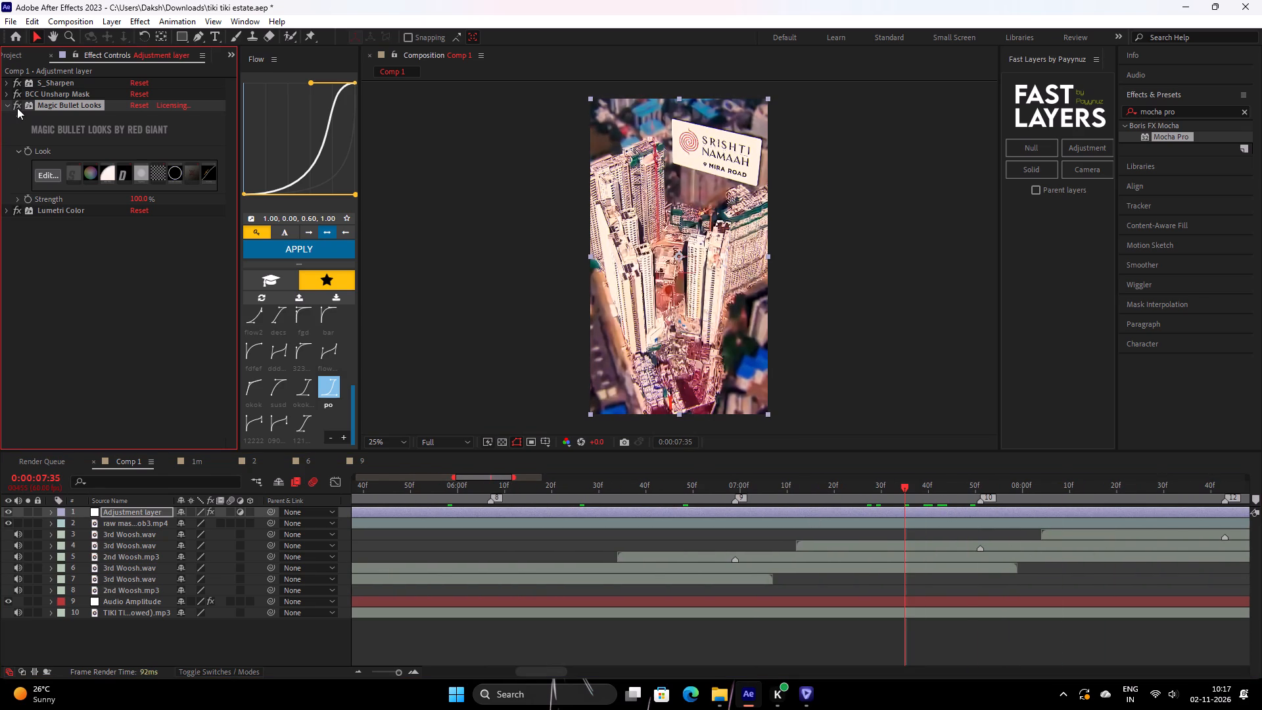
Open the look for editing and compare it with and without Chromatic Aberration in the Lens stage, leaving that tool on.
left_click(43, 179)
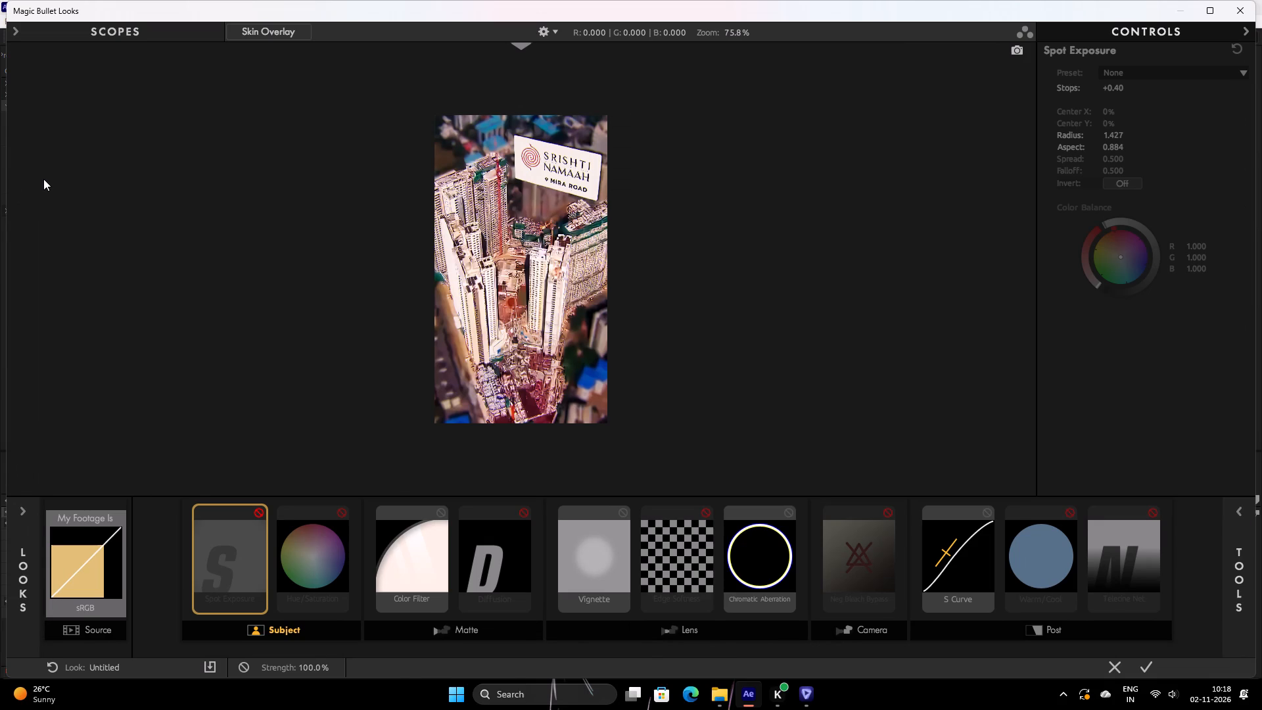
left_click(784, 514)
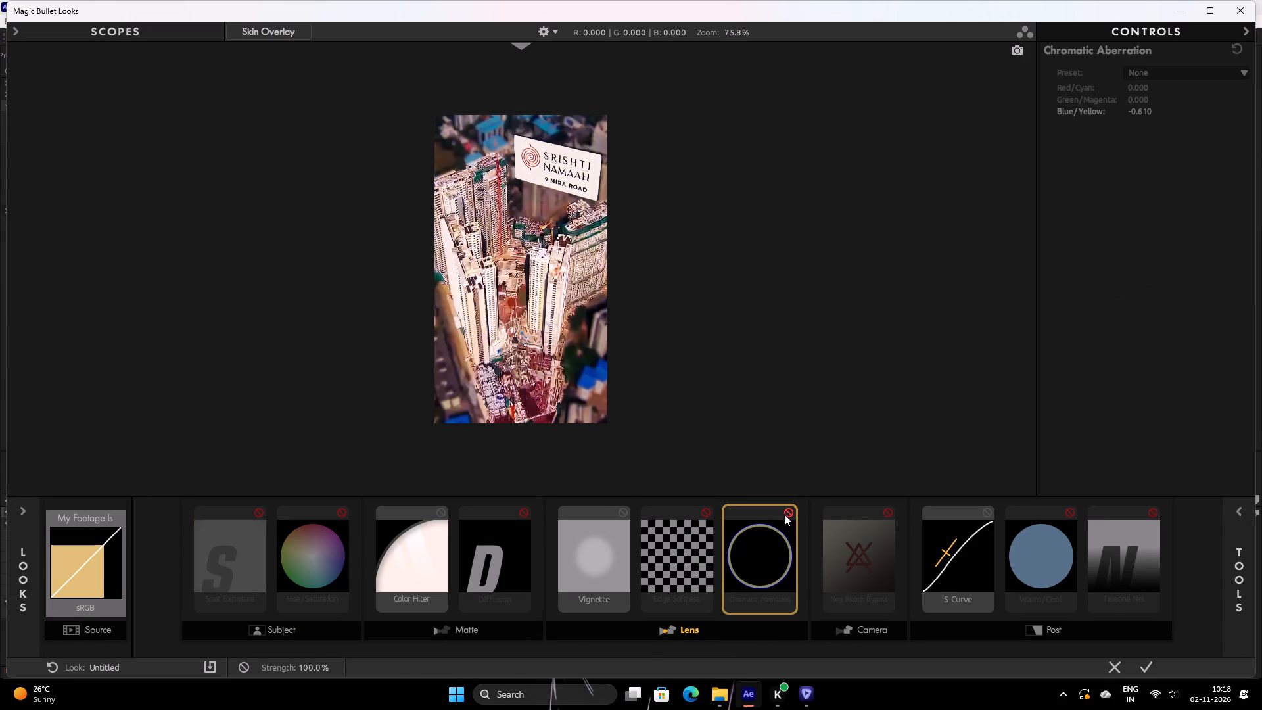
left_click(783, 514)
double_click(787, 514)
left_click(785, 514)
left_click(772, 567)
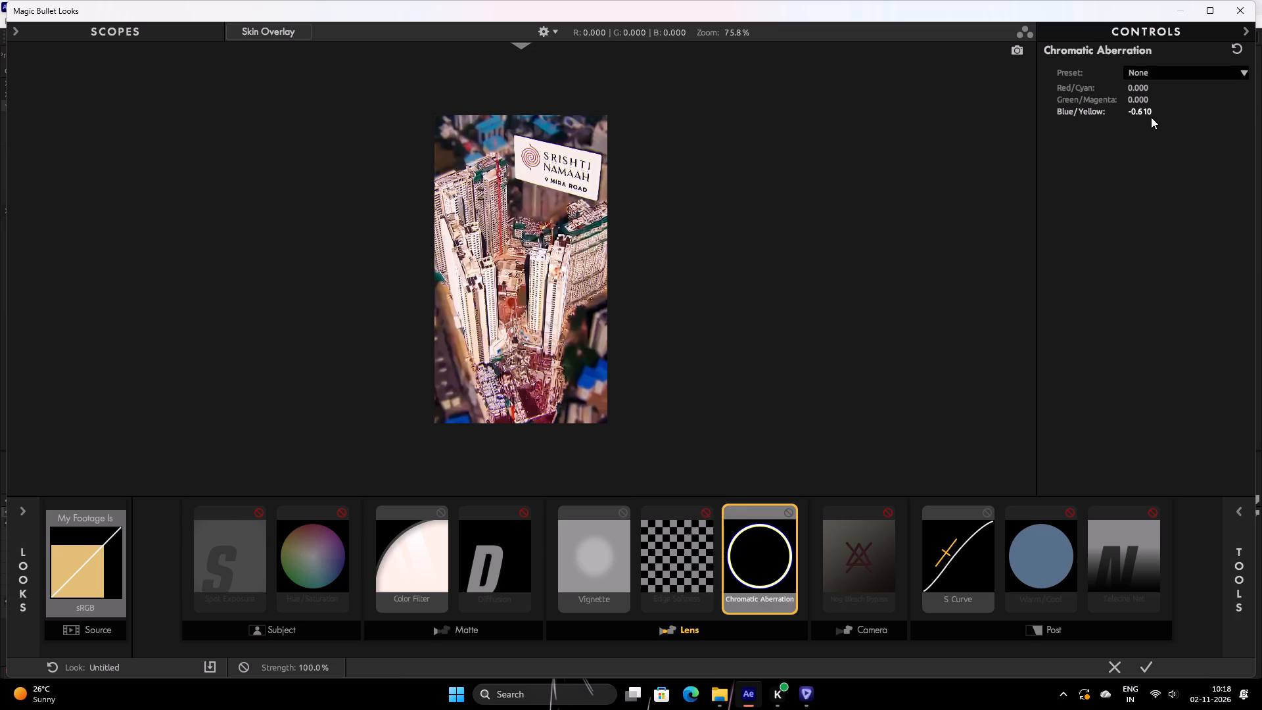
Compare the look with and without the Vignette in the Lens stage, leaving that tool on.
left_click(674, 535)
left_click(605, 543)
triple_click(619, 511)
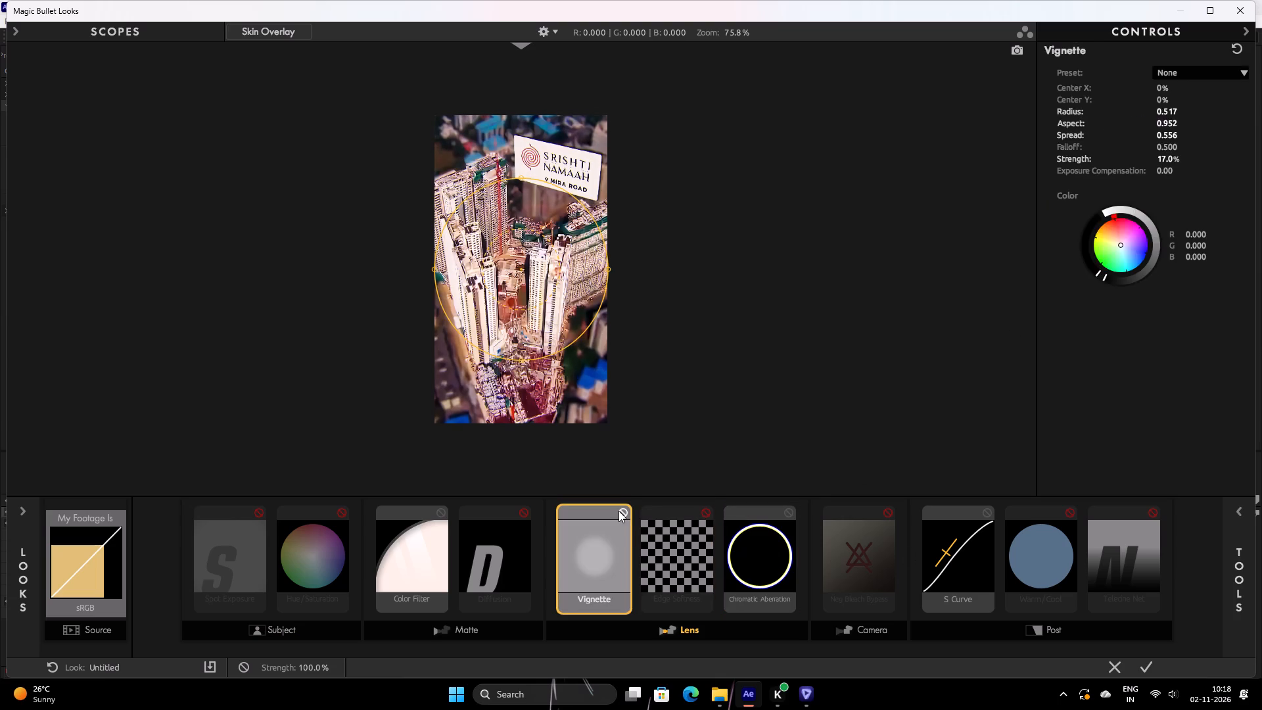
left_click(619, 511)
double_click(619, 511)
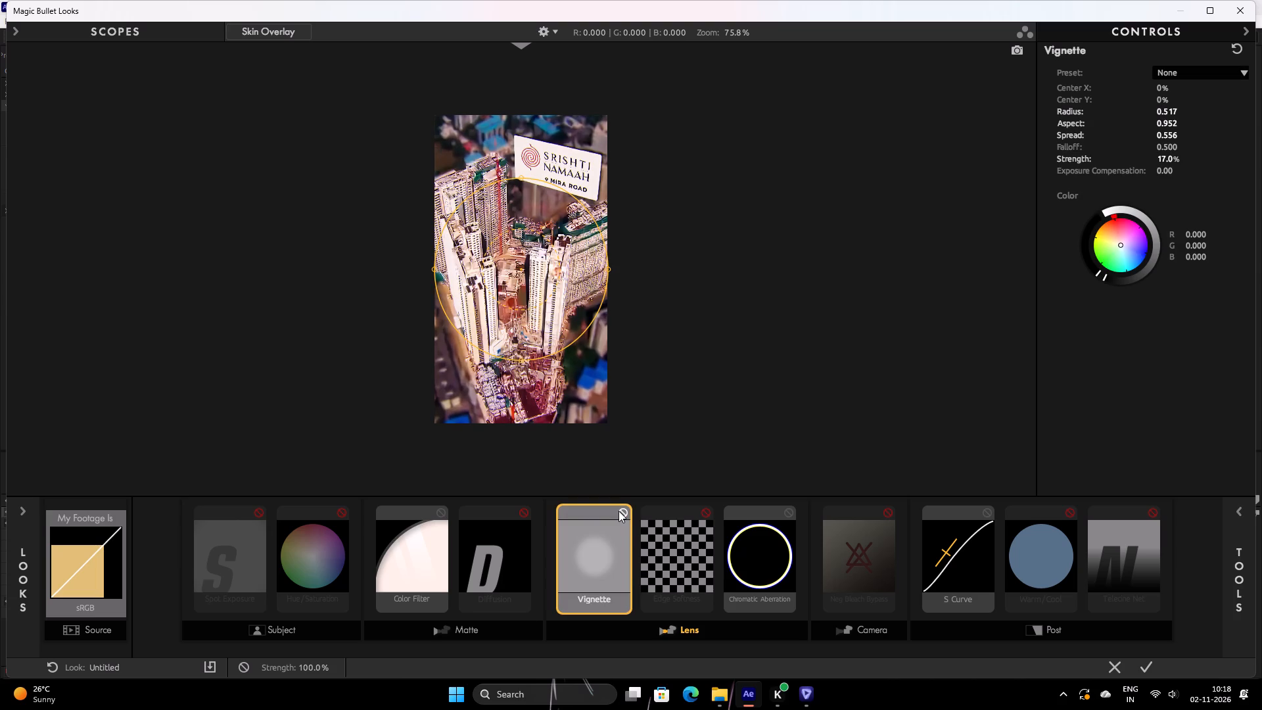
left_click(619, 511)
left_click(619, 511)
Compare the look with and without Diffusion in the Matte stage, leaving that tool off.
left_click(526, 561)
double_click(523, 511)
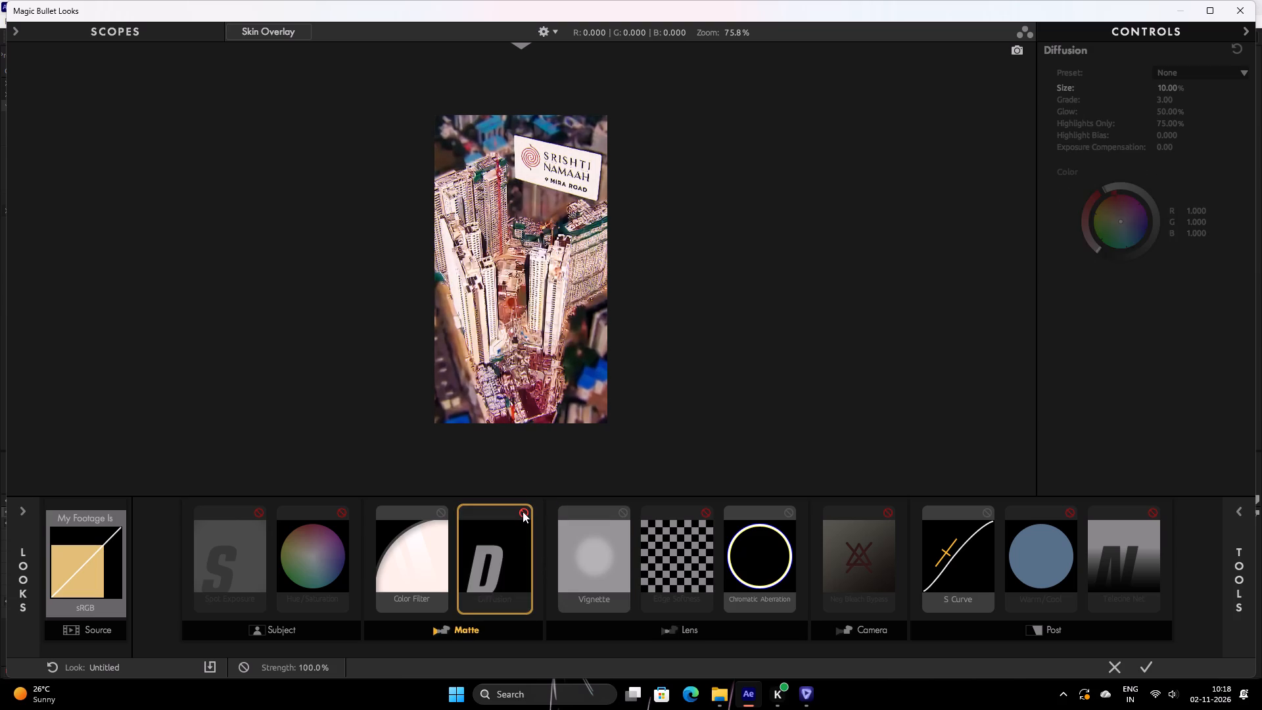
left_click(523, 511)
left_click(523, 511)
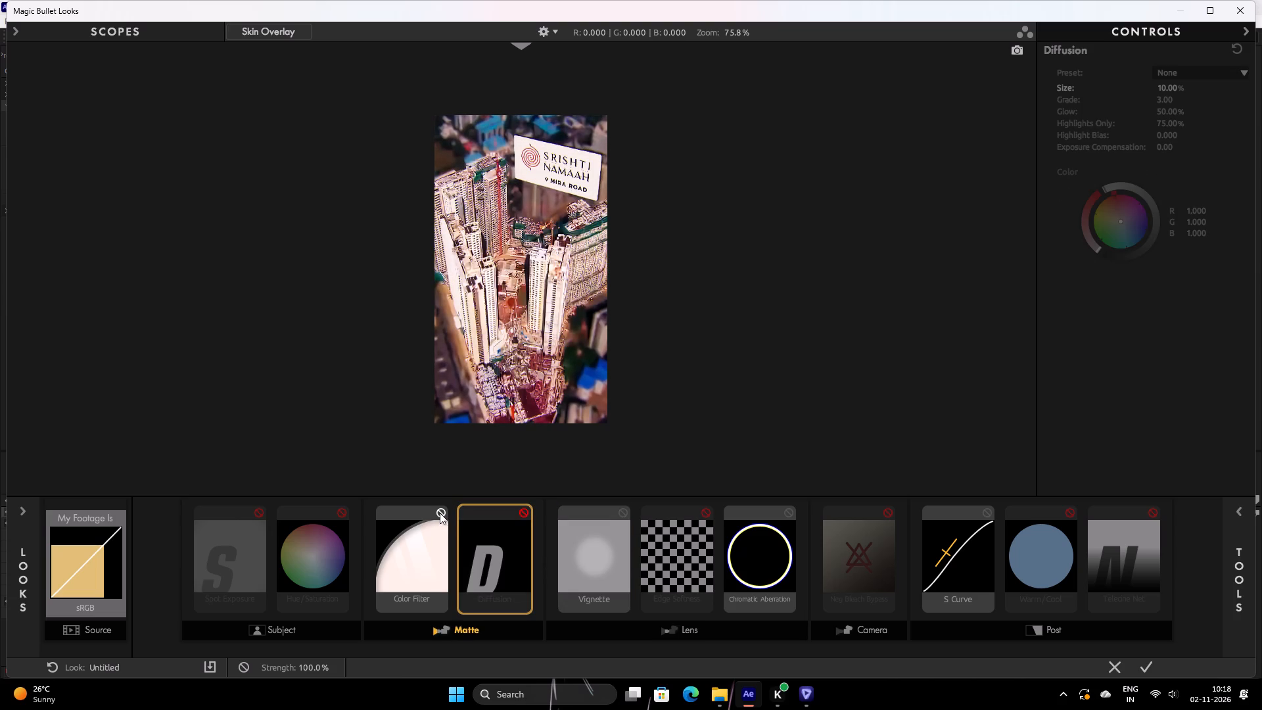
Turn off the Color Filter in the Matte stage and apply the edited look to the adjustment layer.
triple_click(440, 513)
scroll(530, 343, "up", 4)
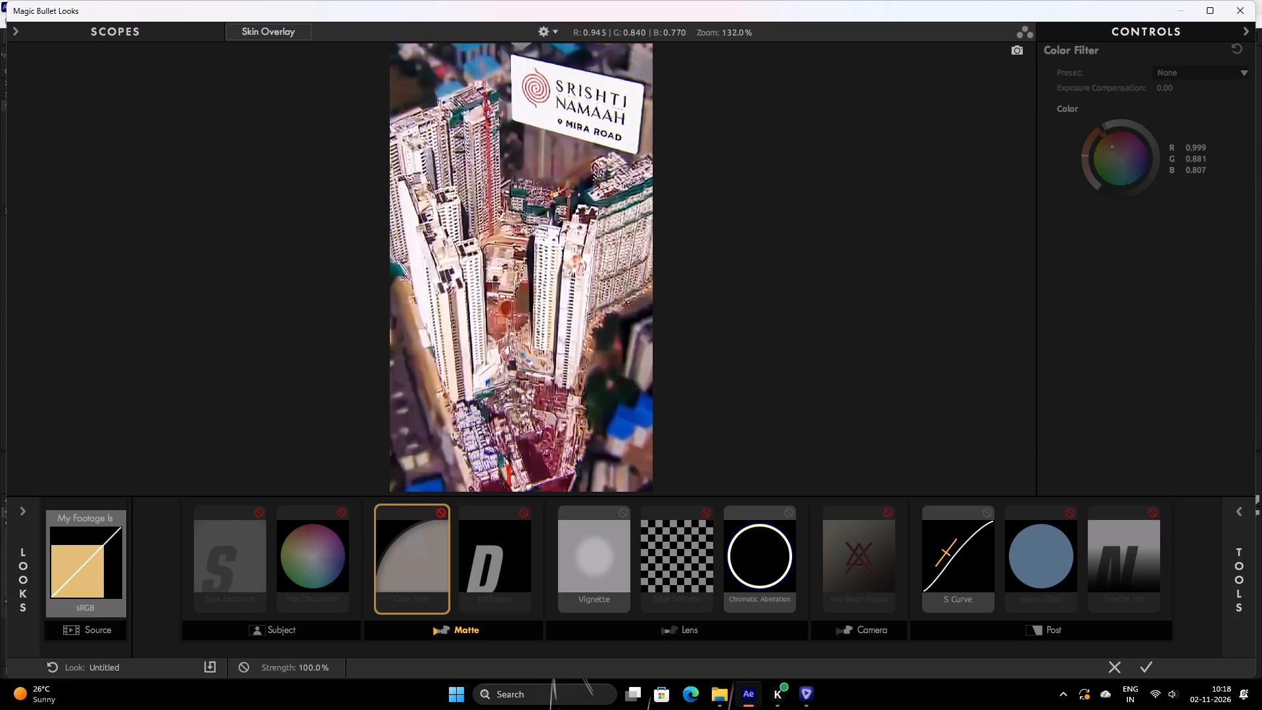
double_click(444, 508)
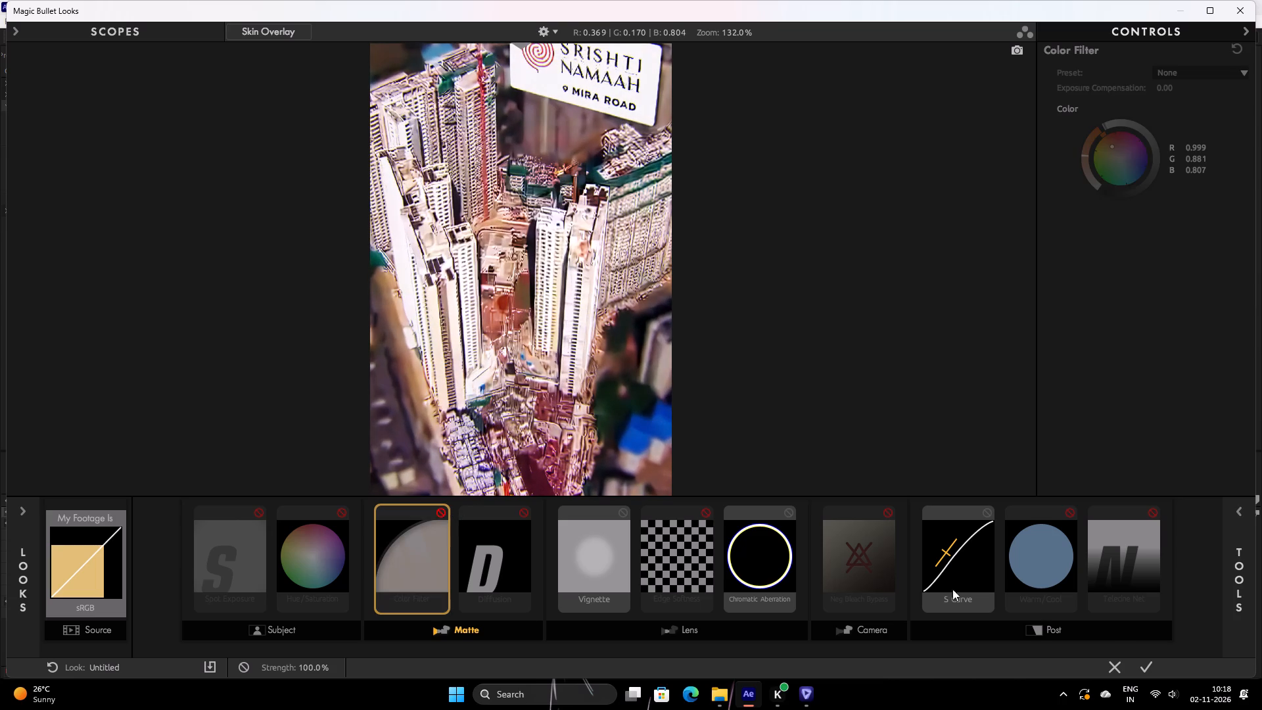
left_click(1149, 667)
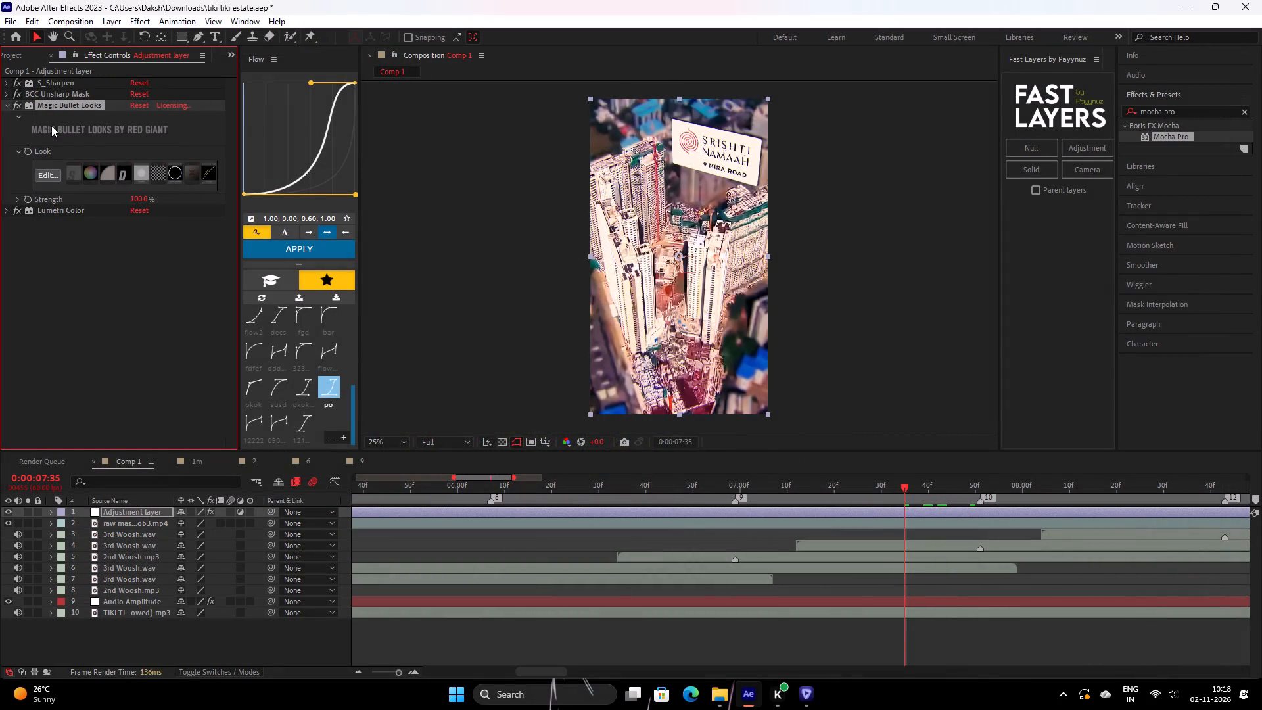
Compare the frame with and without Magic Bullet Looks, then delete that effect from the adjustment layer.
left_click(16, 105)
left_click(16, 105)
left_click(16, 105)
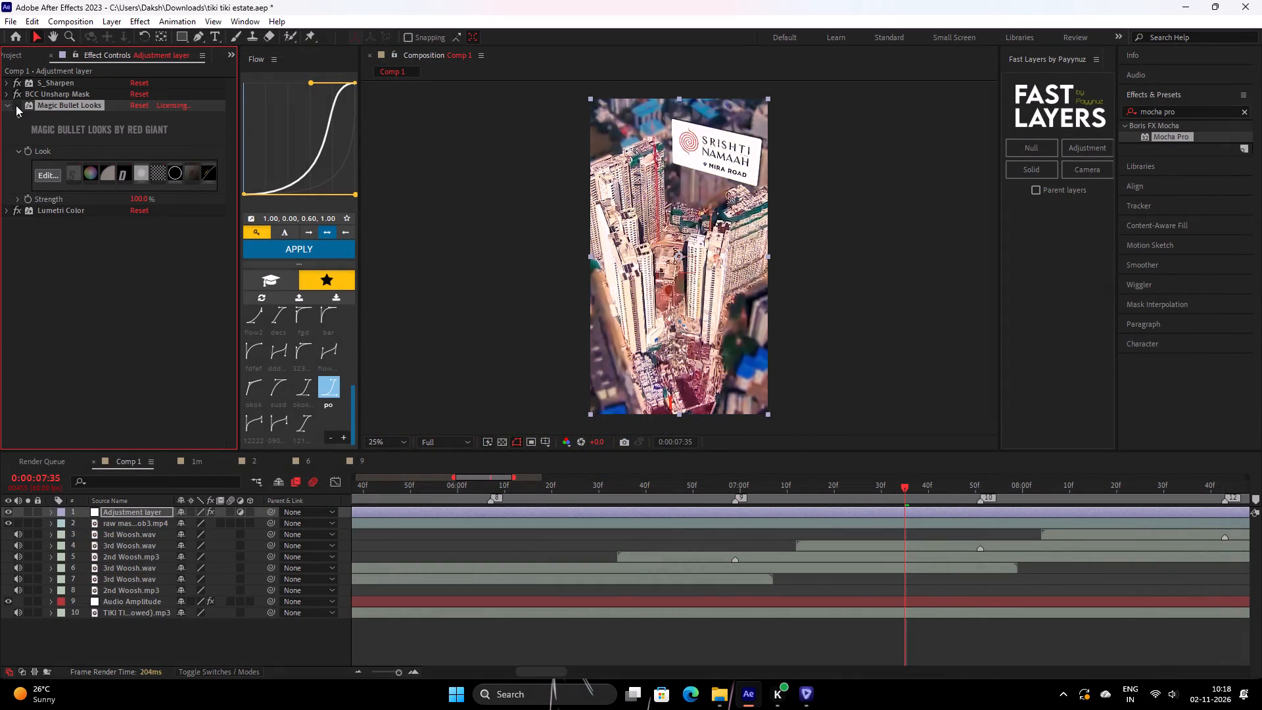
left_click(106, 289)
left_click(75, 105)
key("BackSpace")
Duplicate the raw masking video layer, split the copy at 0:00:03:30 and delete its part before that time.
left_click_drag(879, 489, 362, 506)
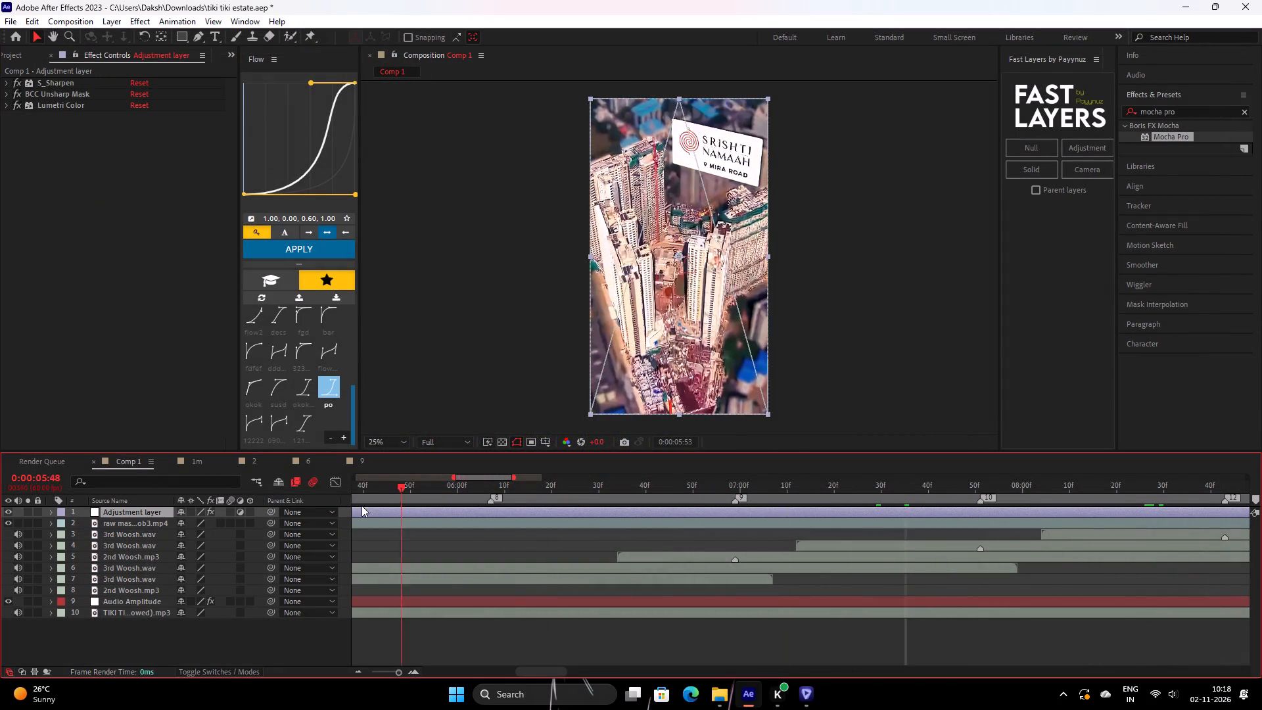
left_click_drag(362, 506, 740, 523)
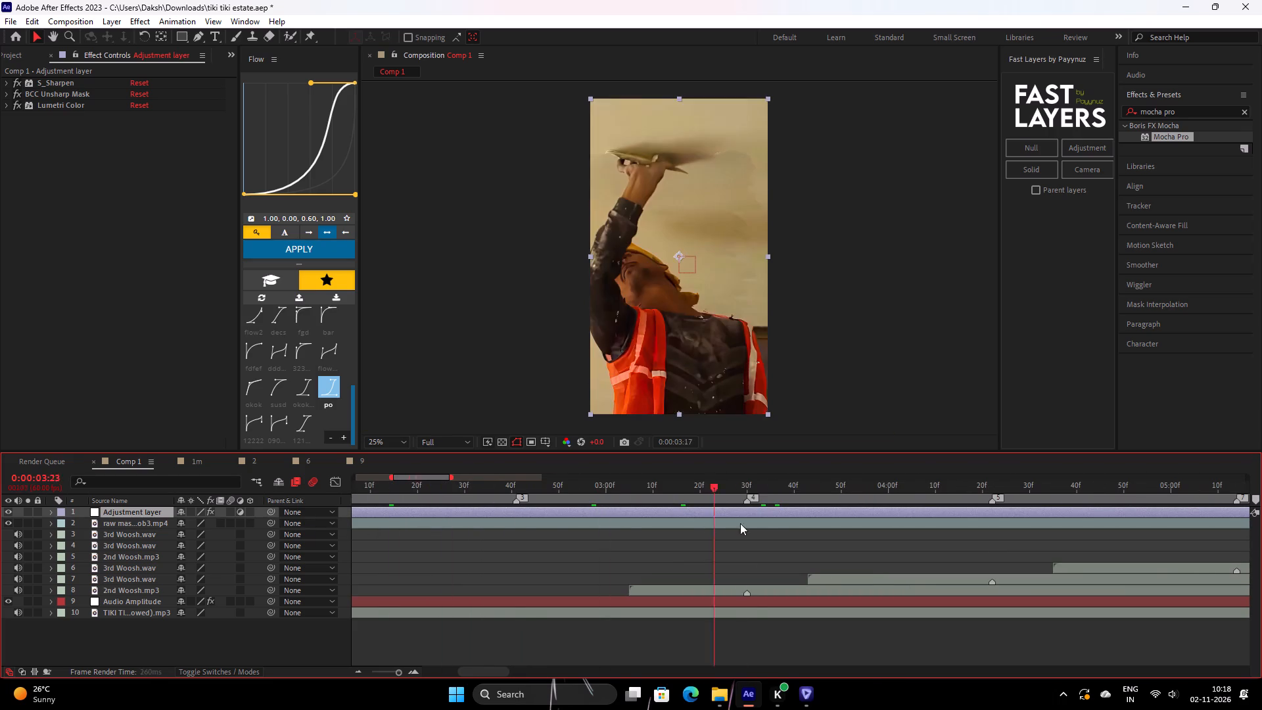
left_click_drag(740, 523, 693, 531)
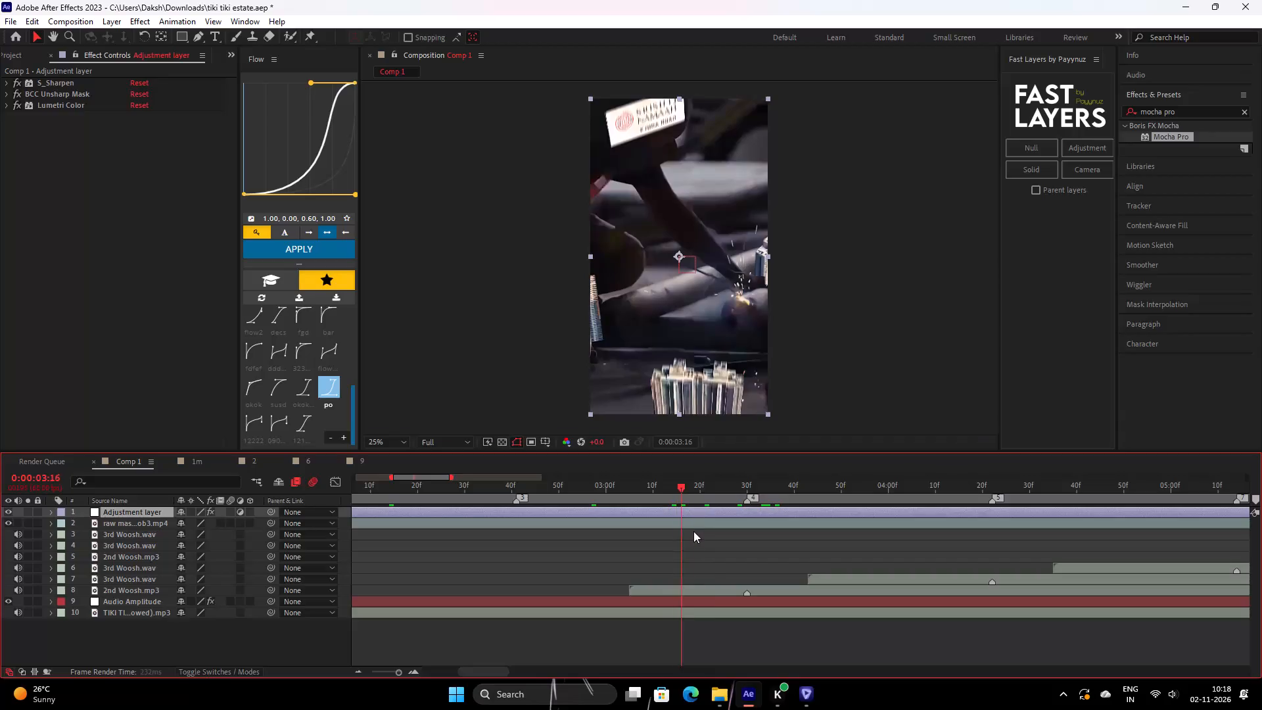
left_click_drag(693, 531, 744, 519)
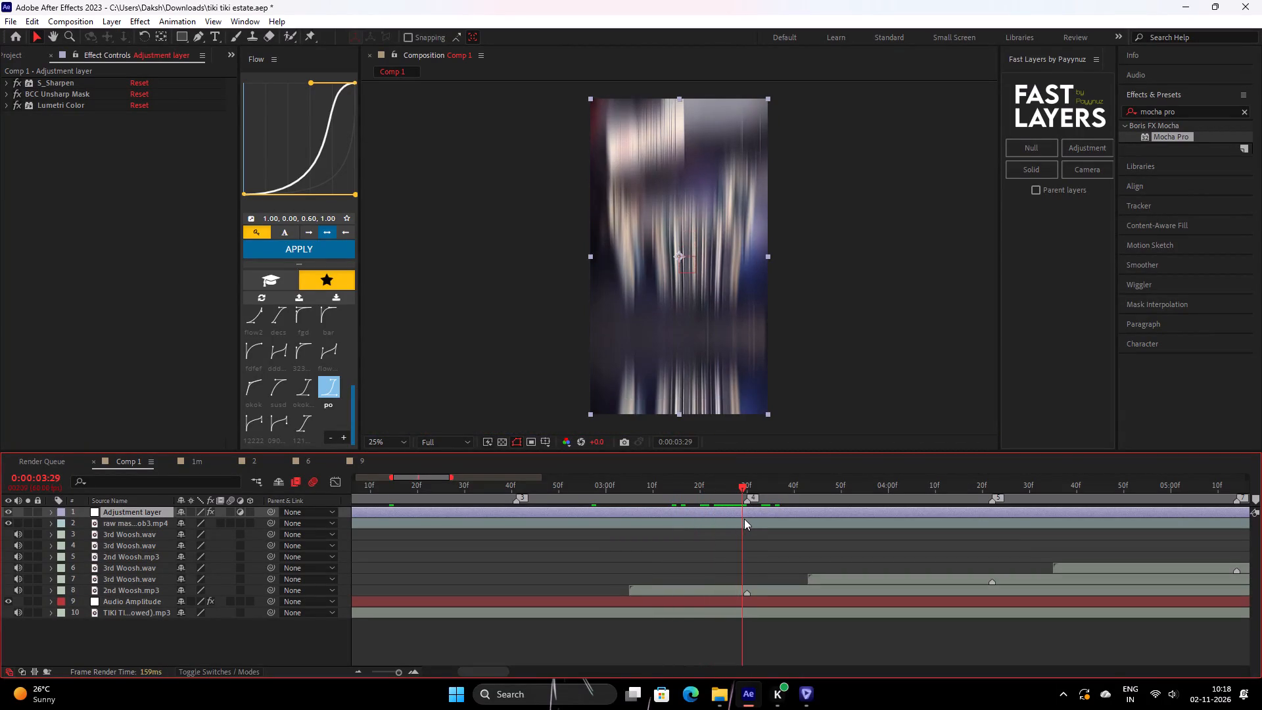
left_click_drag(744, 519, 745, 518)
left_click(748, 521)
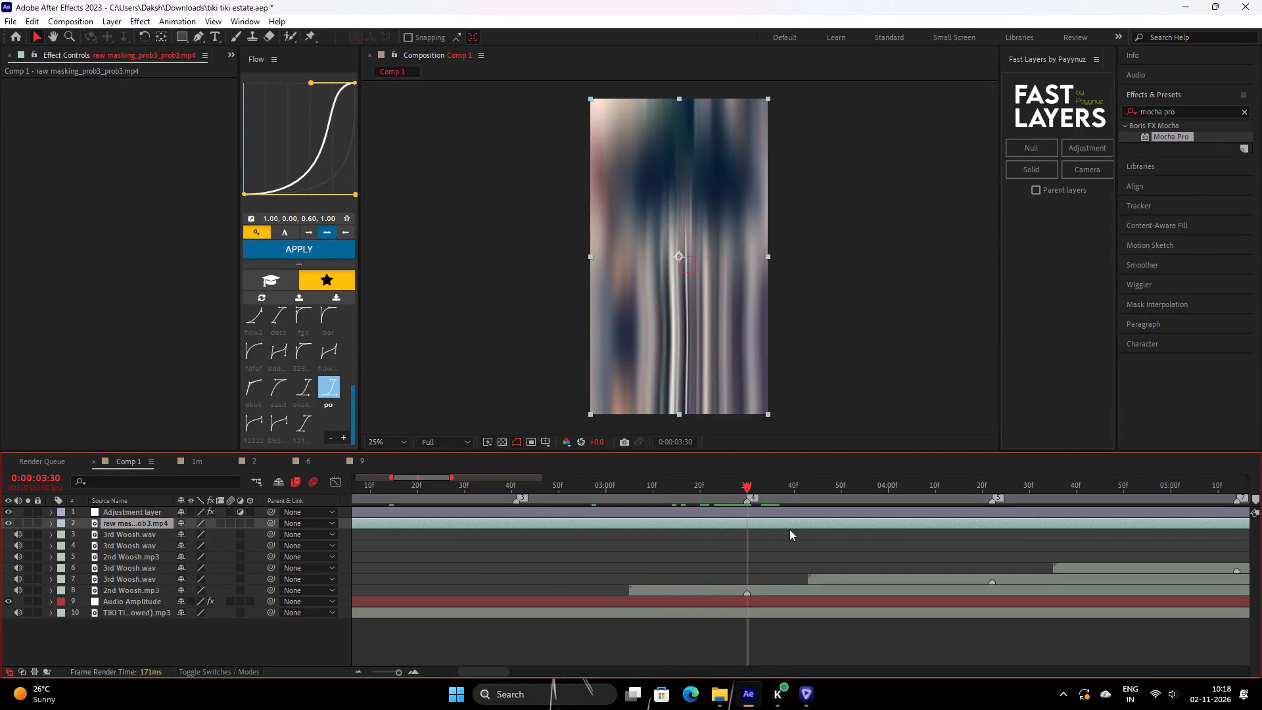
key("ctrl+d")
key("ctrl+shift+d")
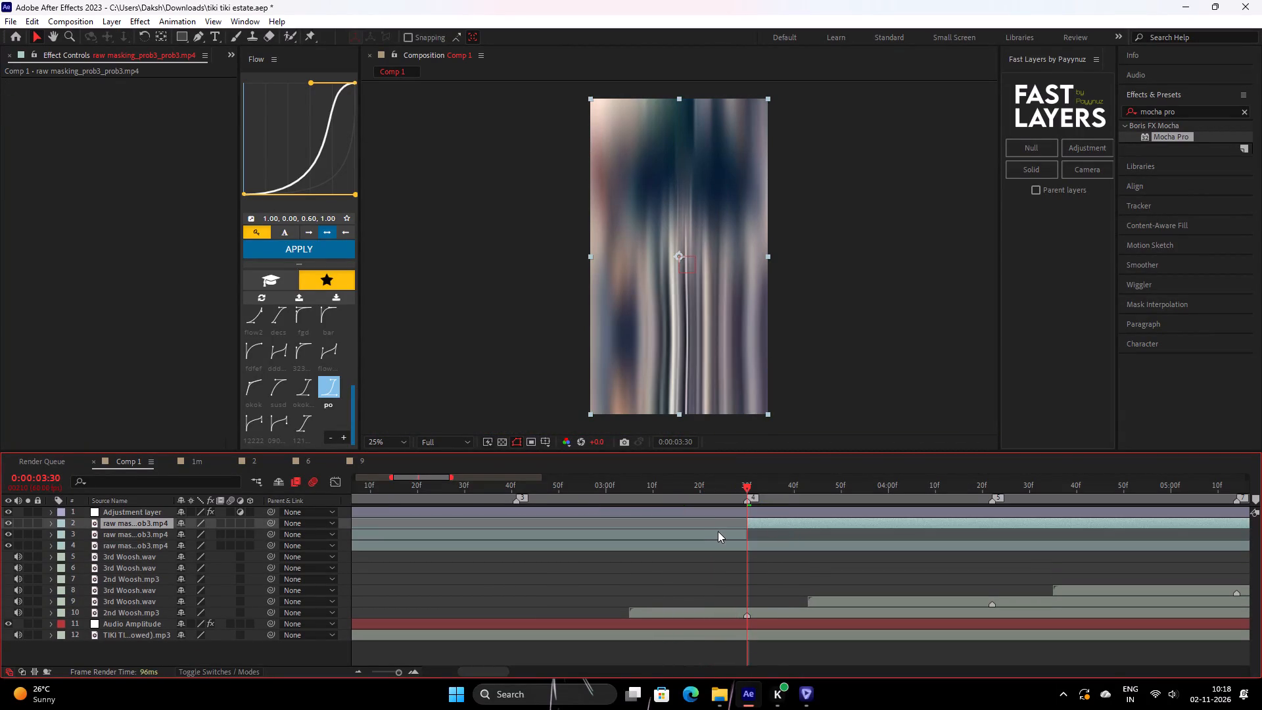
left_click(718, 531)
key("BackSpace")
Move the trimmed video copy so that it starts where the original video ends, at about 0:00:10:28.
left_click(783, 517)
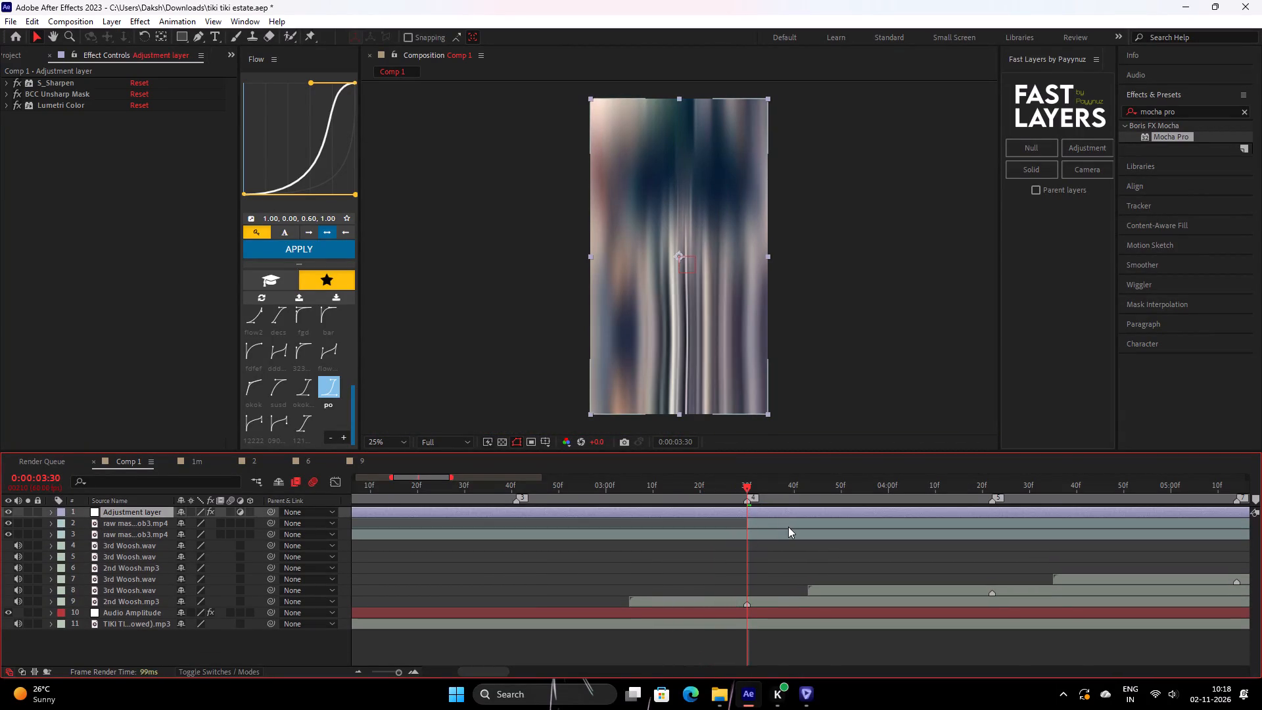
left_click(788, 527)
key("o")
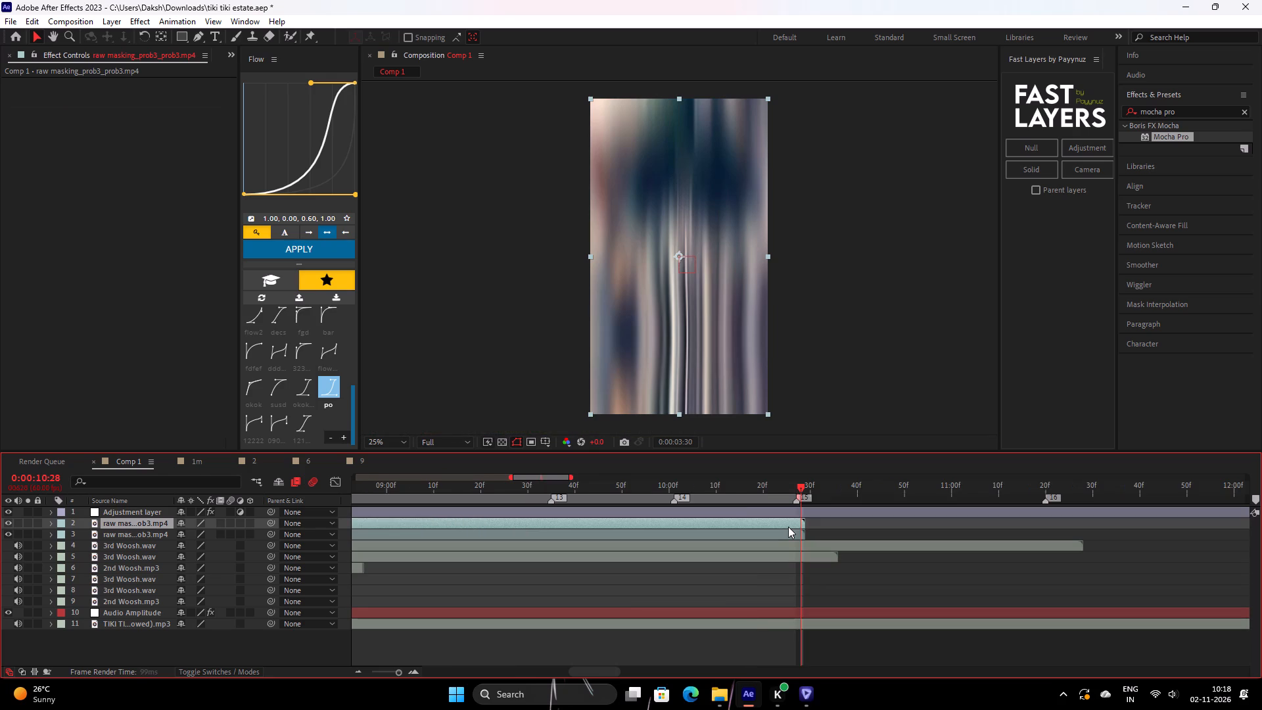
key("bracketleft")
left_click_drag(817, 526, 824, 530)
left_click(826, 523)
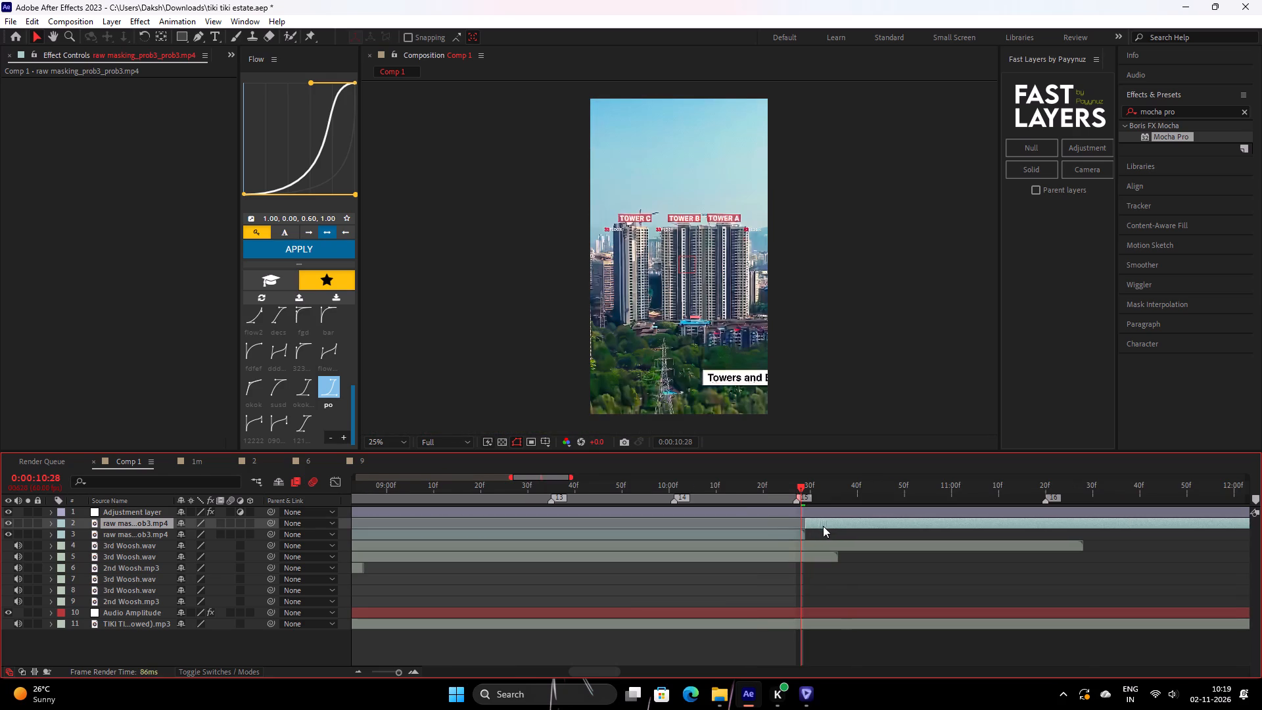
Set the end of the work area to the video copy's out point at 0:00:17:27.
key("o")
key("n")
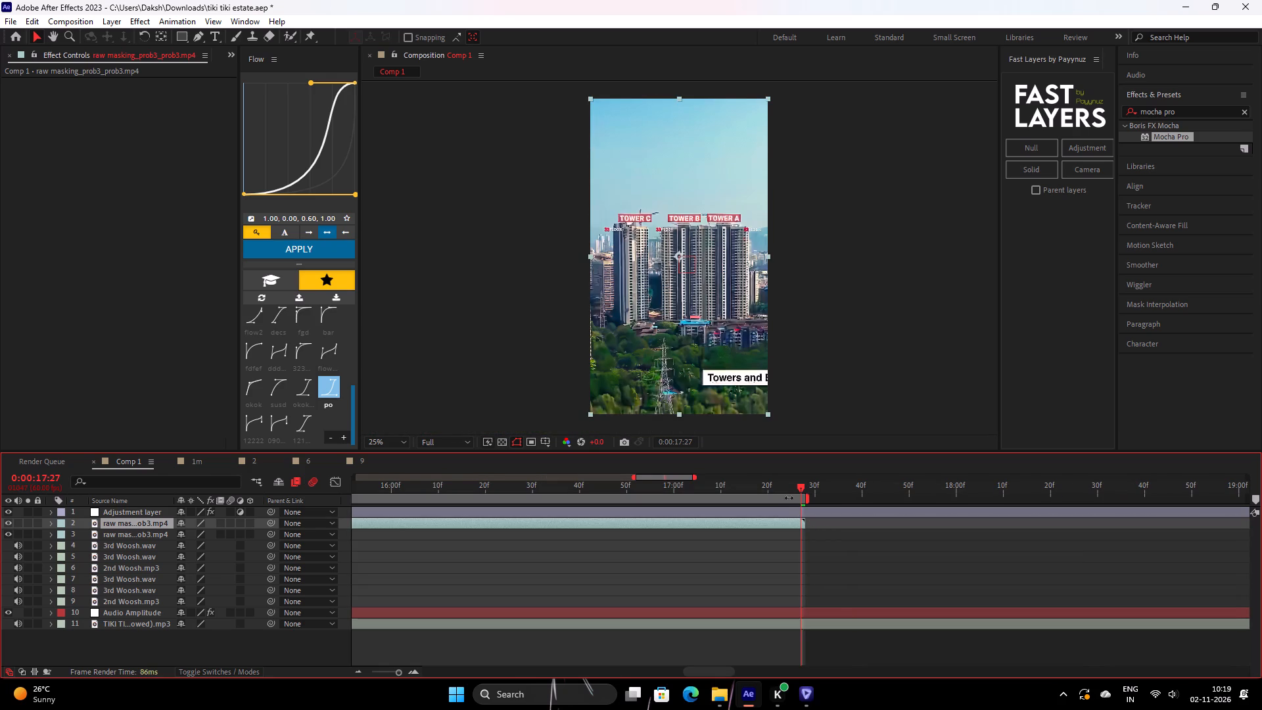
Set the preview resolution to Quarter and hide the adjustment layer for playback from about 0:00:09:36.
key("i")
left_click_drag(797, 486, 563, 515)
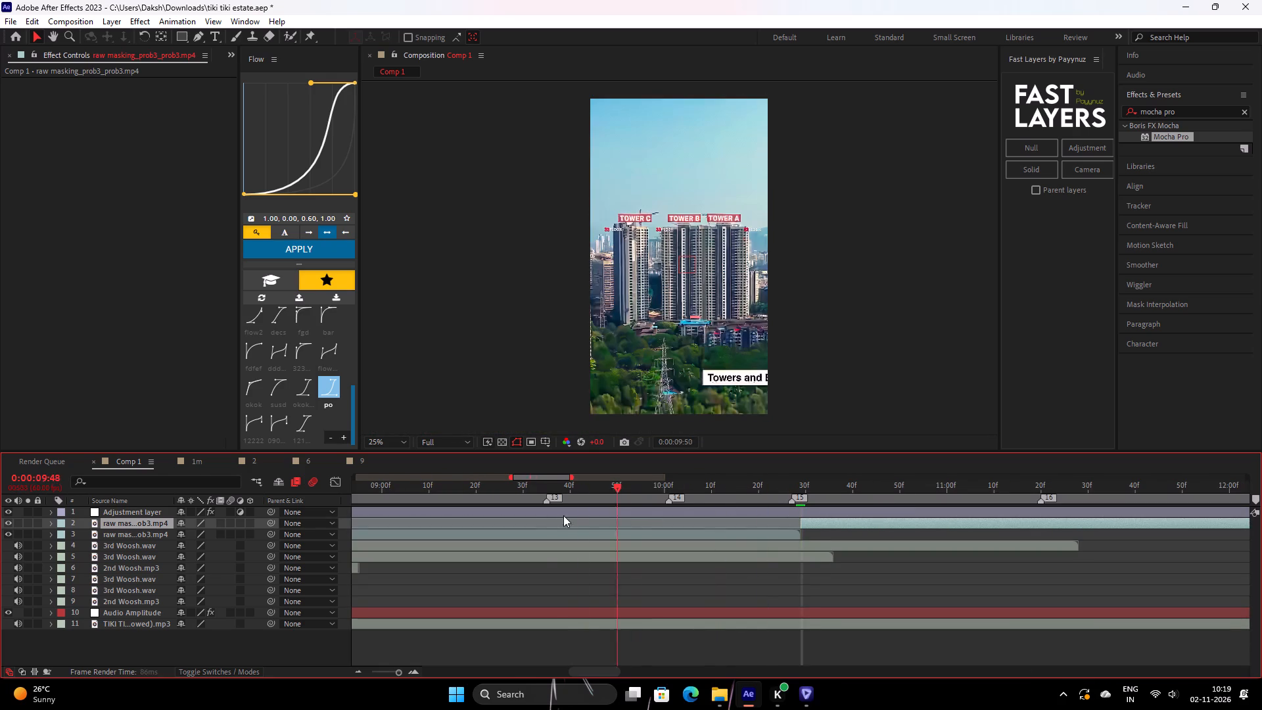
left_click_drag(563, 515, 542, 513)
key("space")
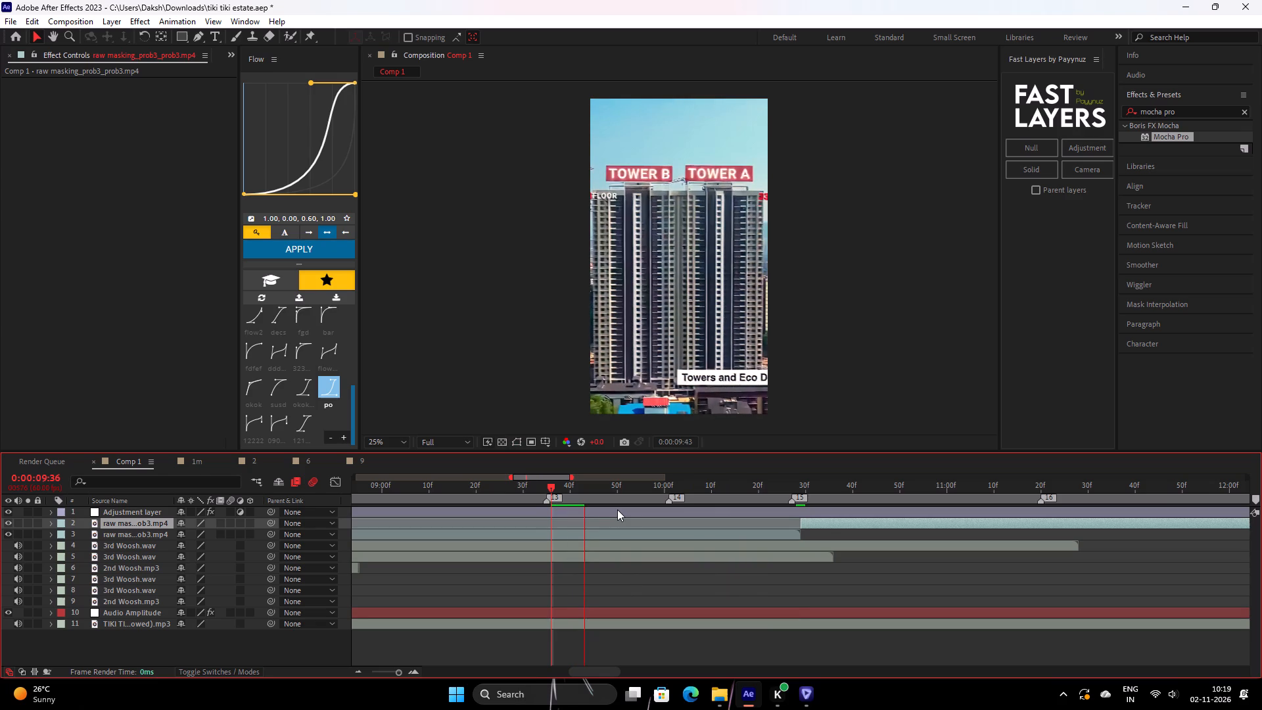
key("space")
left_click(456, 440)
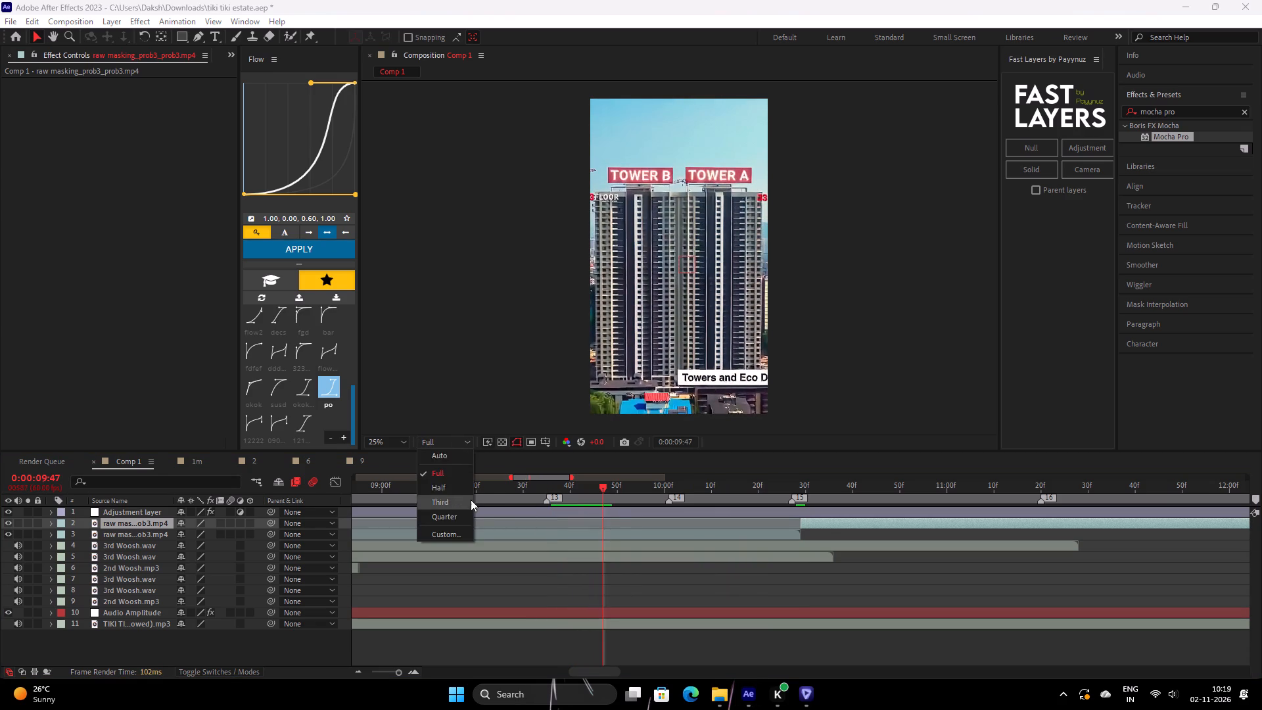
left_click(467, 516)
left_click(6, 513)
Play back the tower shot and the join between the two video layers to check the repeated section's transition.
key("space")
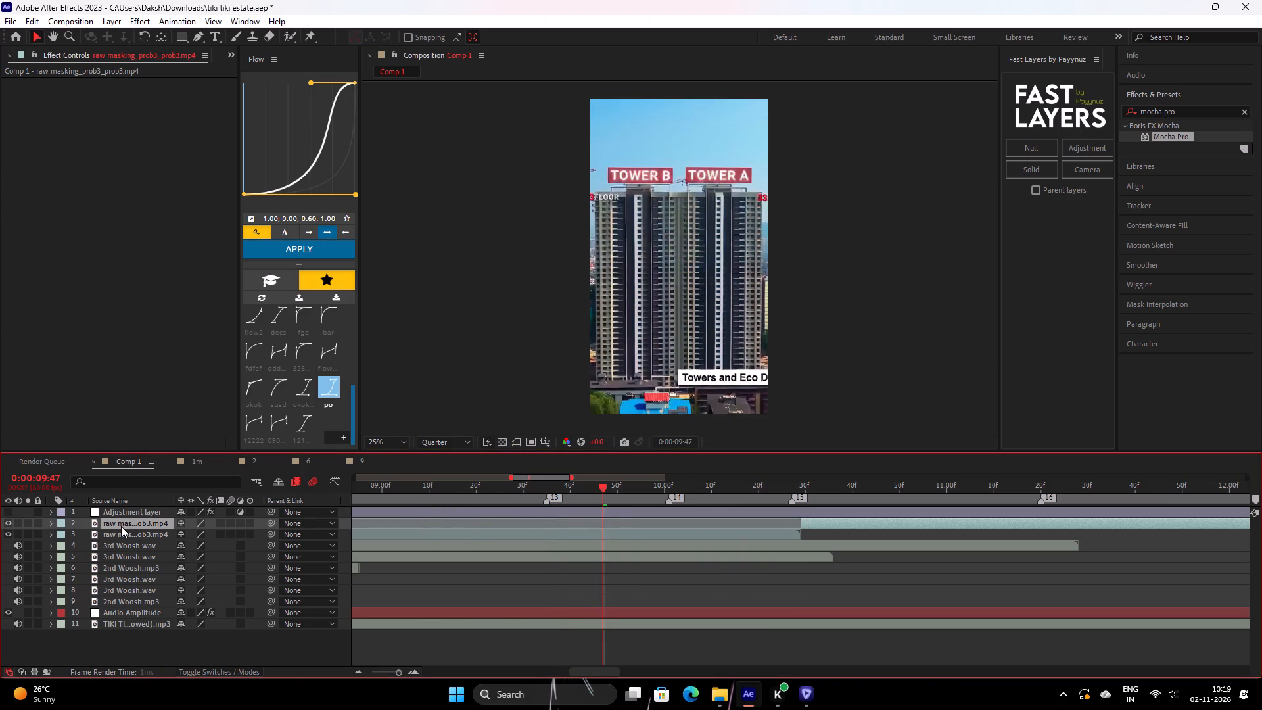
key("space")
left_click(628, 492)
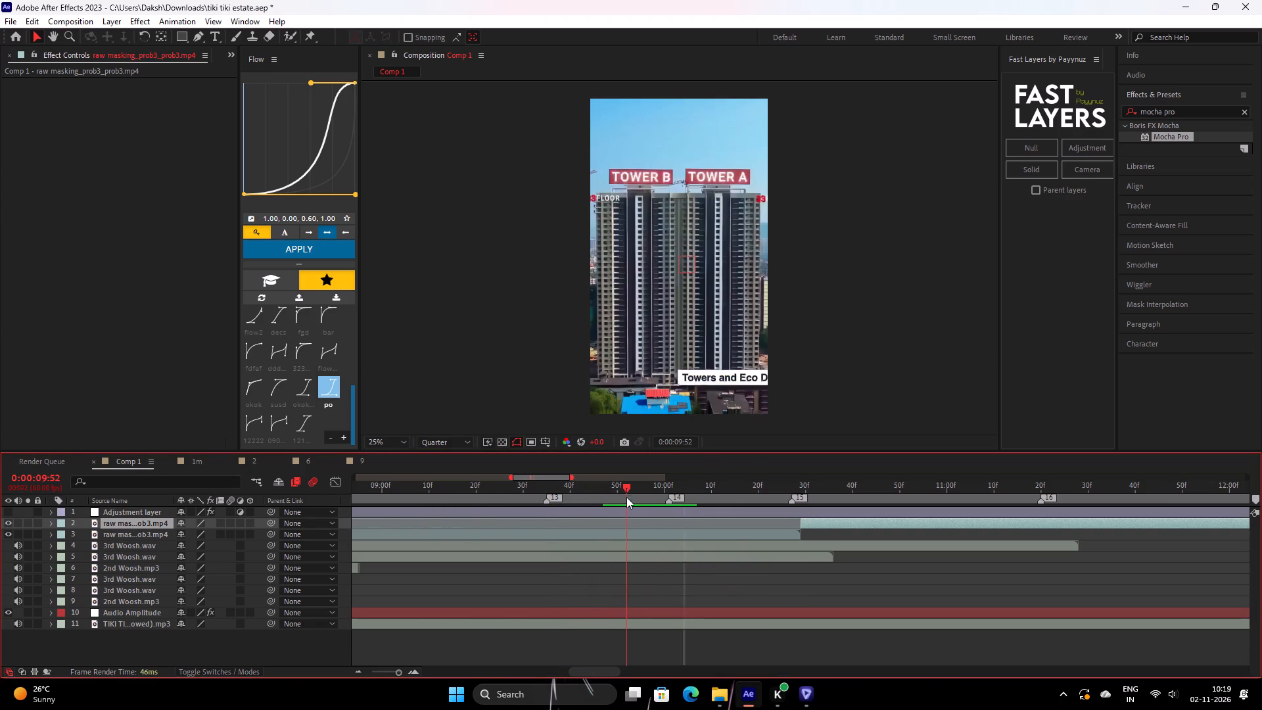
left_click(8, 511)
left_click(8, 511)
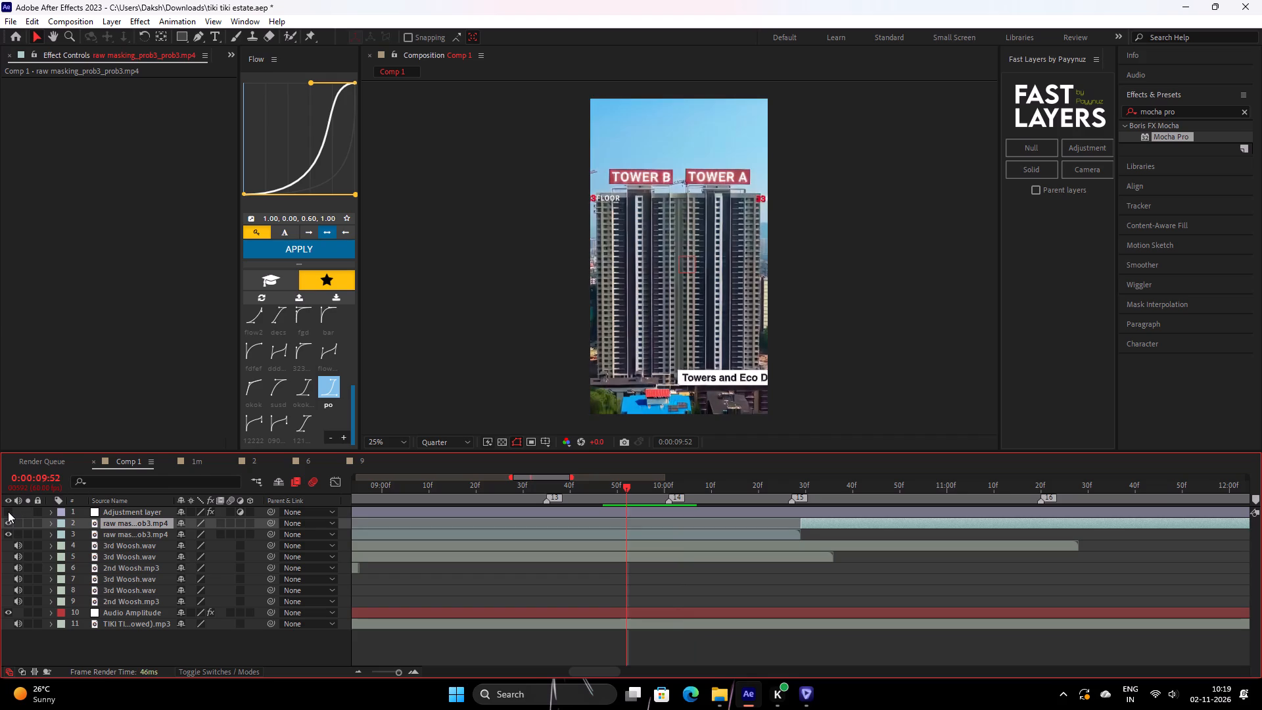
left_click(8, 511)
left_click(8, 511)
left_click(428, 444)
left_click(471, 592)
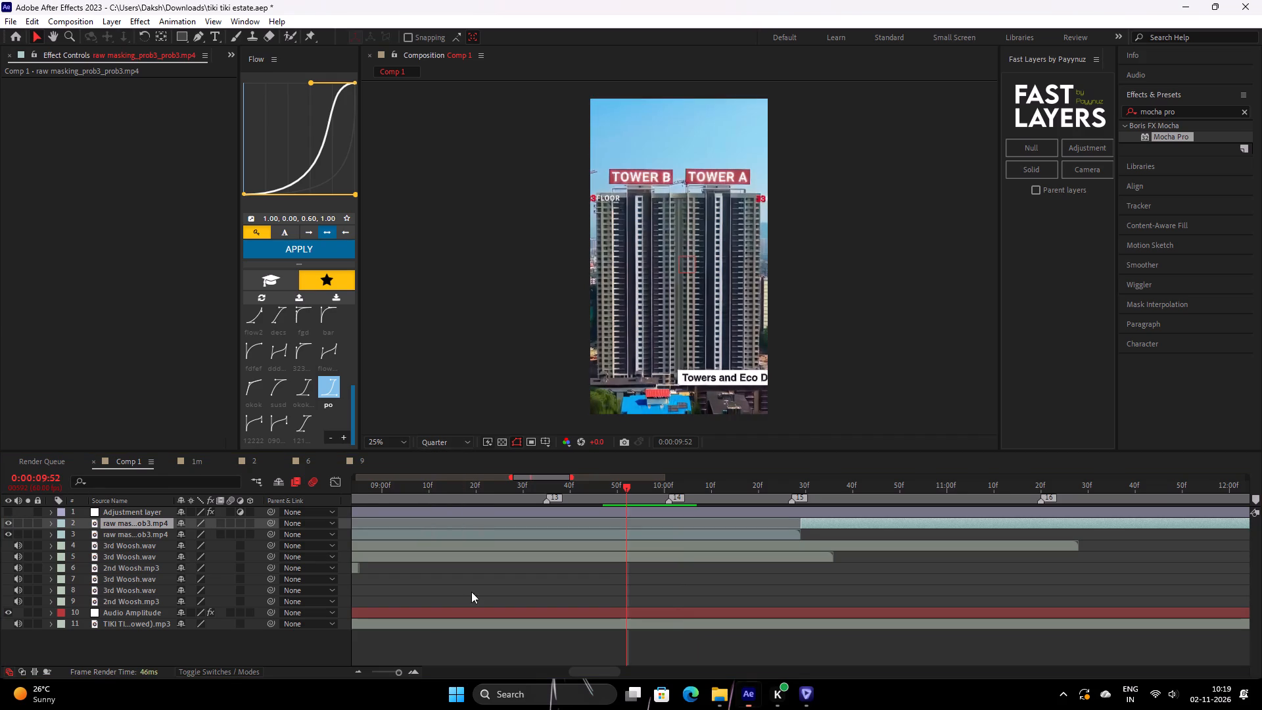
key("space")
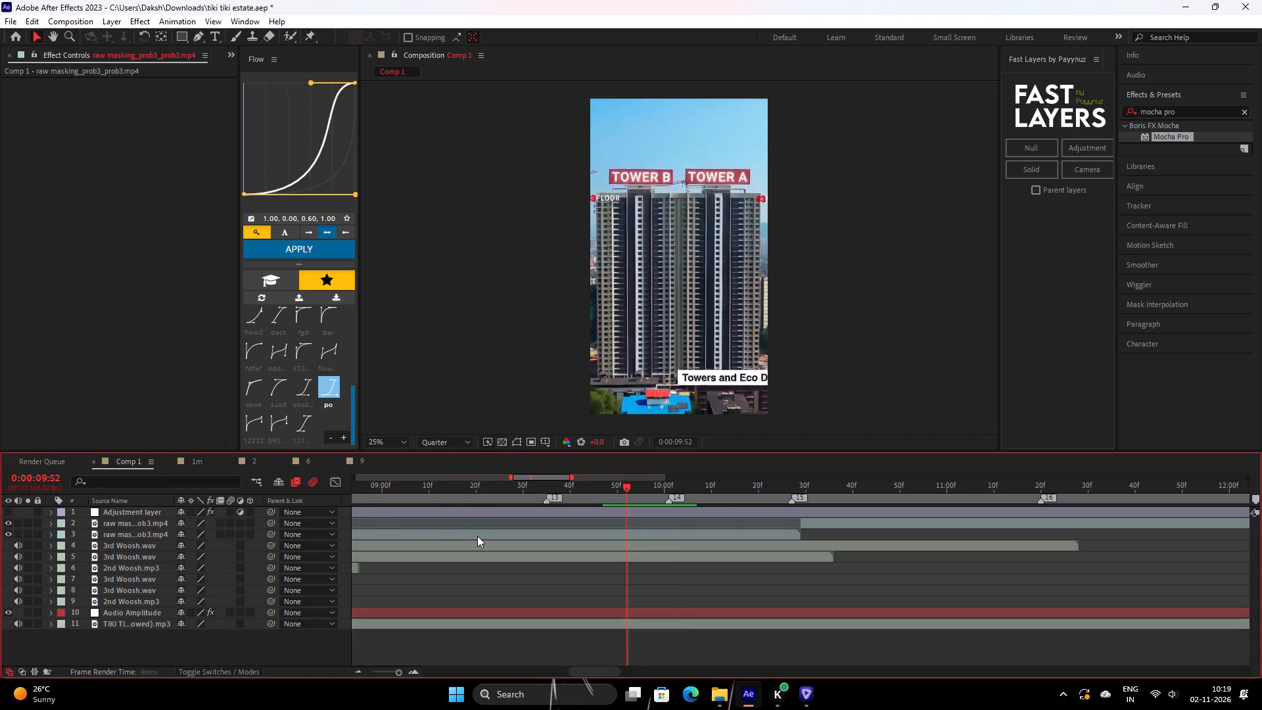
key("space")
key("space")
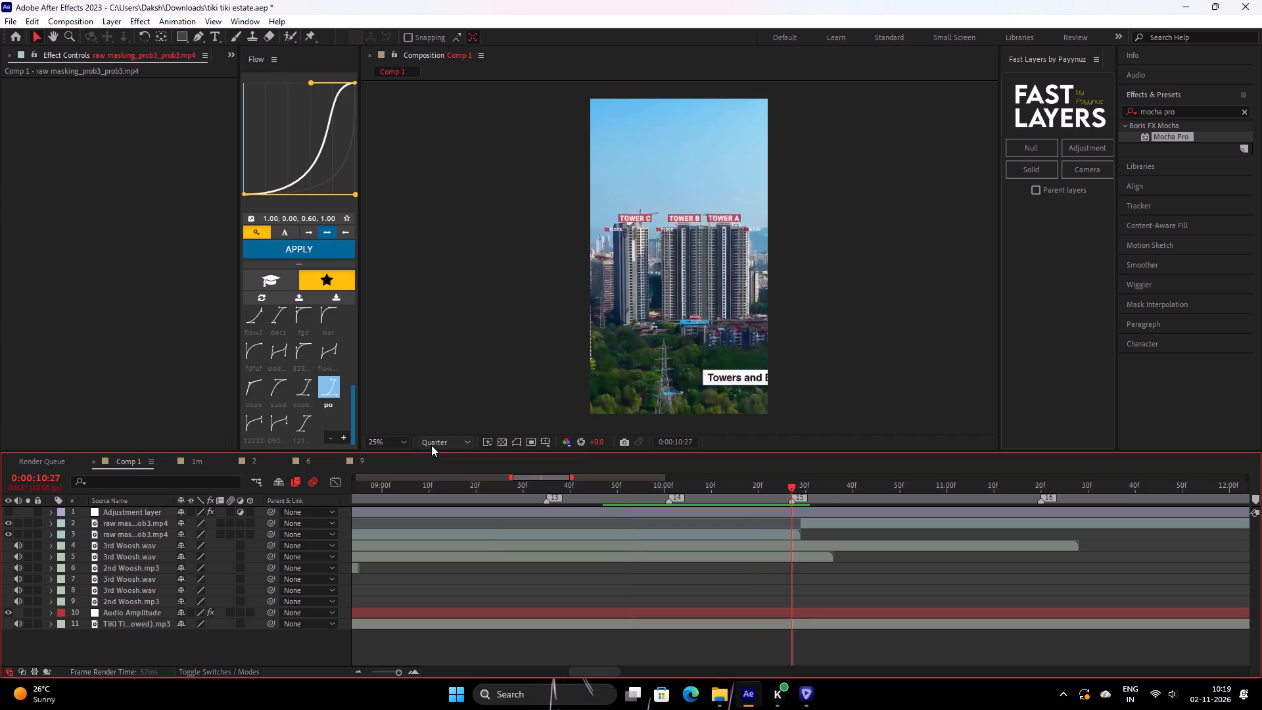
key("space")
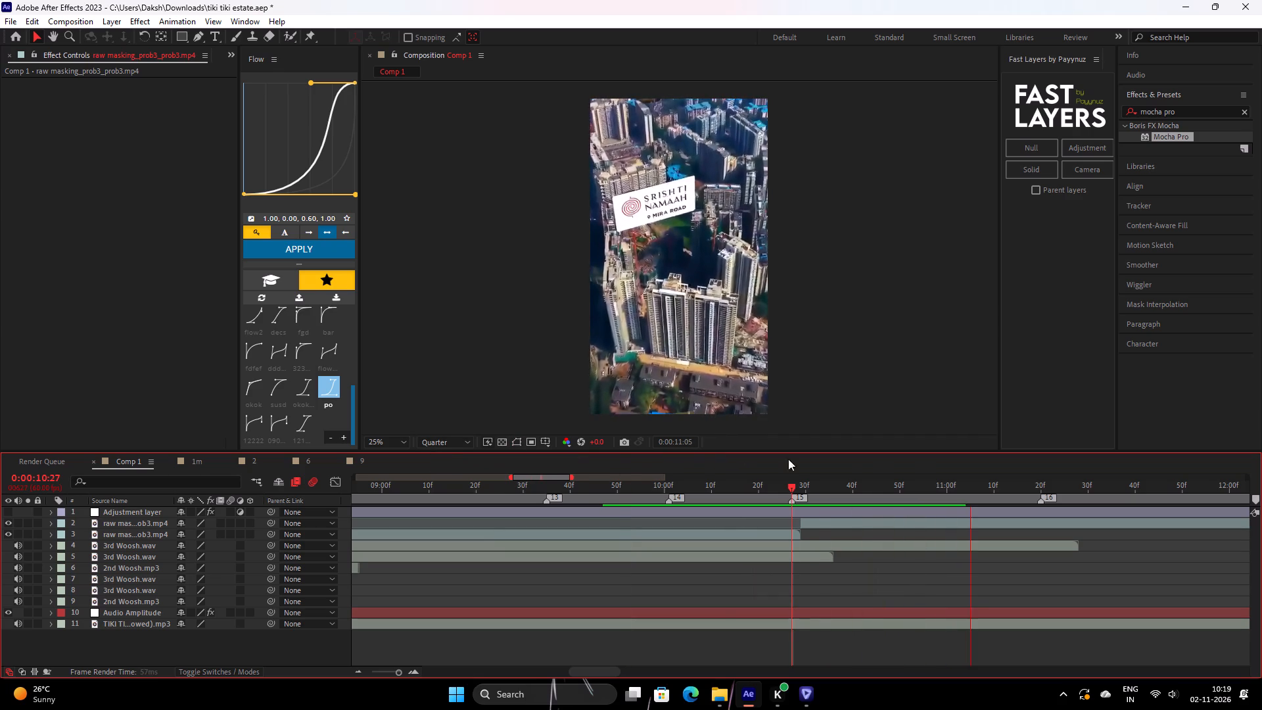
Shift the second video layer slightly earlier so that it starts at 0:00:10:27.
left_click_drag(853, 483, 717, 542)
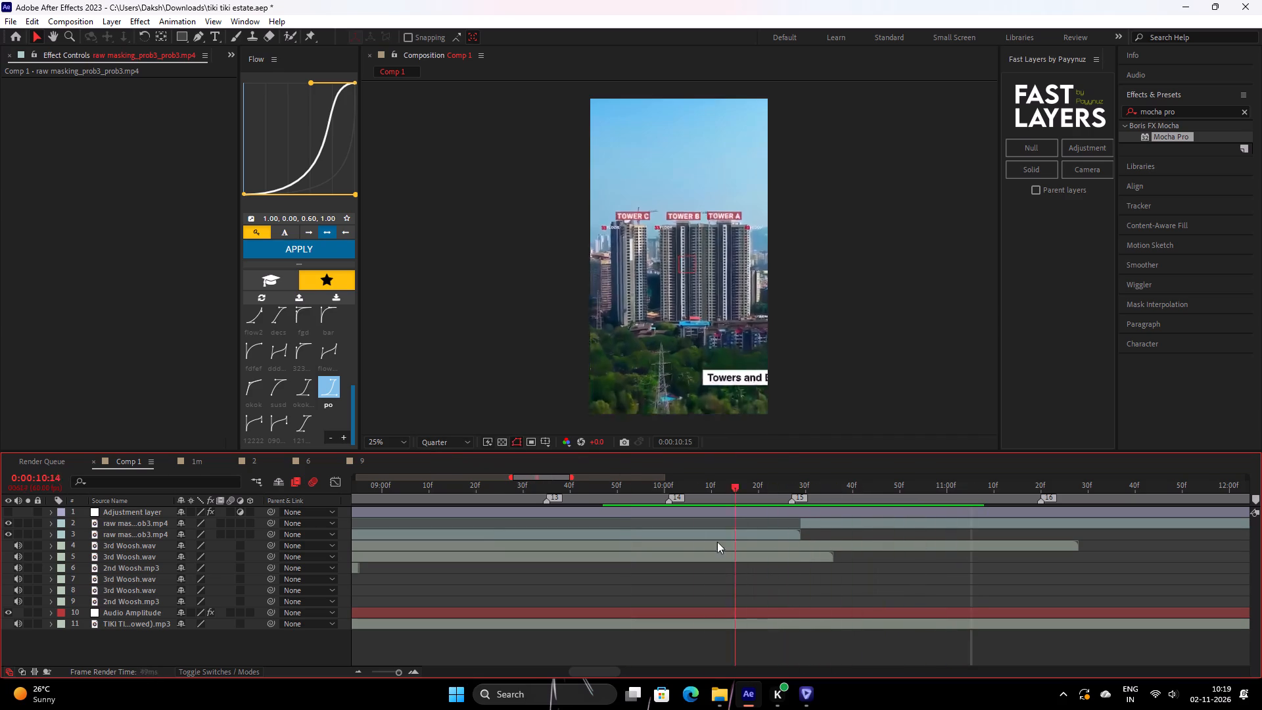
left_click_drag(717, 542, 793, 532)
left_click_drag(821, 524, 812, 527)
Duplicate the six whoosh sound layers and move the copies together so the earliest starts at about 0:00:10:02, under the repeated footage.
left_click(149, 603)
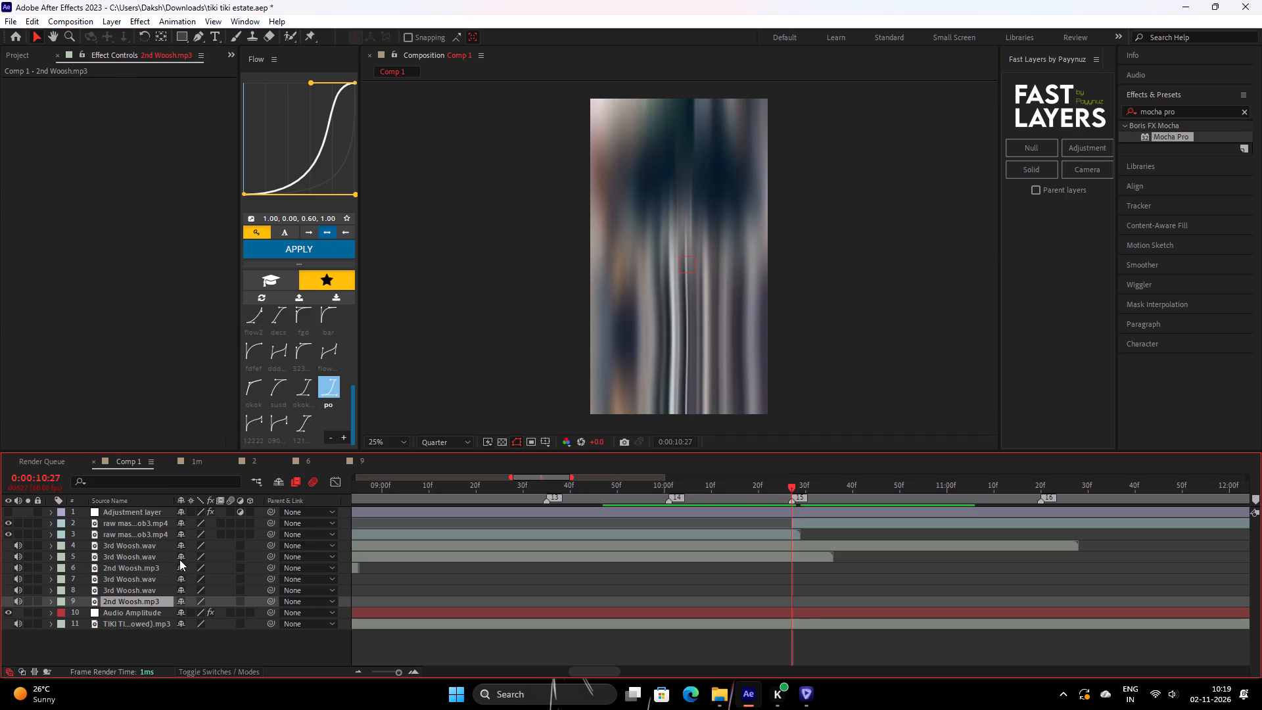
left_click(156, 548, "ctrl+shift")
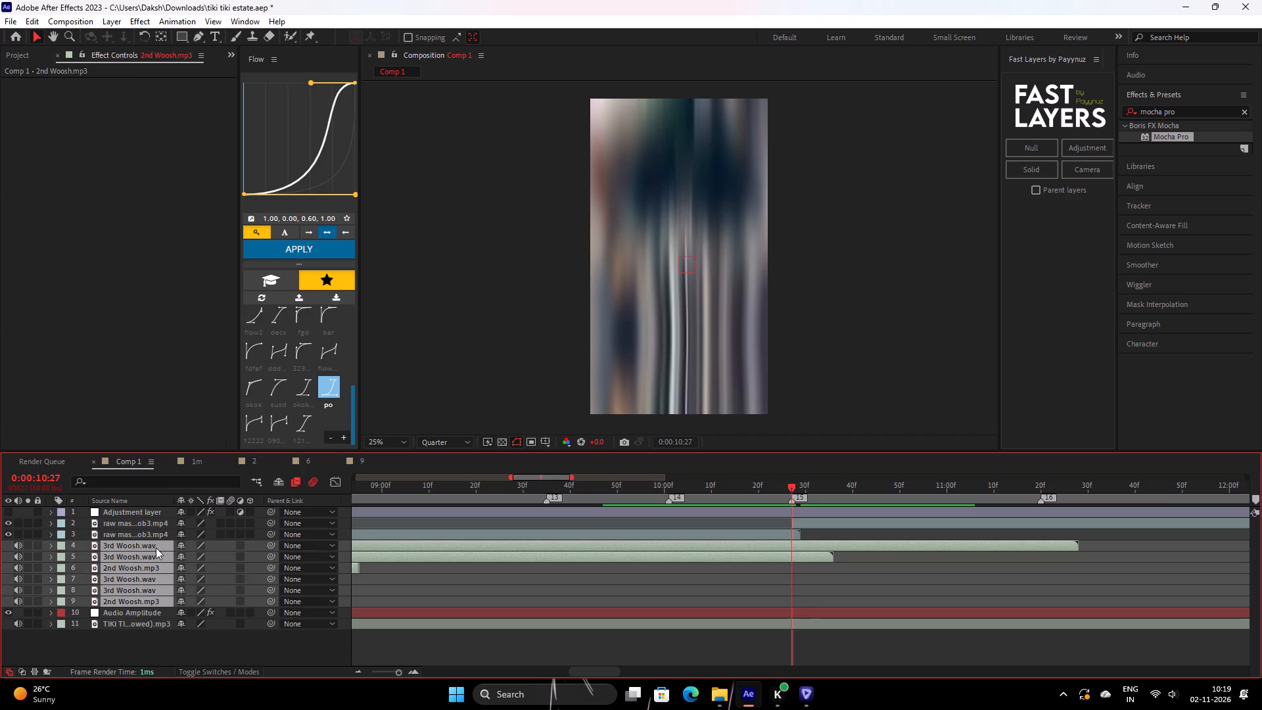
key("ctrl+d")
left_click_drag(159, 548, 161, 539)
left_click_drag(548, 542, 1004, 582)
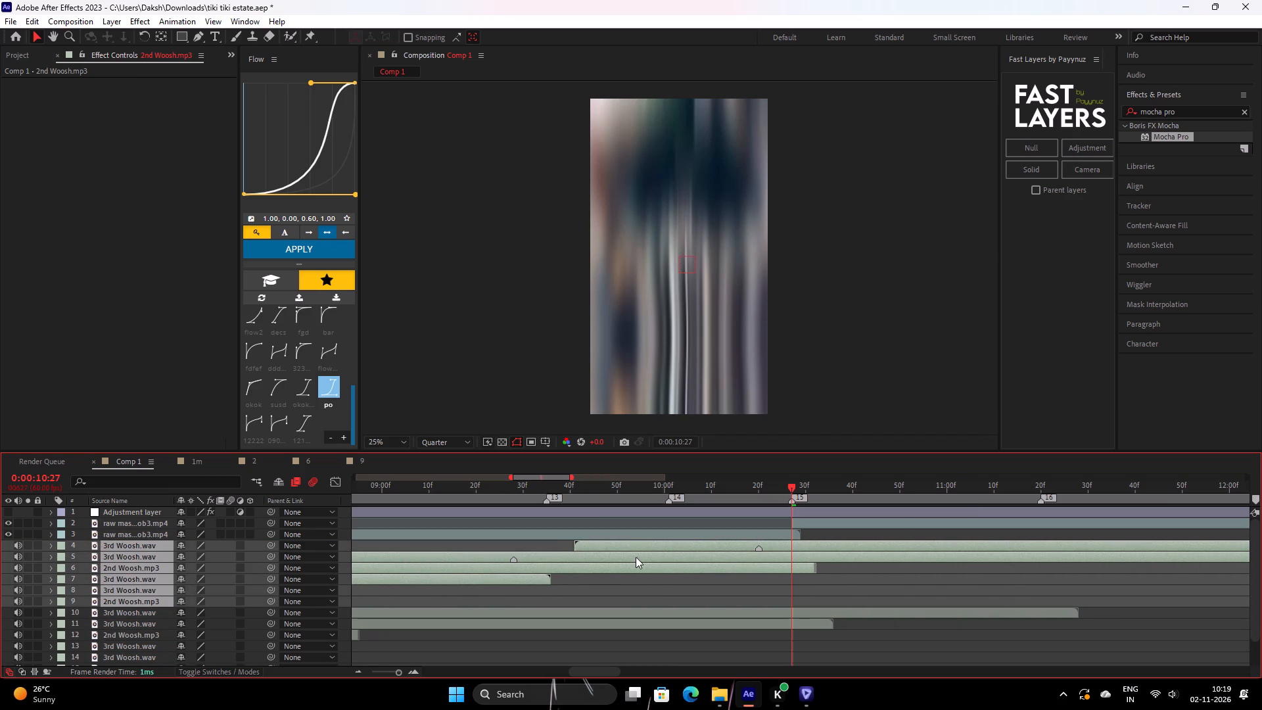
left_click_drag(645, 557, 1072, 565)
left_click_drag(642, 582, 1031, 592)
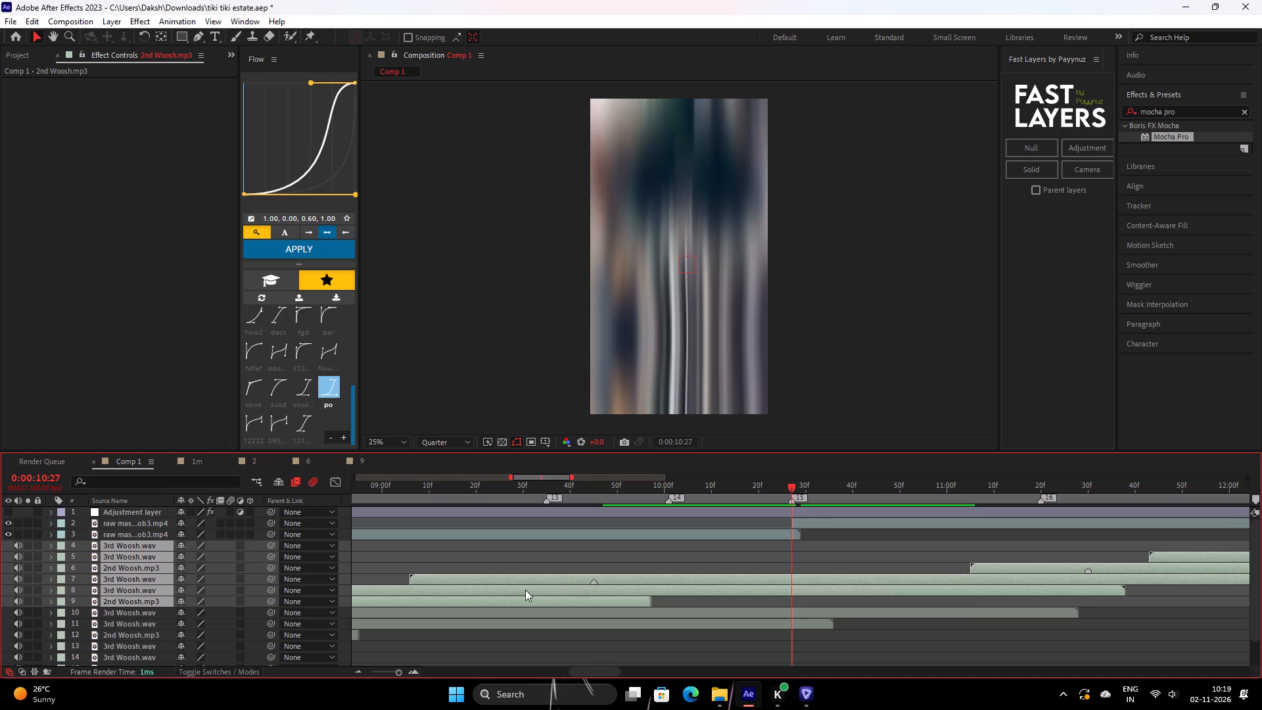
left_click_drag(525, 590, 1080, 595)
left_click_drag(856, 600, 986, 602)
left_click(879, 547)
Play back from about 0:00:10:00 through the video join to check the whoosh copies against the repeated footage.
left_click_drag(818, 494, 791, 502)
left_click_drag(826, 484, 750, 504)
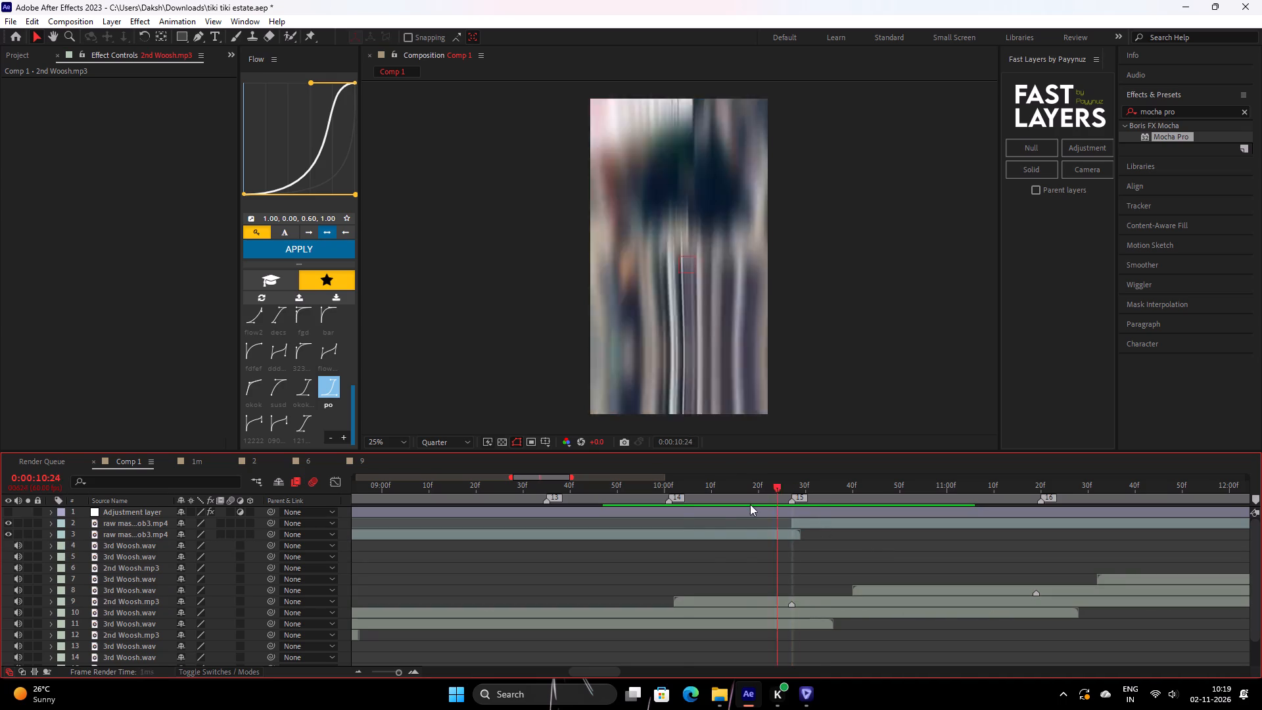
left_click_drag(750, 504, 682, 529)
key("space")
key("space")
left_click_drag(871, 484, 803, 494)
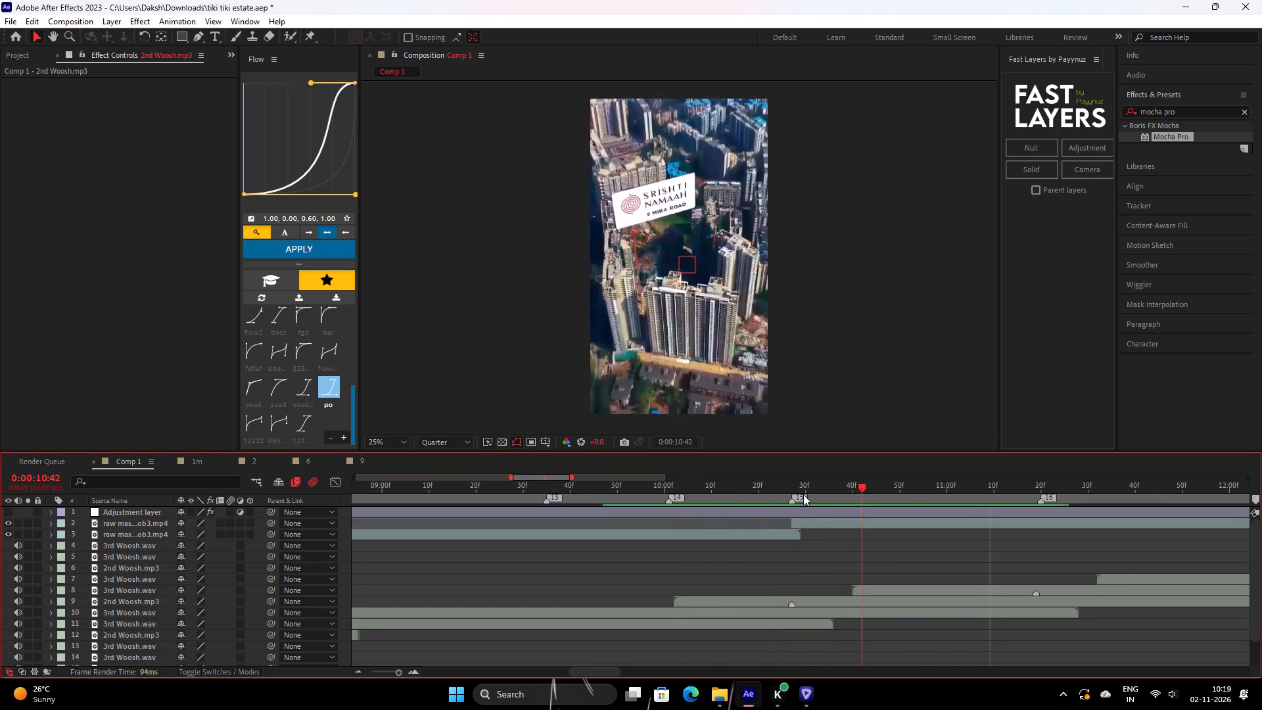
left_click_drag(803, 494, 663, 537)
key("space")
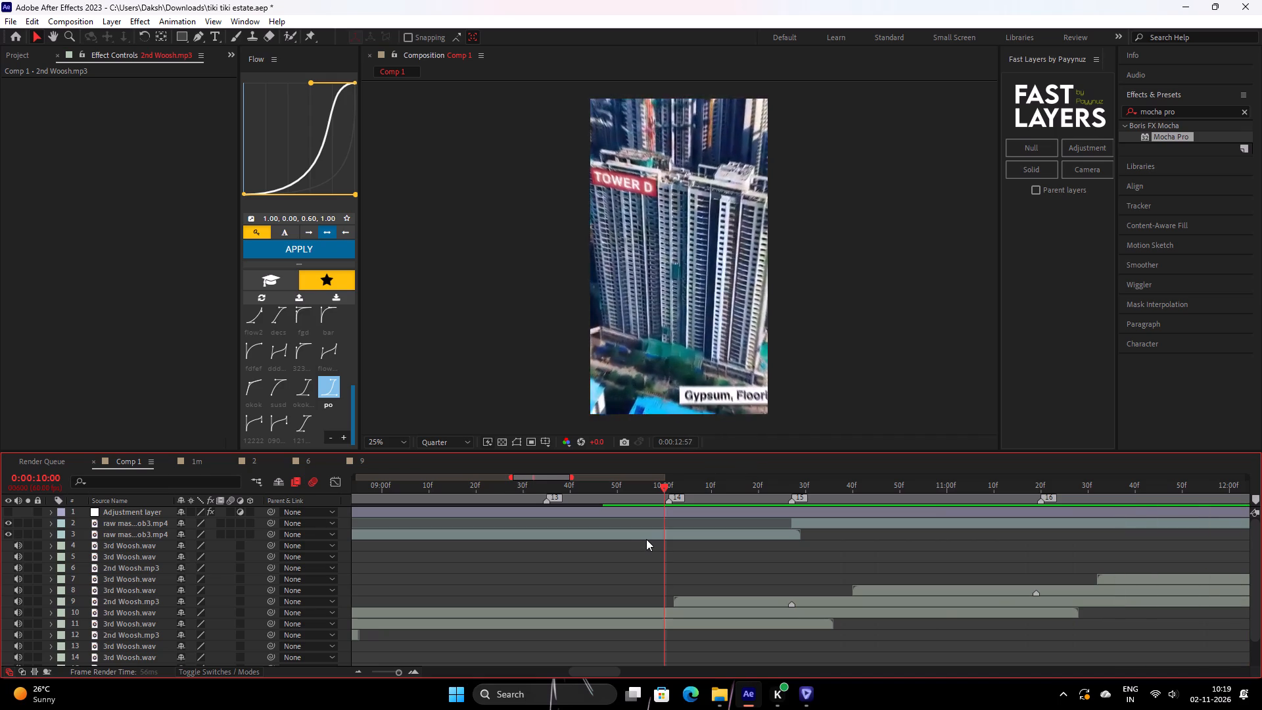
key("space")
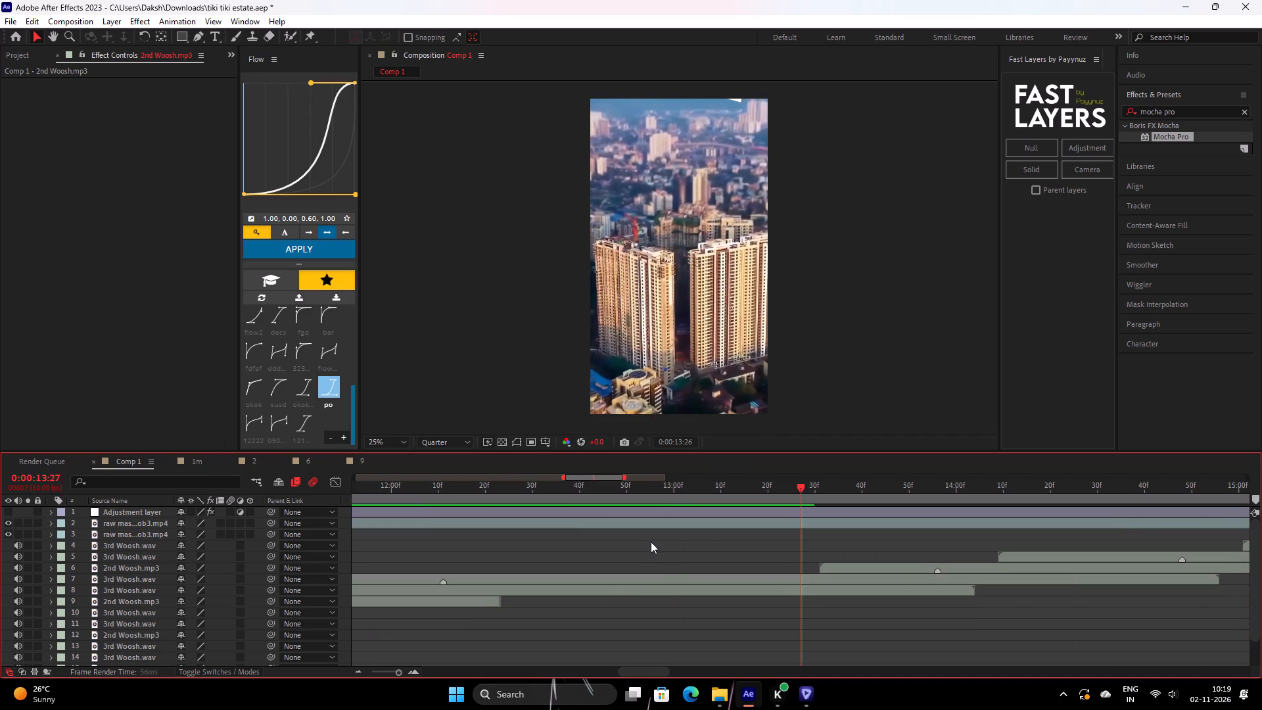
Compare the tower shot at 0:00:13:27 with the adjustment layer shown and hidden.
left_click(11, 513)
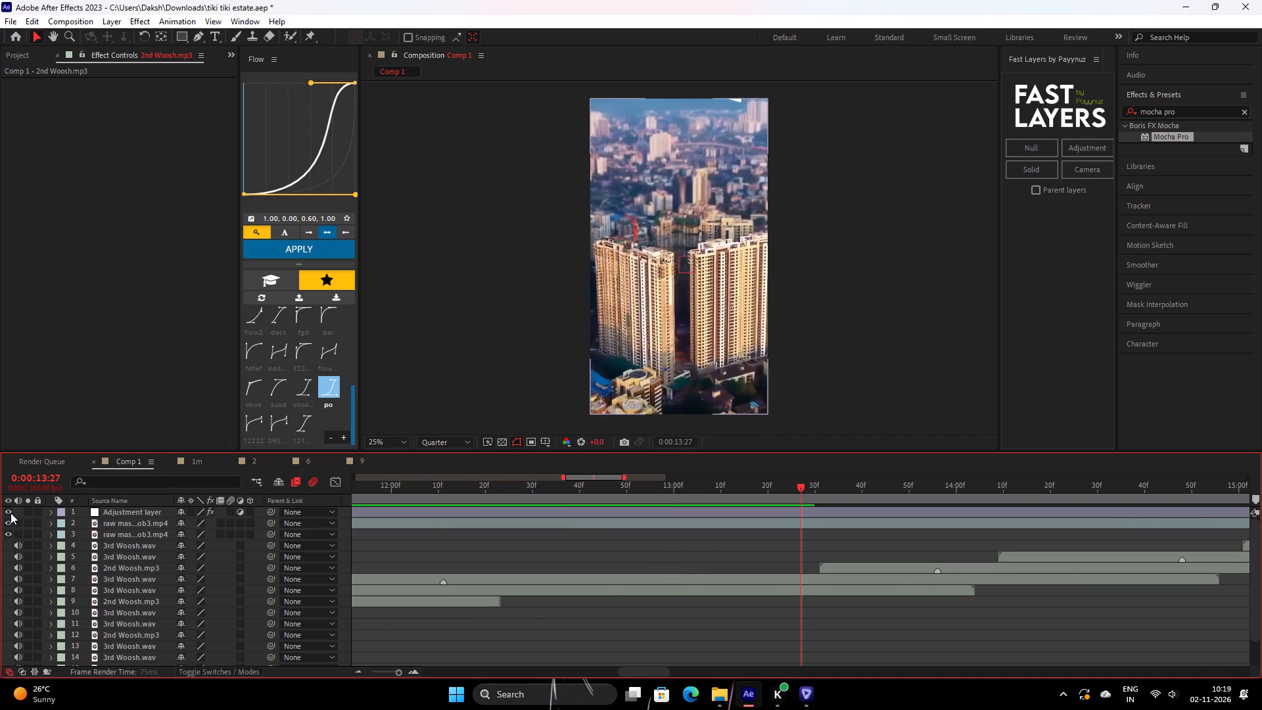
double_click(10, 511)
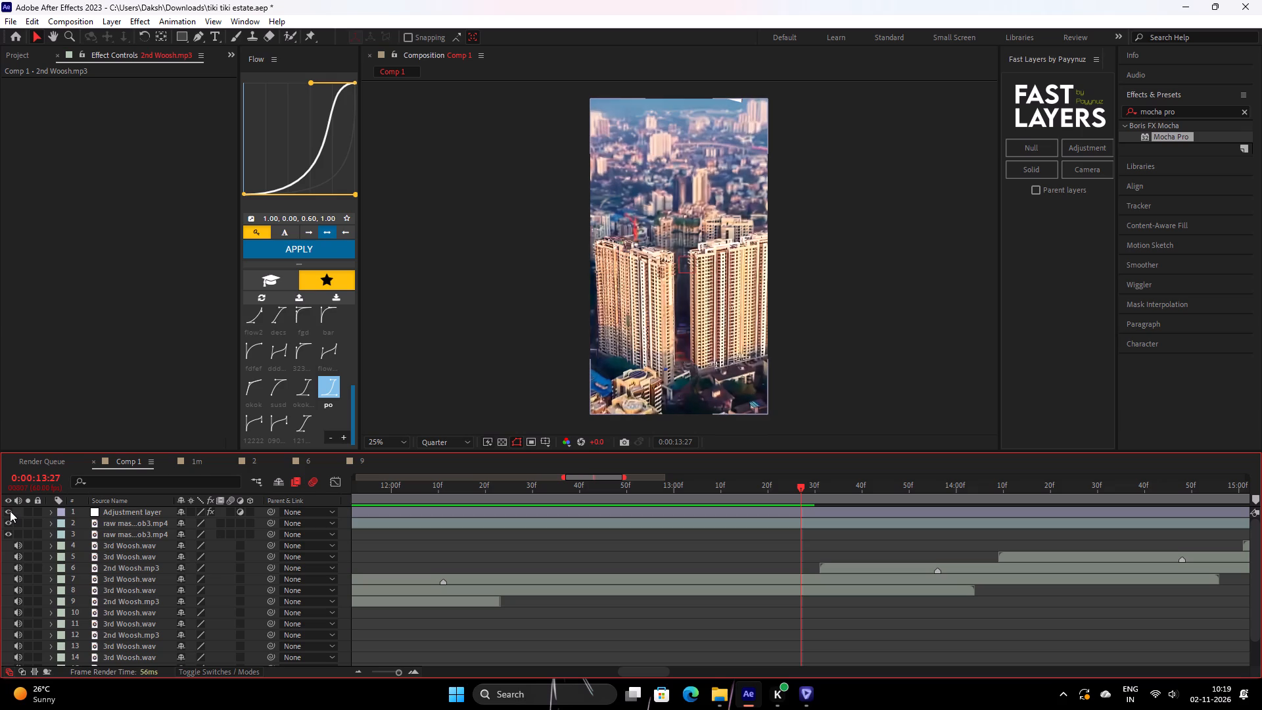
double_click(10, 511)
left_click(10, 511)
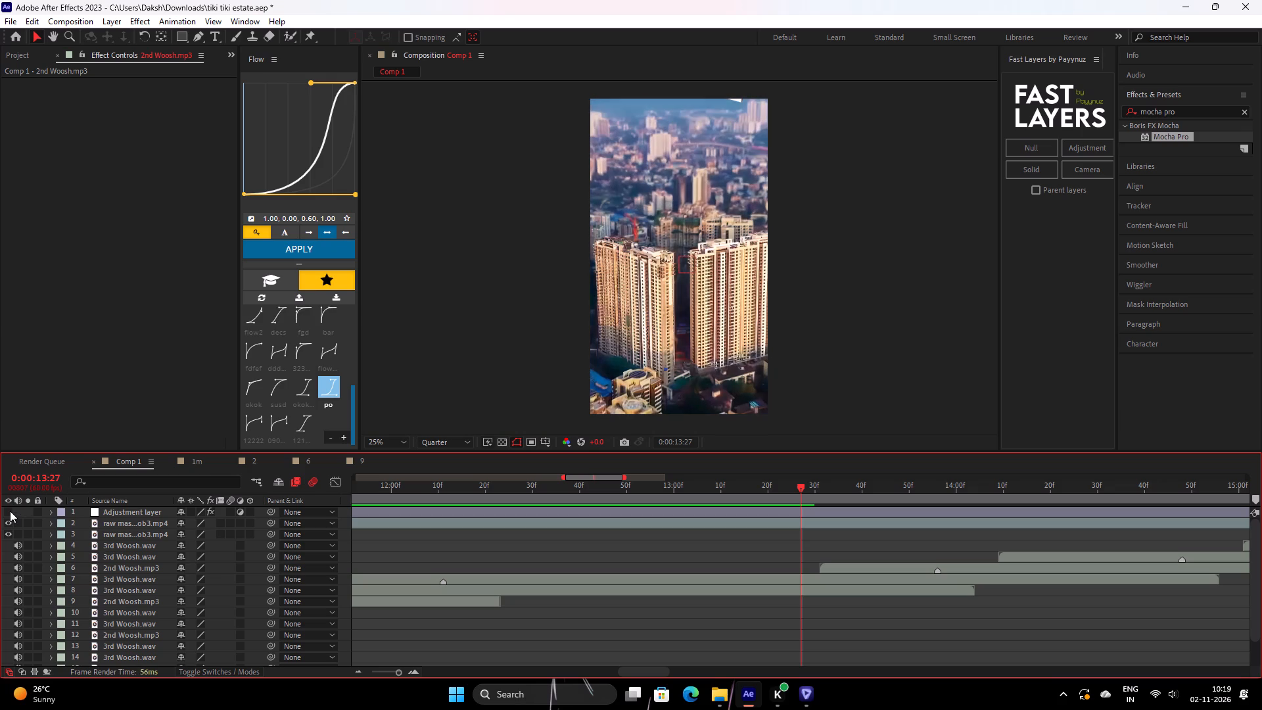
left_click(10, 511)
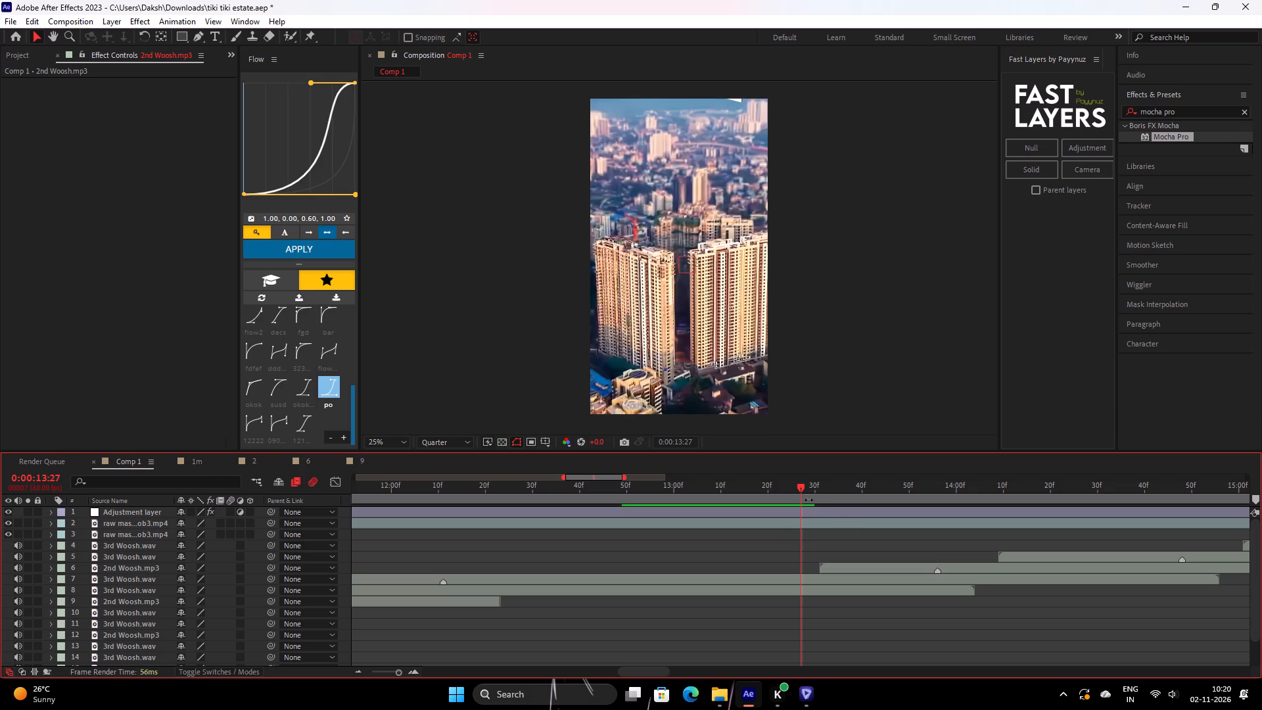
Play back the closing Tower E shot from 0:00:16:02 and again from 0:00:15:49 with the adjustment layer hidden.
left_click_drag(801, 489, 1261, 570)
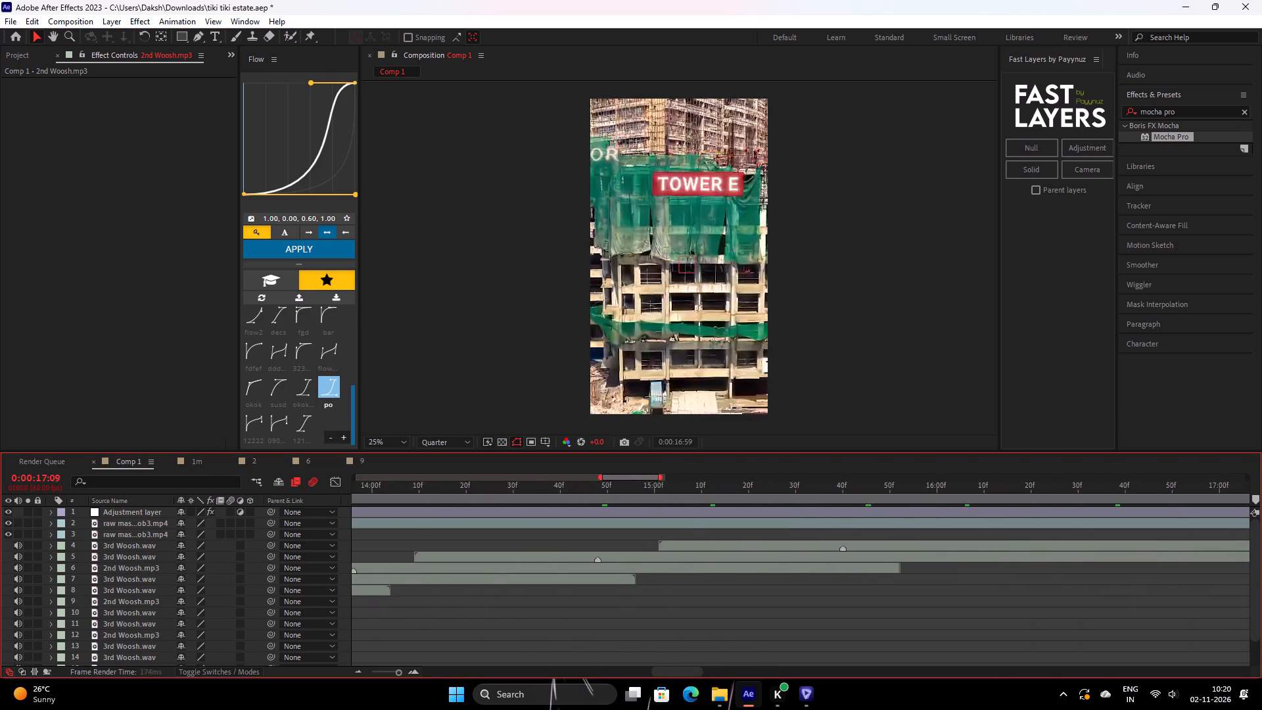
left_click_drag(1261, 570, 601, 571)
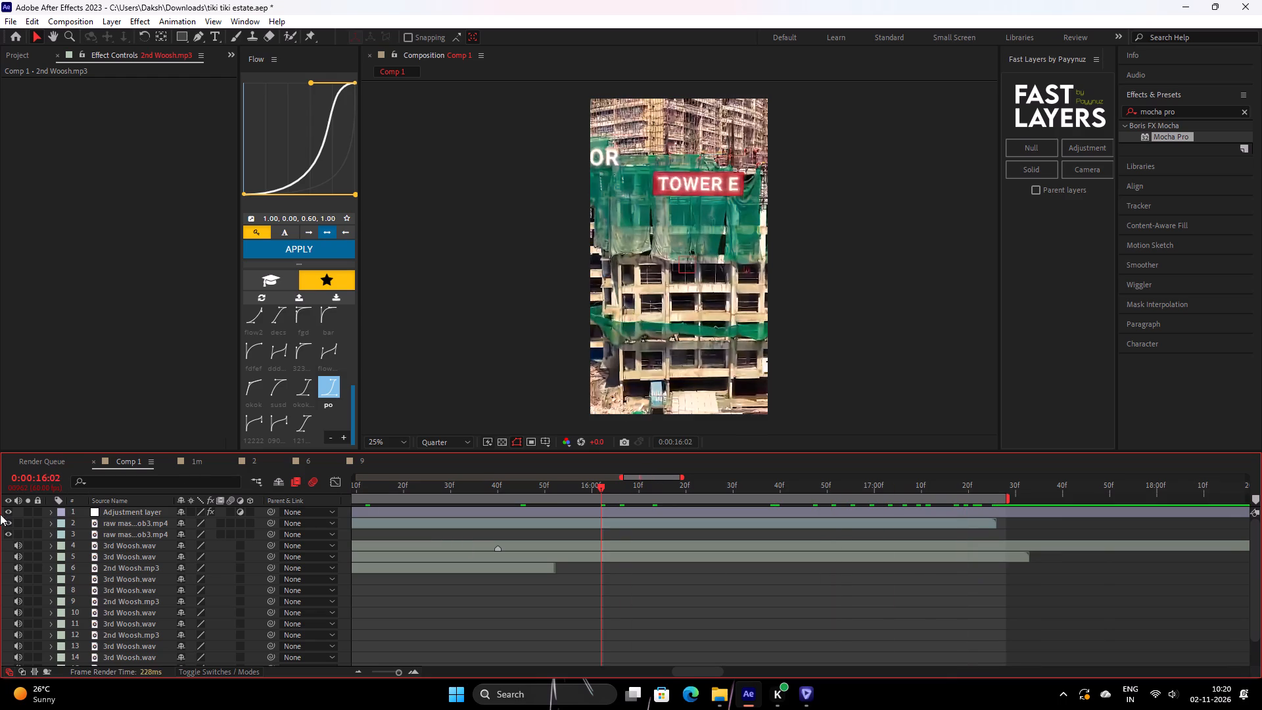
left_click(11, 511)
key("space")
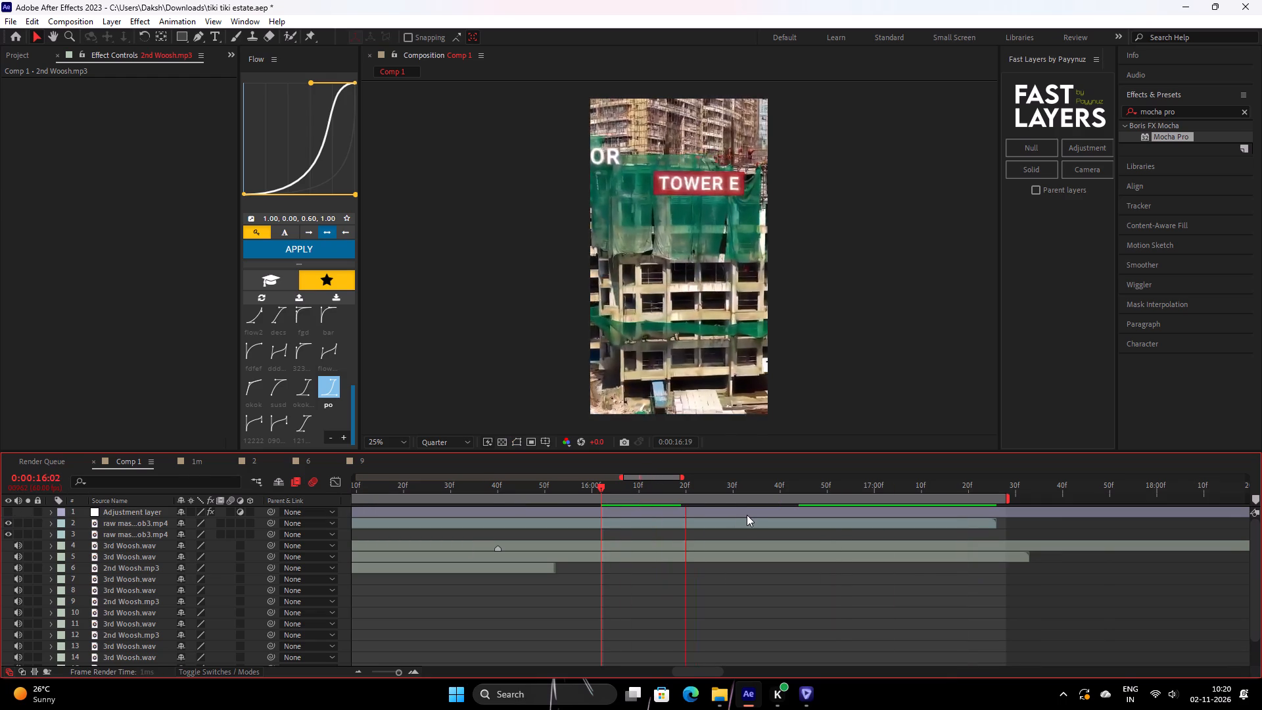
key("space")
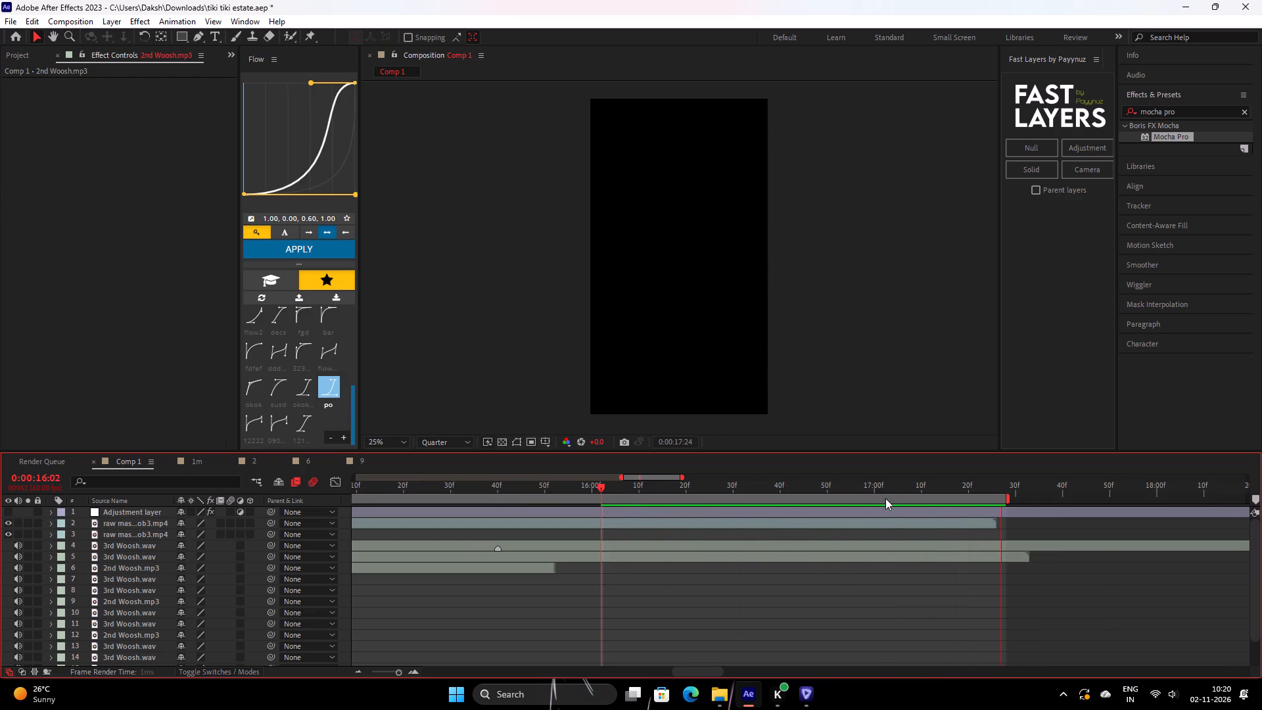
left_click_drag(884, 483, 540, 579)
key("space")
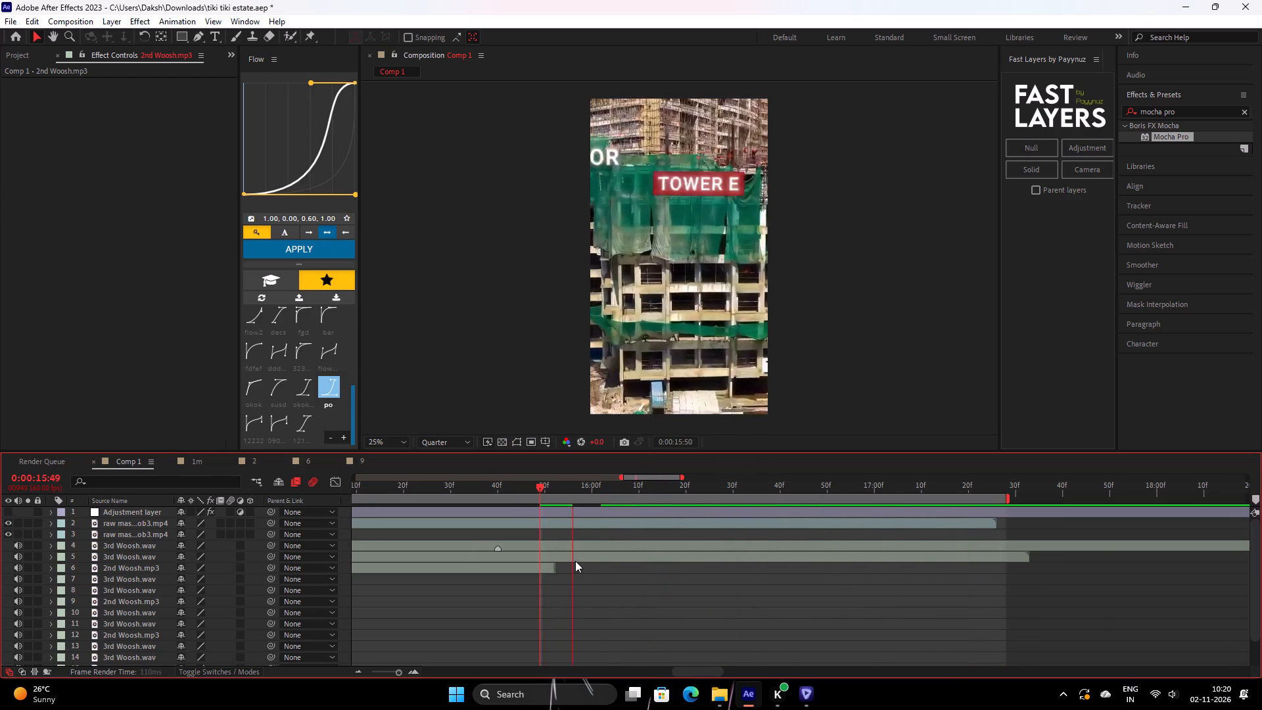
key("space")
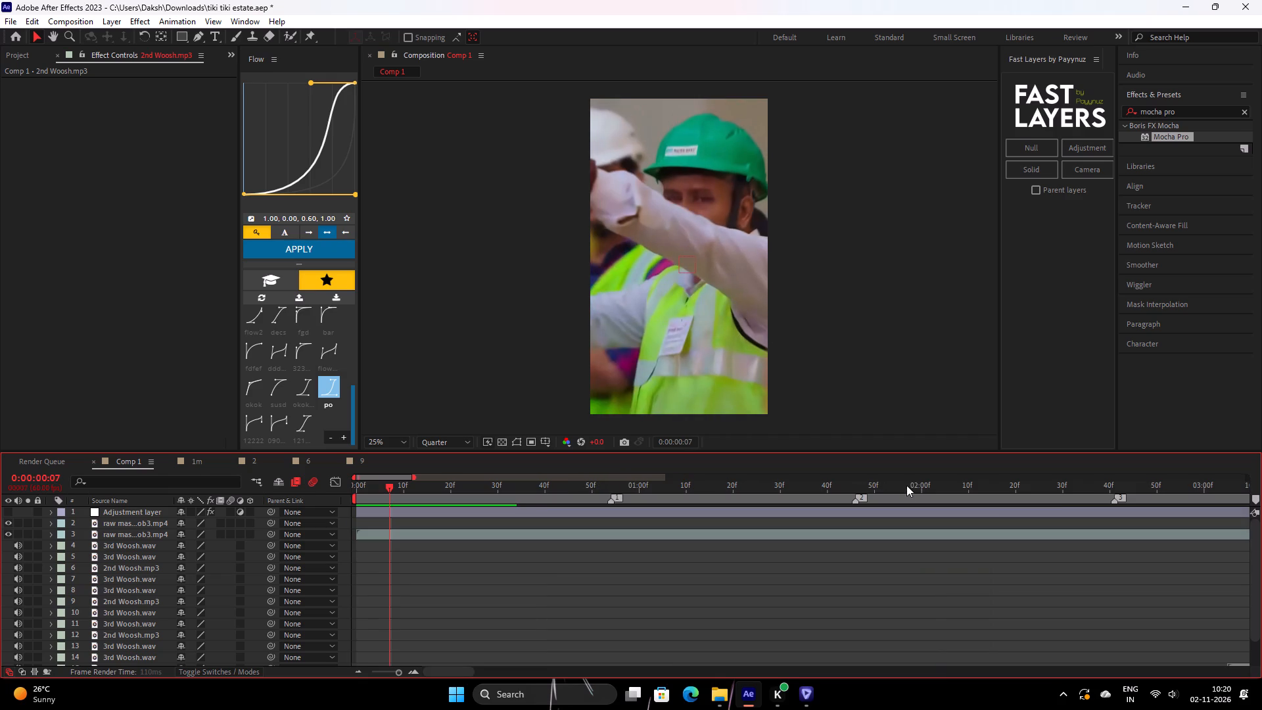
Play the whole composition from 0:00:00:00 to review the edit with its repeated section and sounds.
left_click_drag(906, 485, 213, 561)
key("space")
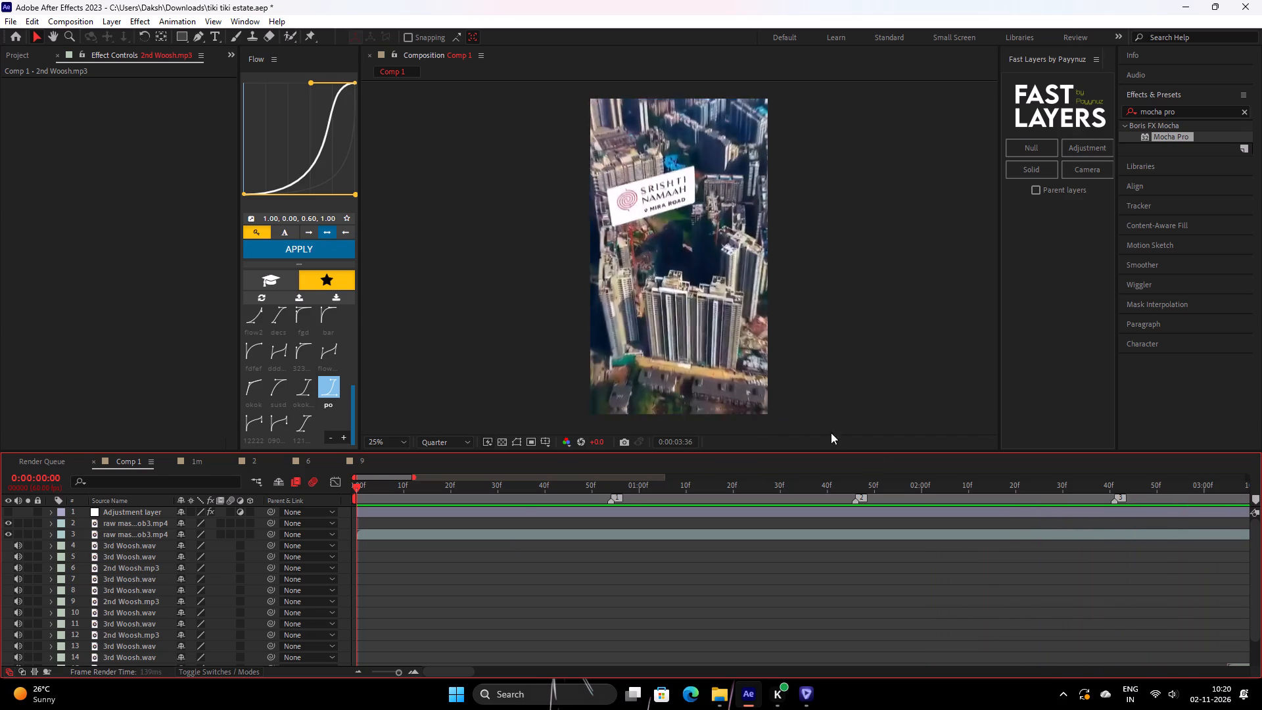
key("space")
left_click_drag(781, 483, 0, 634)
key("space")
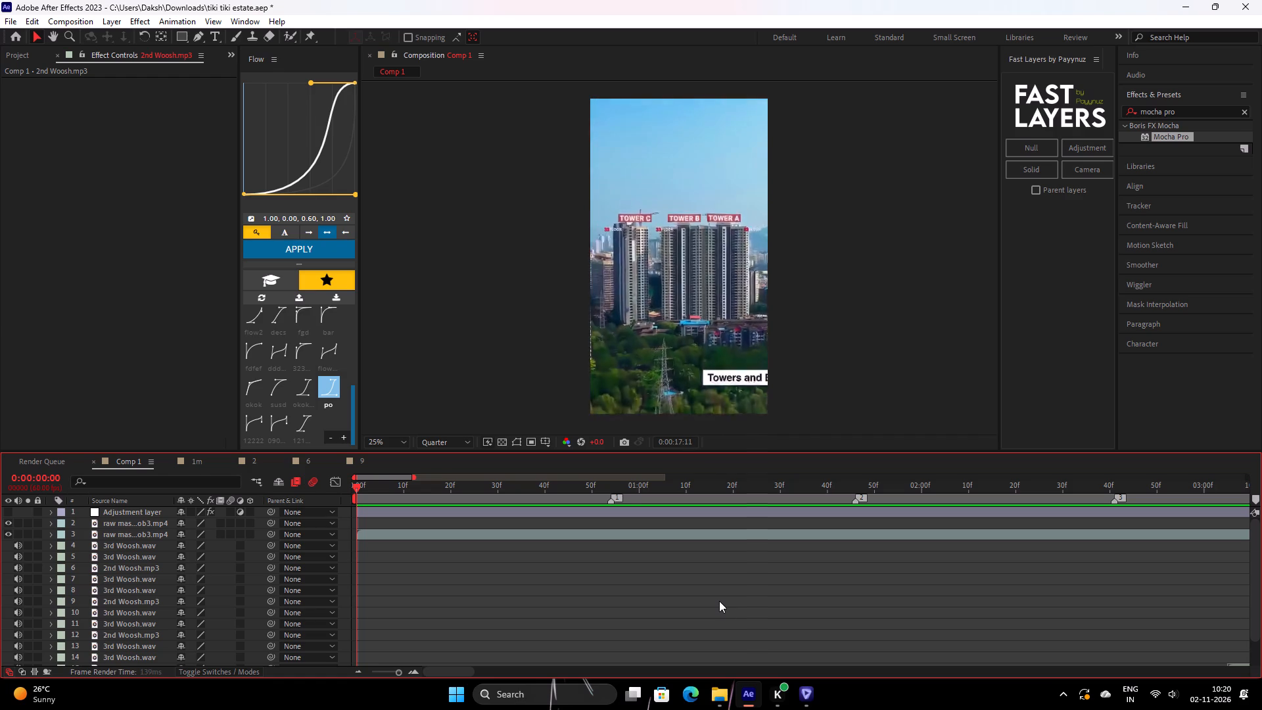
key("space")
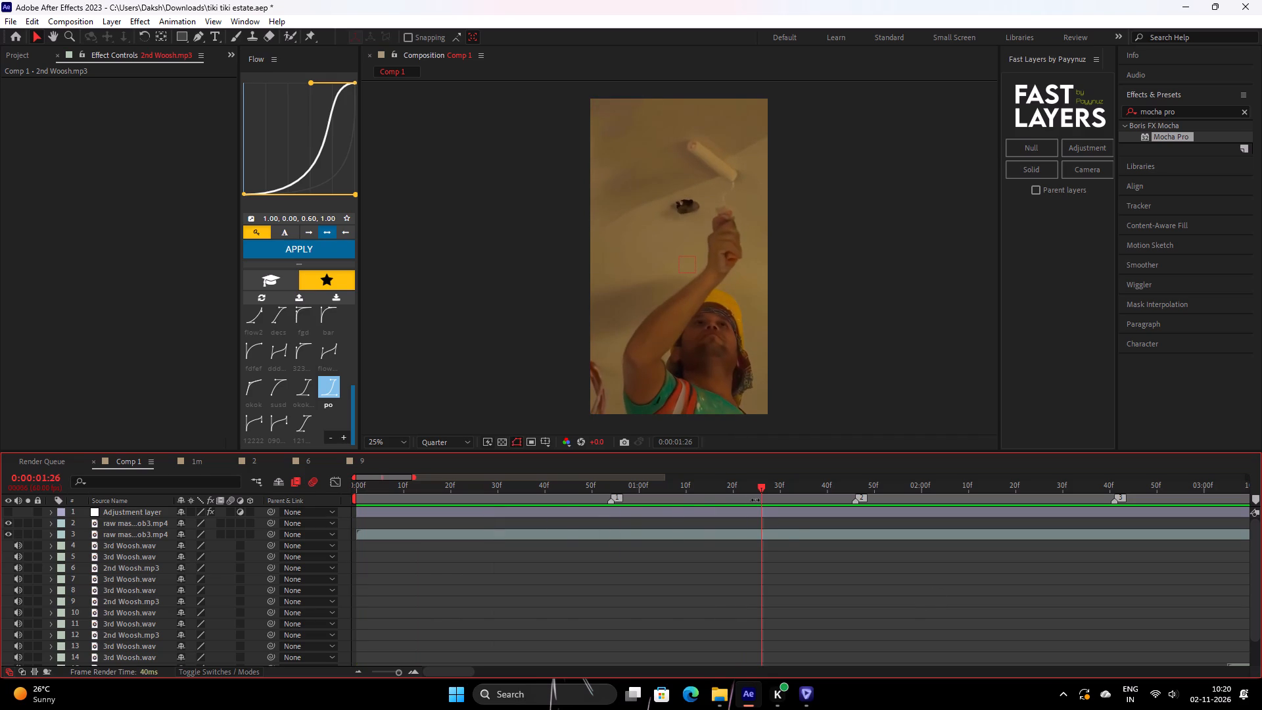
Set the end of the work area to the second video layer's out point at 0:00:17:25.
left_click(780, 534)
left_click(135, 519)
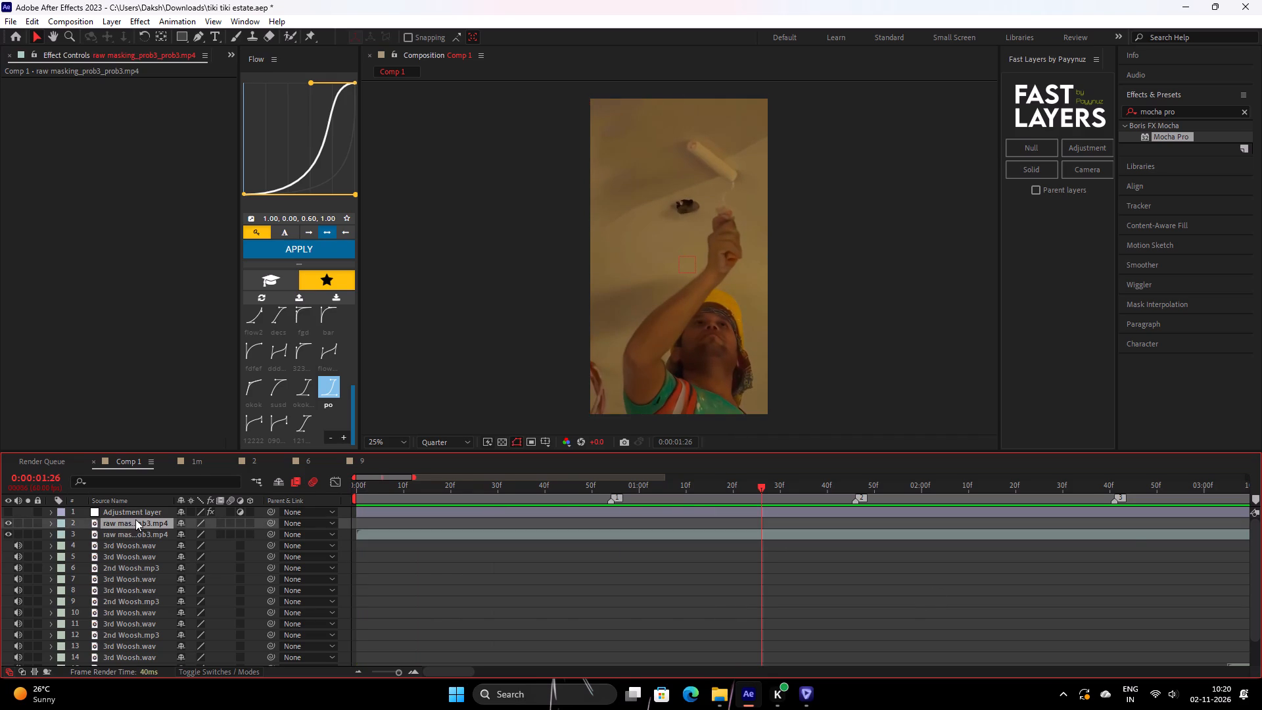
key("o")
key("n")
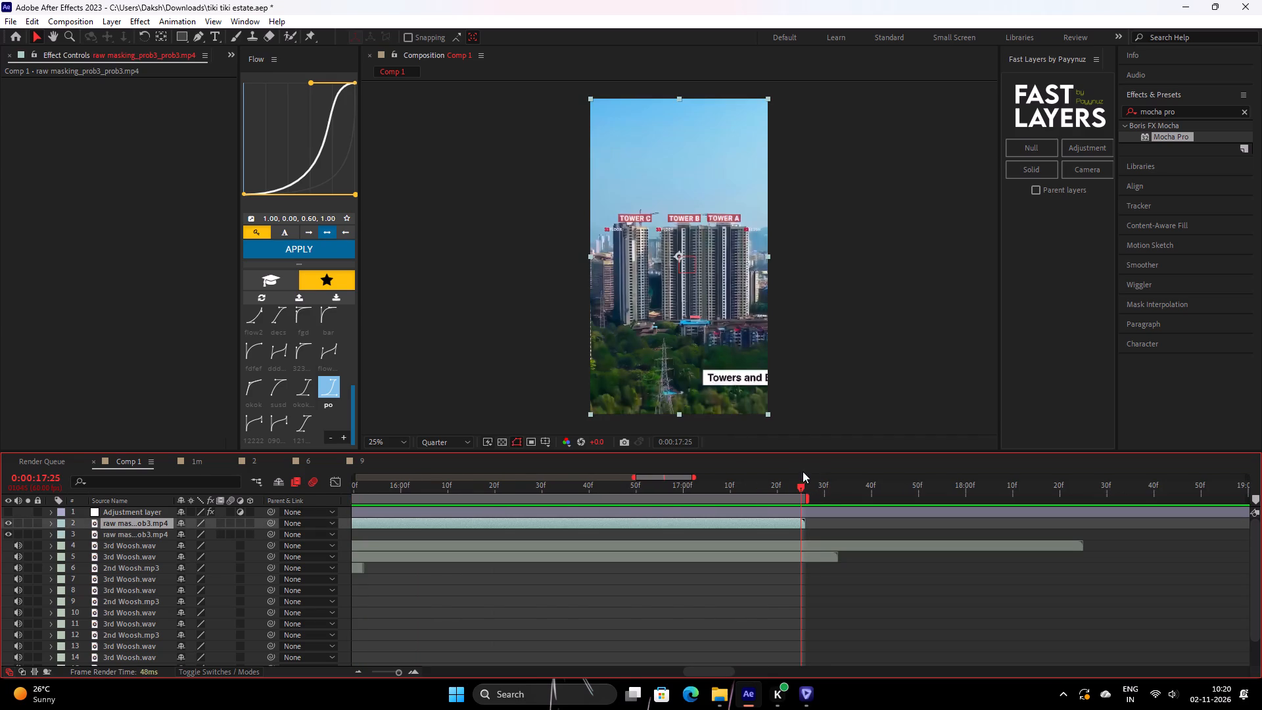
Play the composition from the start again, and examine the closing shots and the tower shot around 0:00:09:39.
left_click_drag(796, 481, 0, 563)
key("space")
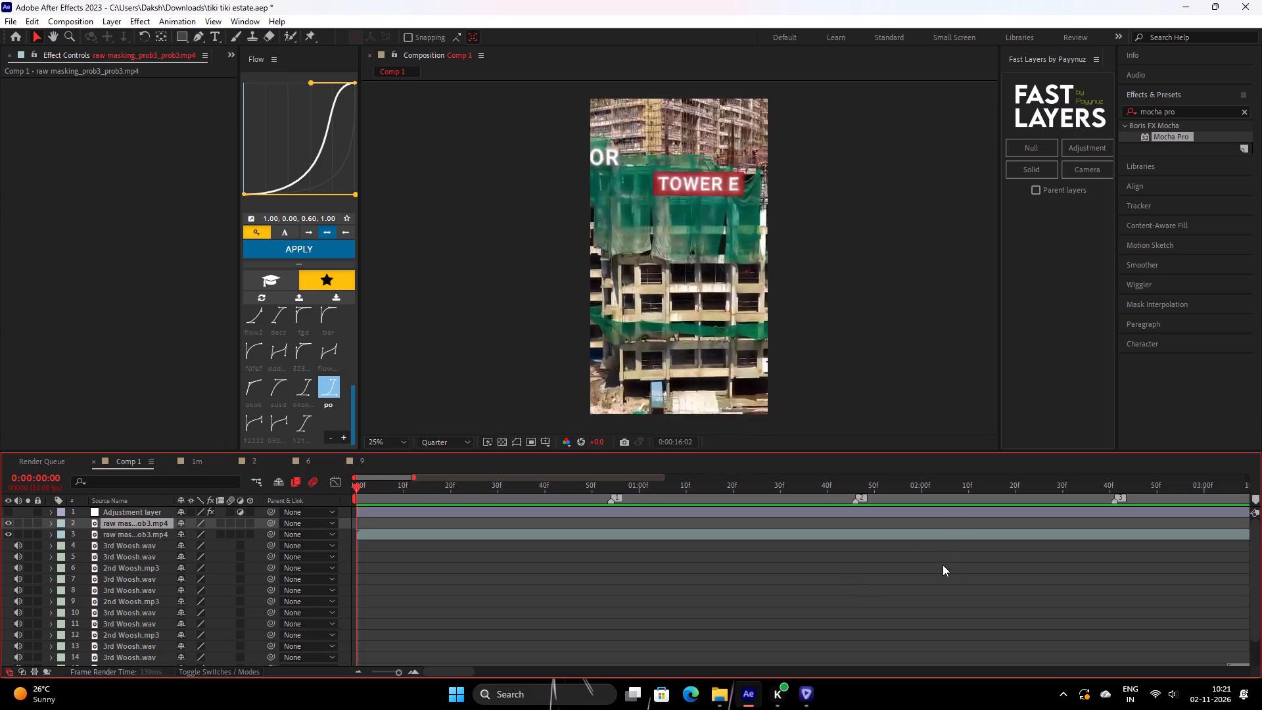
key("space")
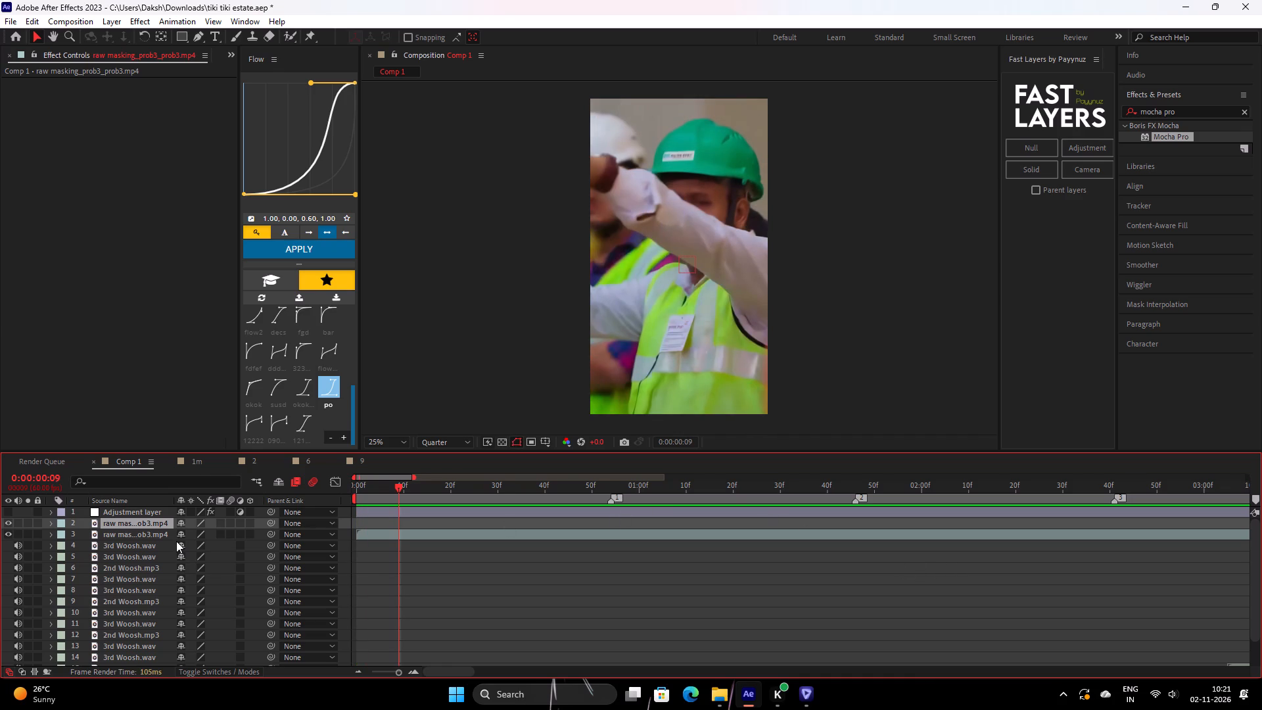
key("o")
left_click_drag(741, 484, 281, 569)
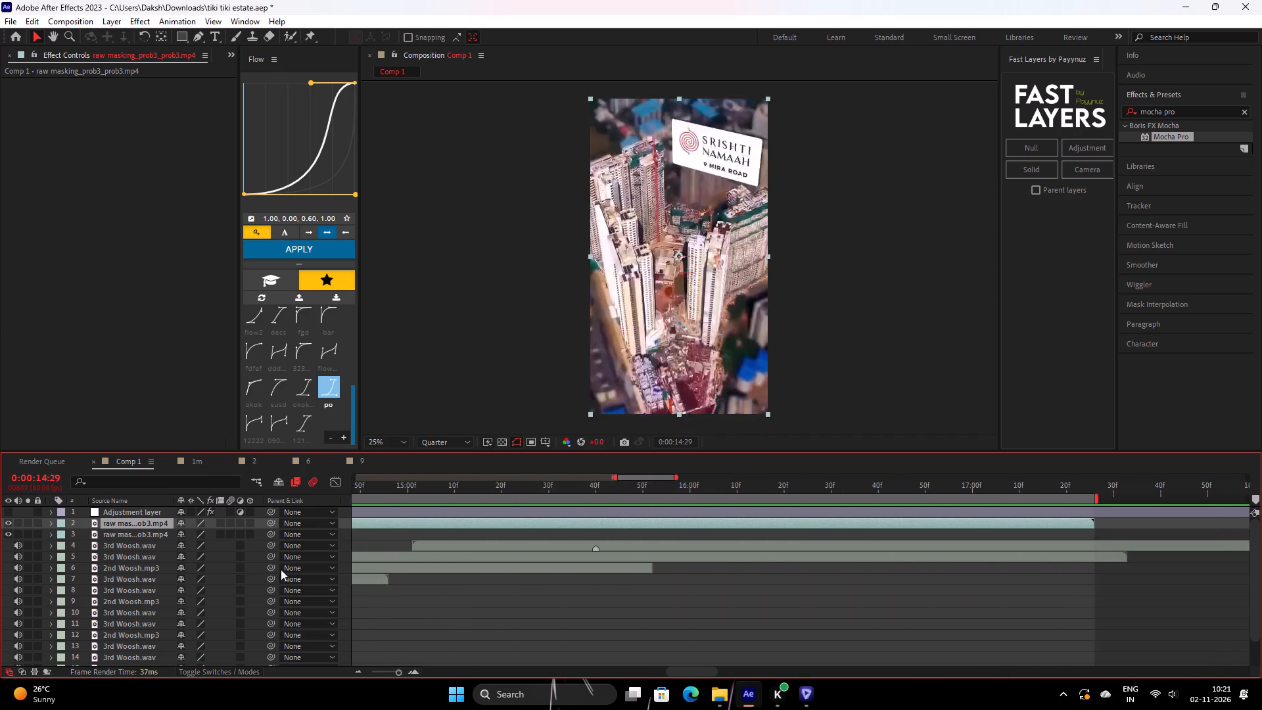
left_click_drag(281, 569, 626, 586)
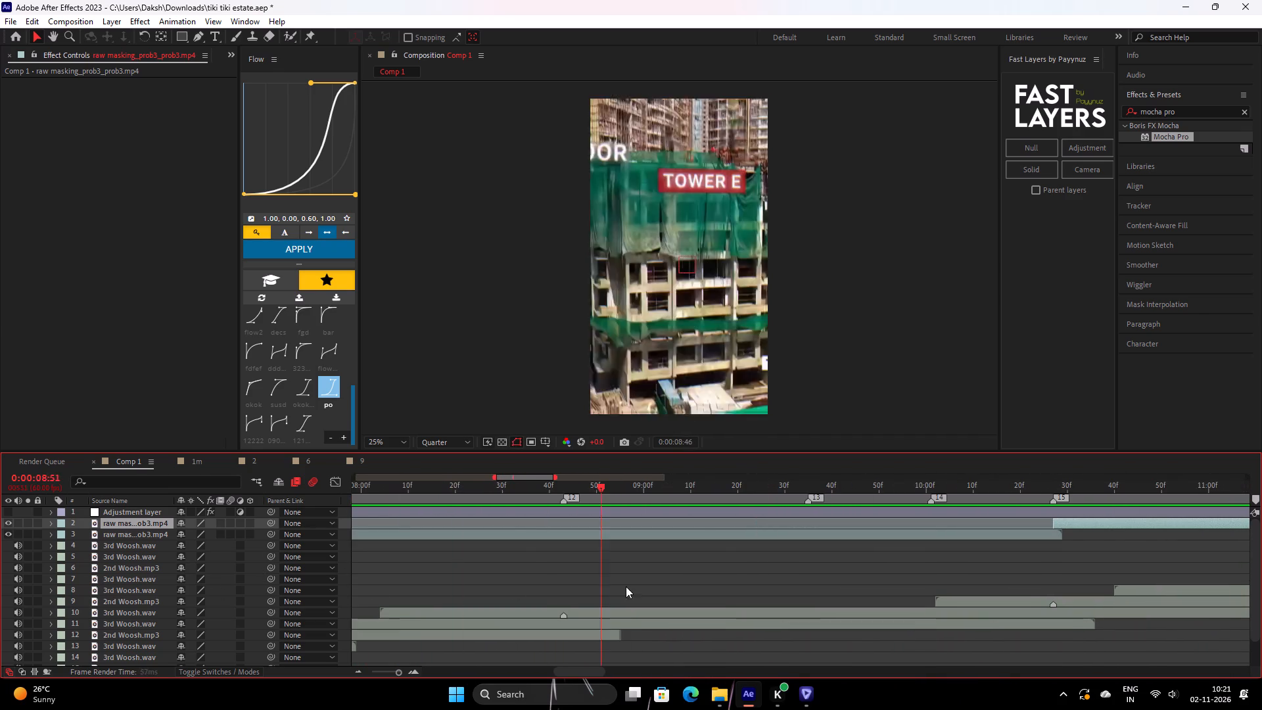
left_click_drag(626, 586, 828, 585)
scroll(880, 589, "down", 12)
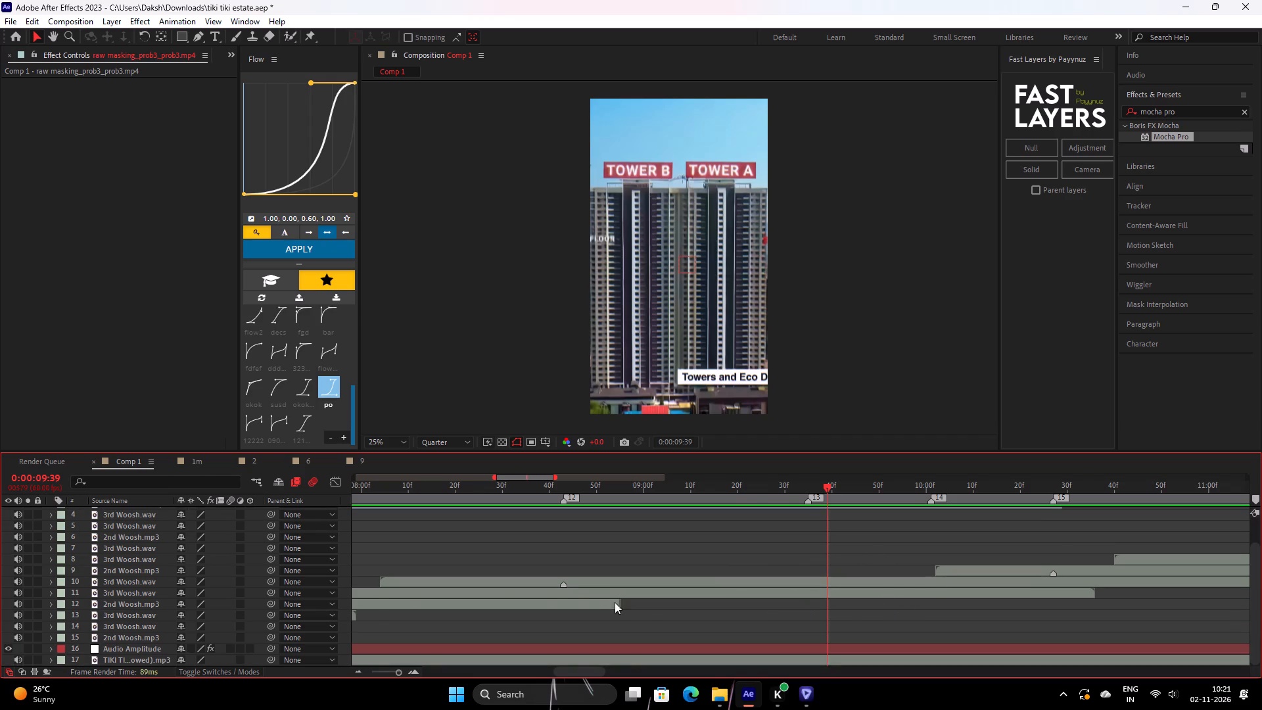
scroll(442, 588, "up", 5)
Copy the four orange 1m layers from the EDIT composition and paste them into Comp 1 above the video layers.
left_click(7, 57)
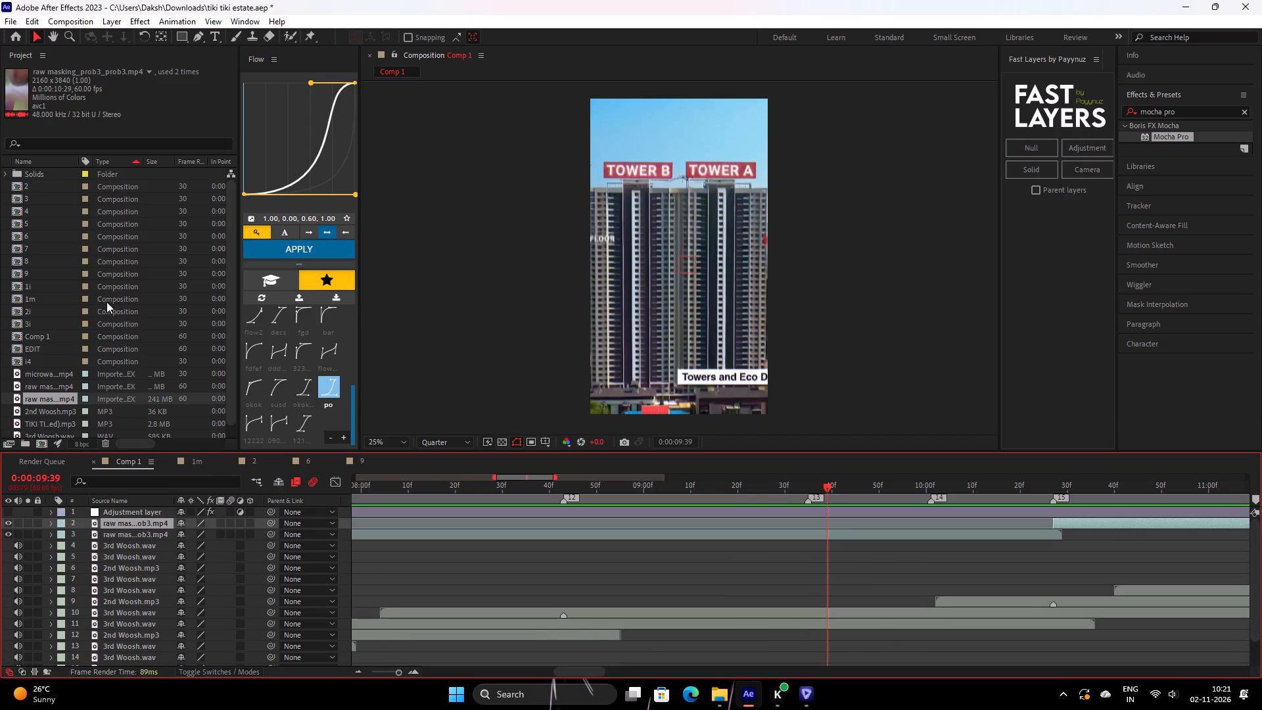
double_click(45, 351)
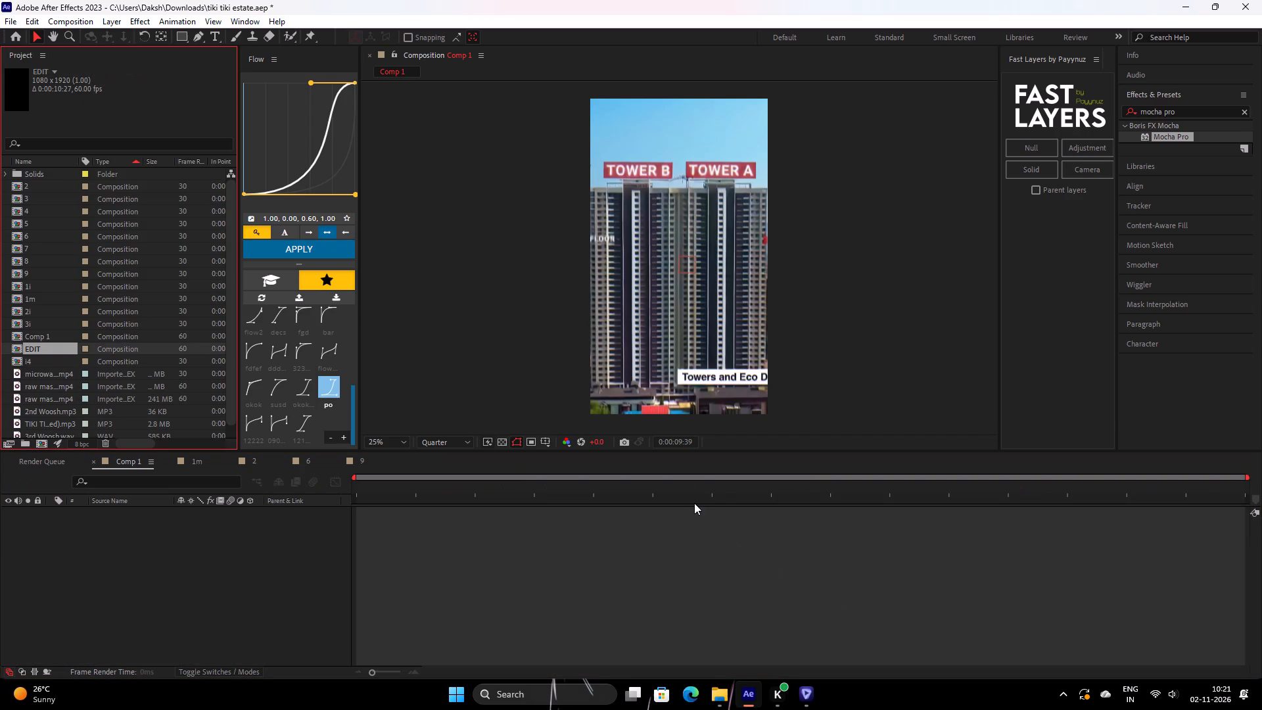
scroll(580, 570, "down", 10)
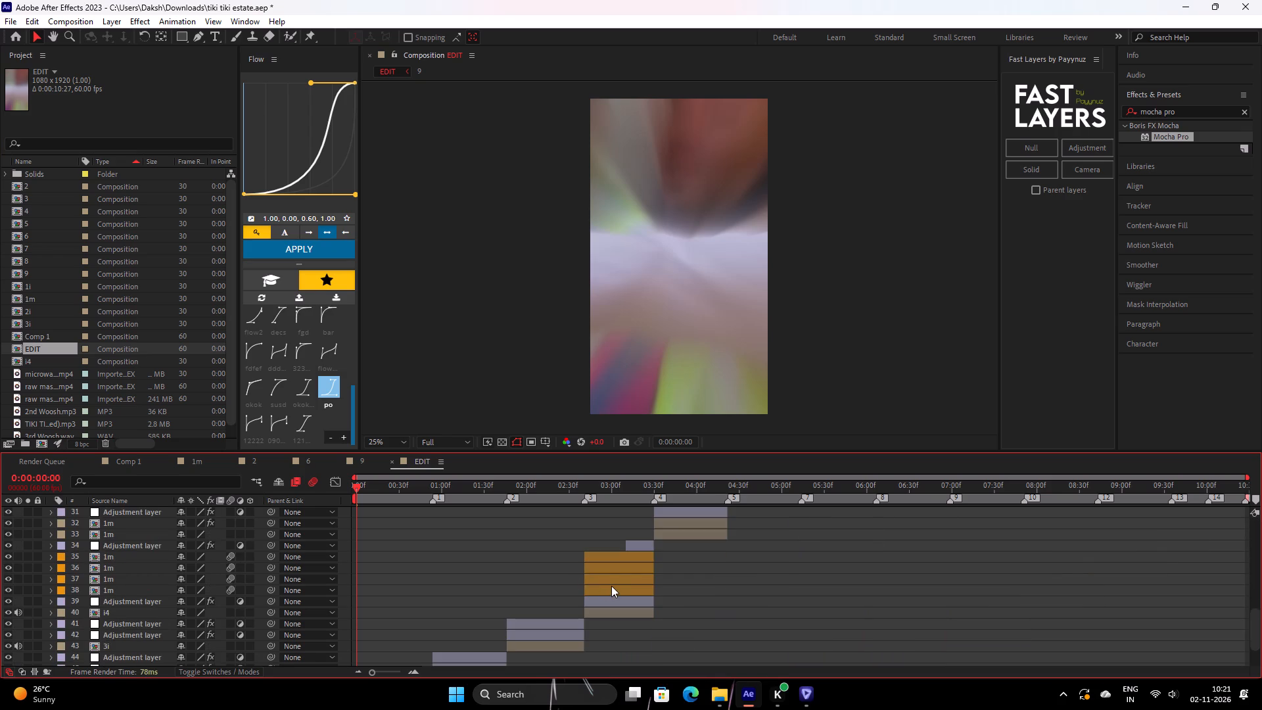
left_click(612, 586)
left_click(631, 555, "ctrl+shift")
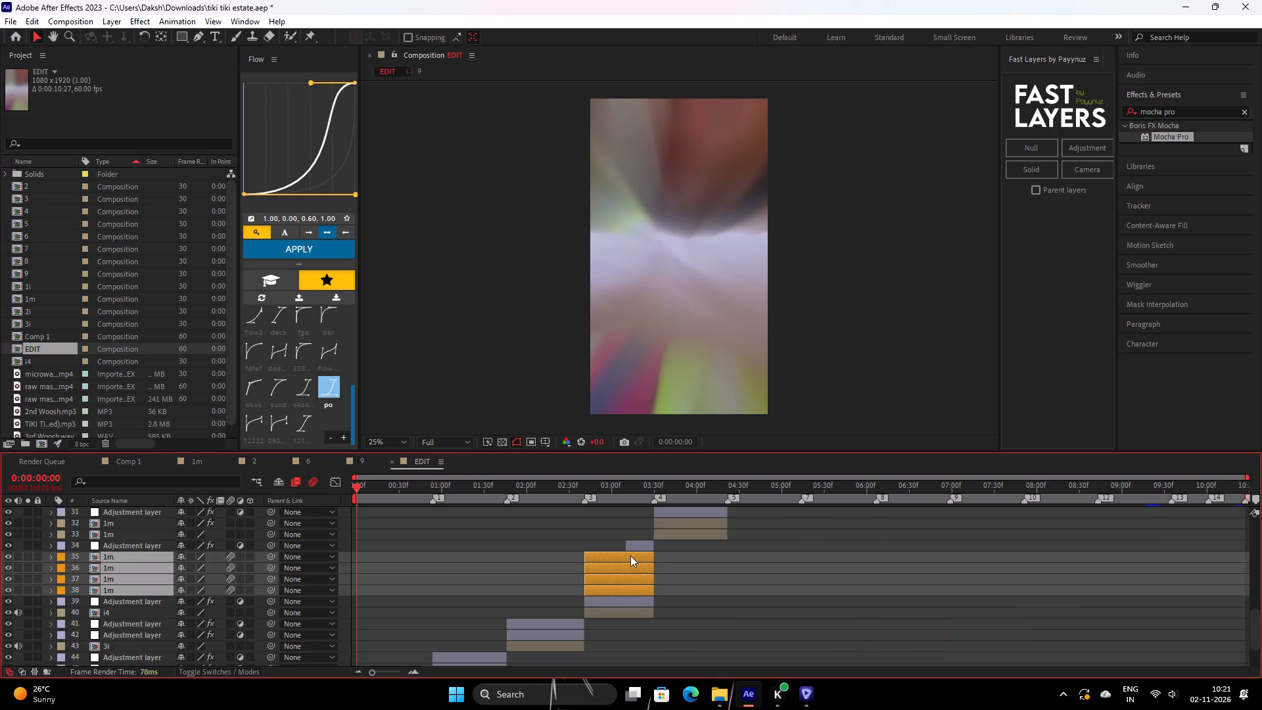
key("ctrl+c")
left_click(143, 459)
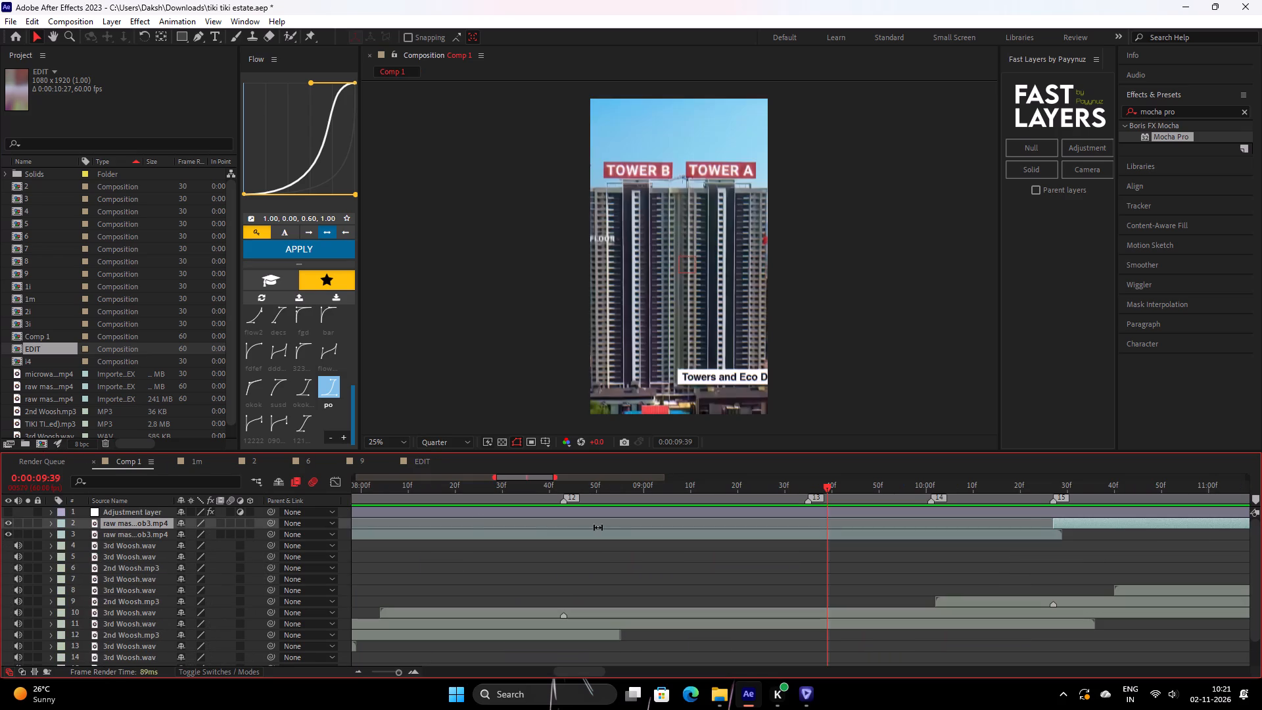
left_click(806, 571)
left_click(801, 531)
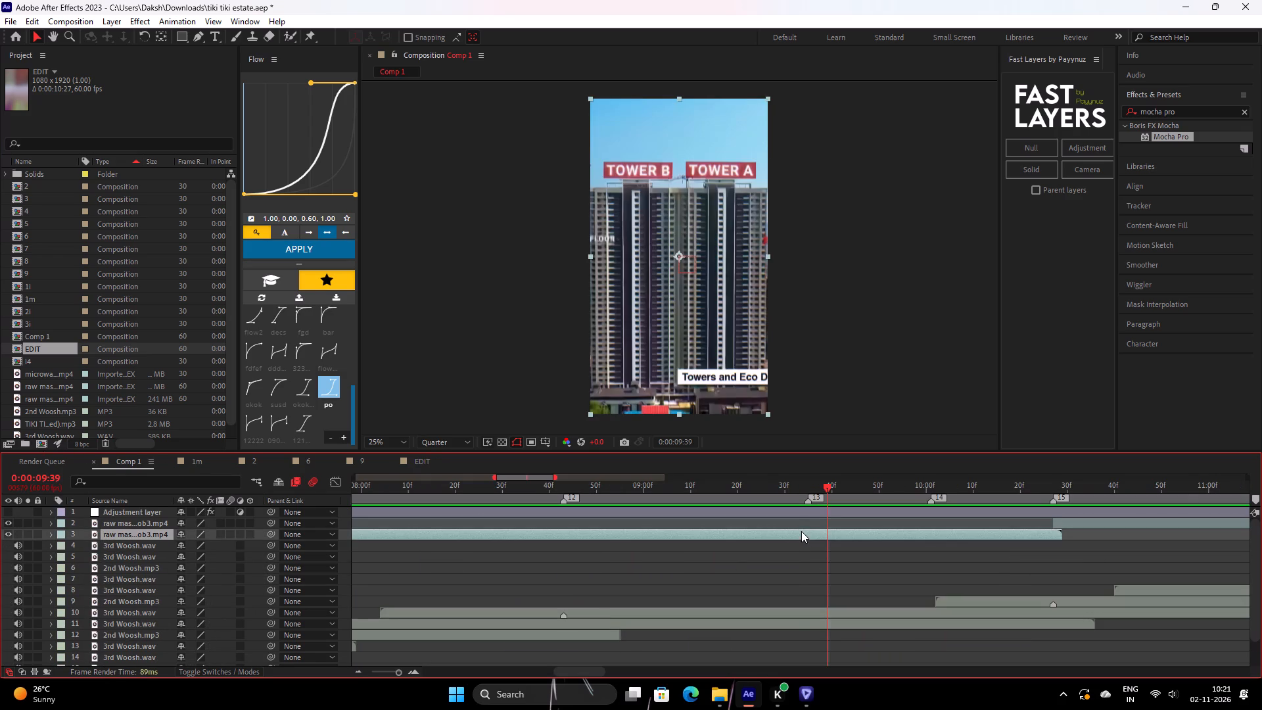
left_click(1104, 526)
key("ctrl+v")
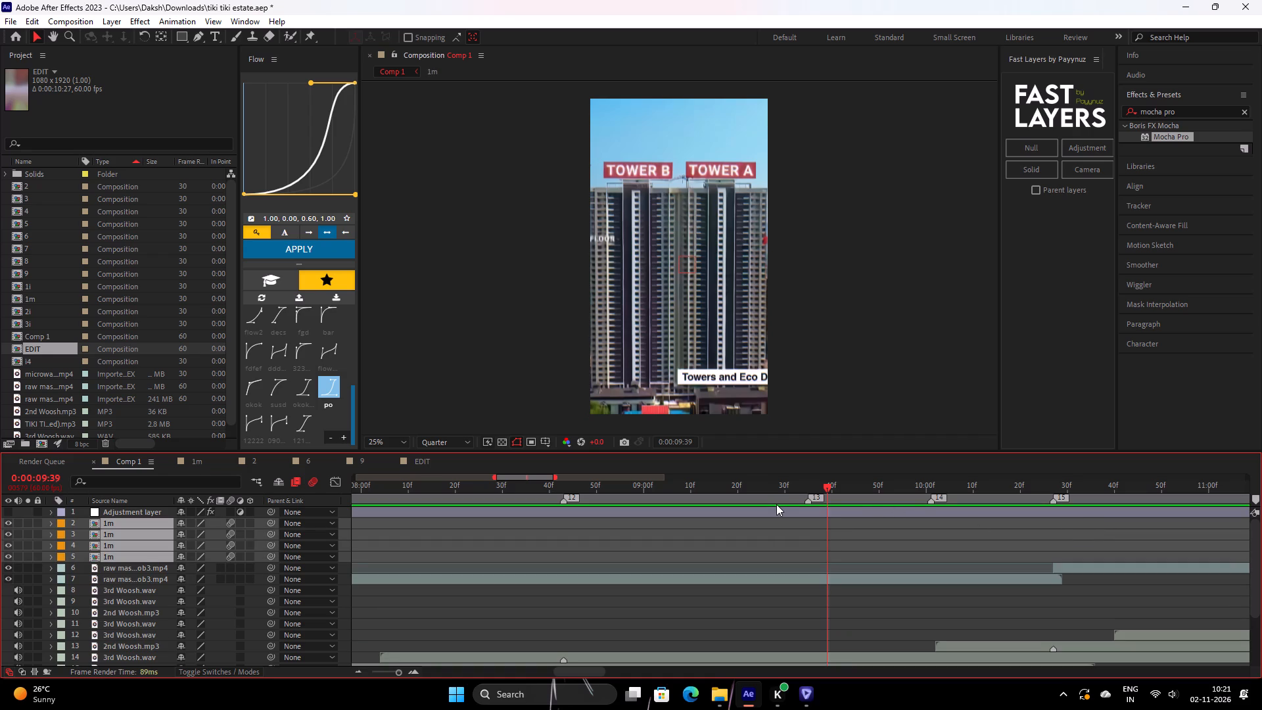
Shift the four 1m layers to end at the second video layer's start, about 0:00:10:27, and place them beneath that layer.
key("bracketright")
left_click_drag(762, 532, 968, 571)
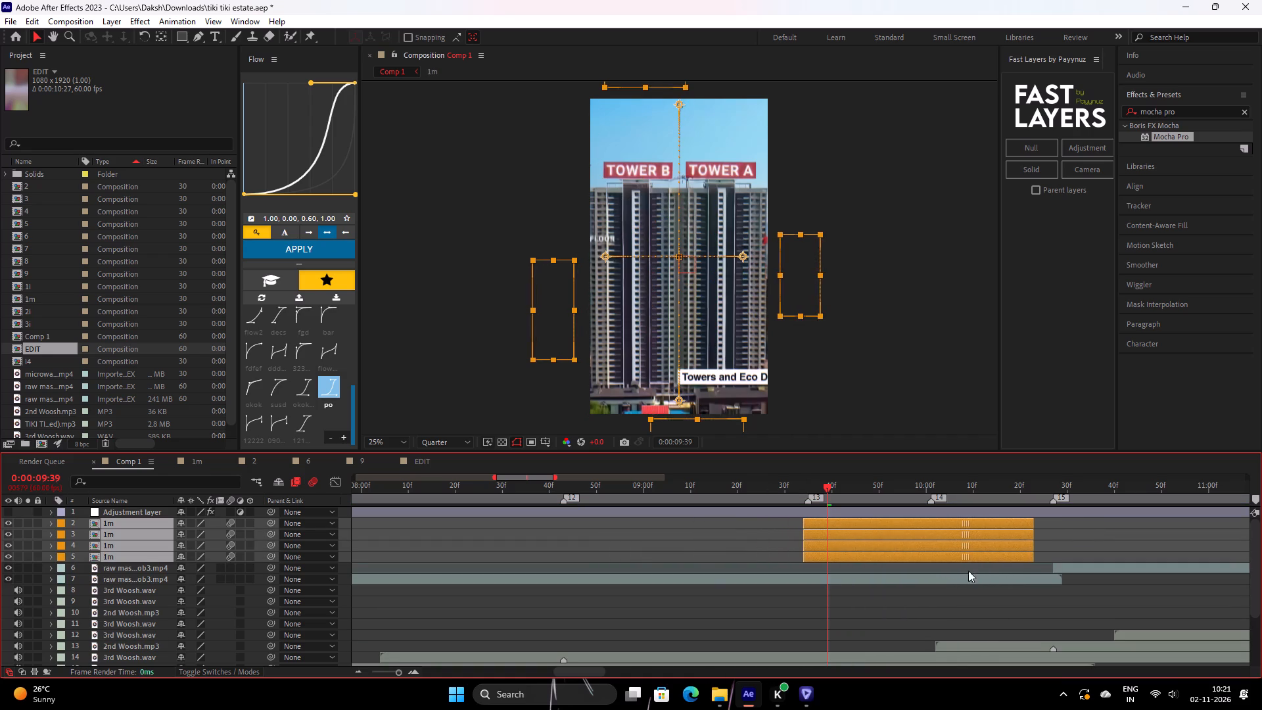
left_click_drag(968, 571, 986, 577)
left_click_drag(135, 542, 141, 567)
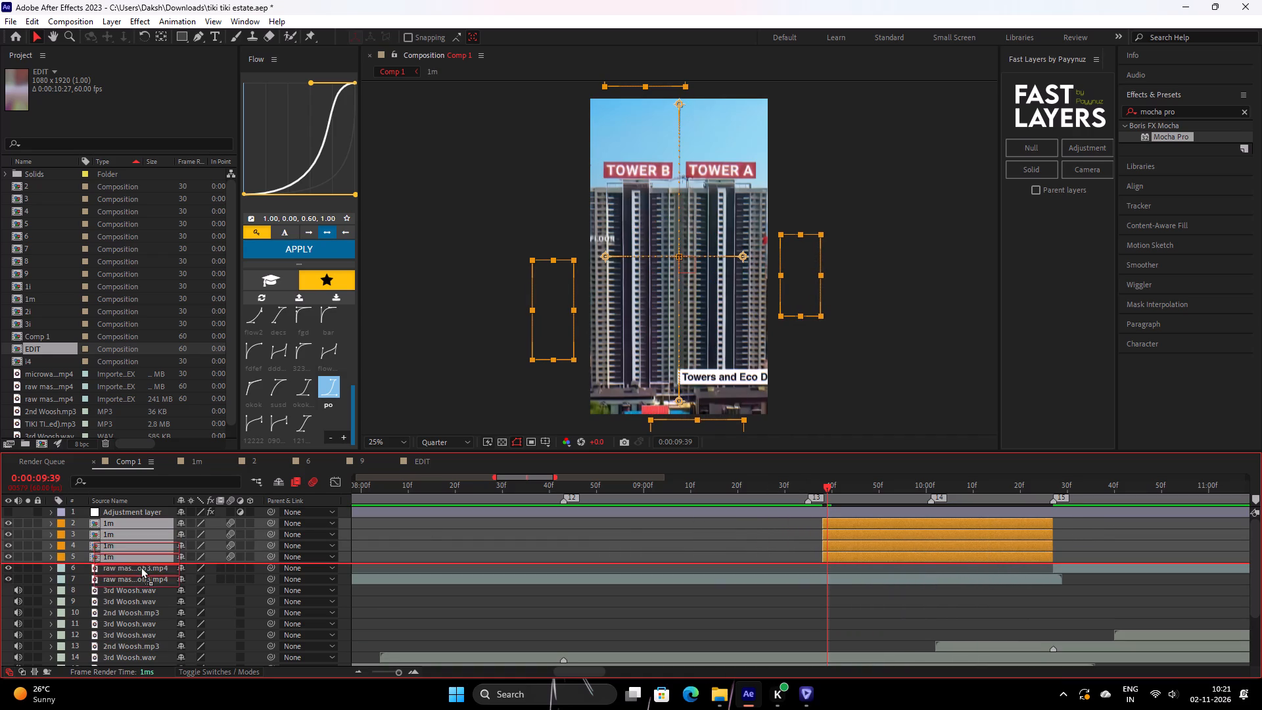
left_click_drag(141, 567, 139, 573)
Play and scrub the section from about 0:00:08:57 onward to examine the 1m layers over the tower shot and the transition after it.
left_click_drag(835, 485, 813, 492)
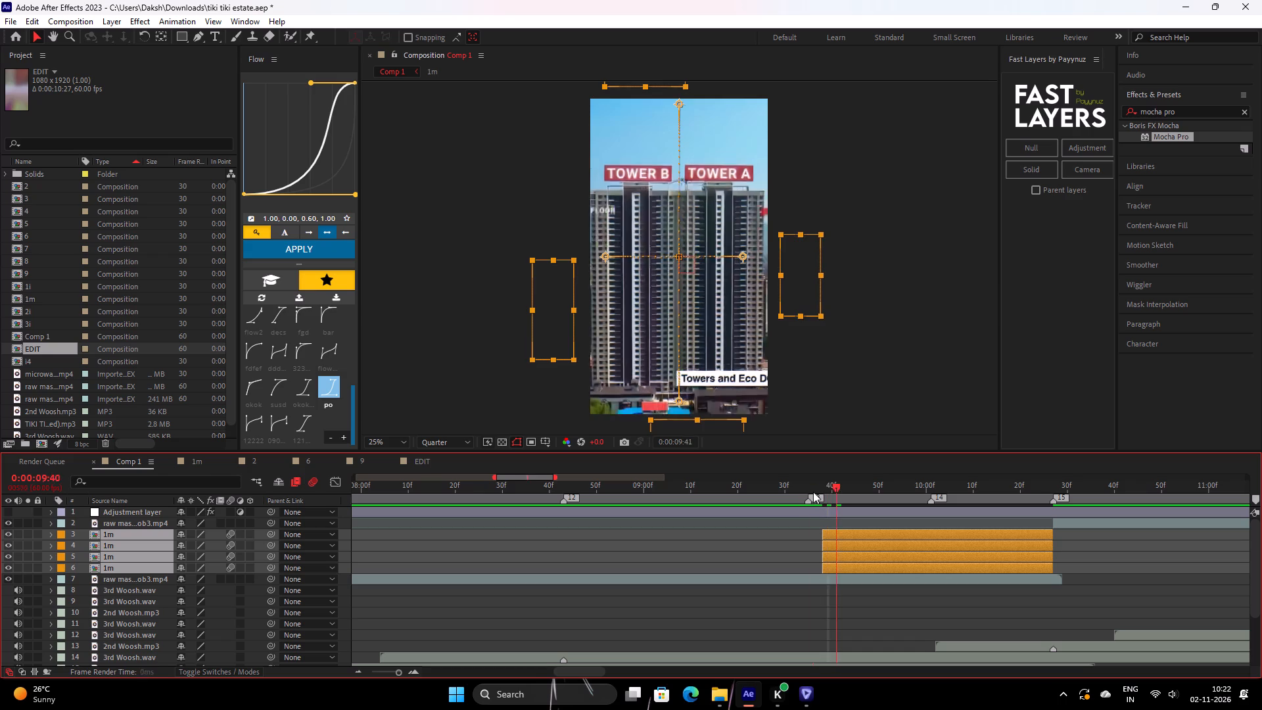
left_click_drag(813, 492, 707, 531)
key("space")
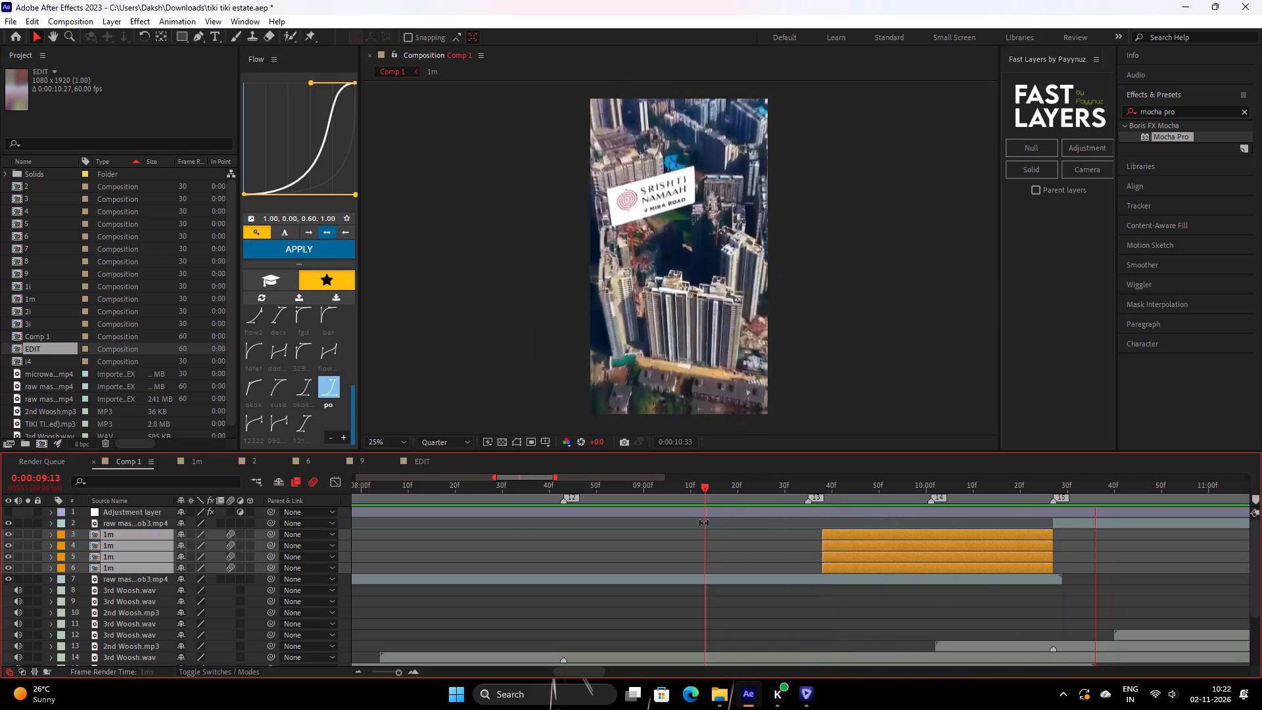
key("space")
left_click_drag(958, 483, 893, 490)
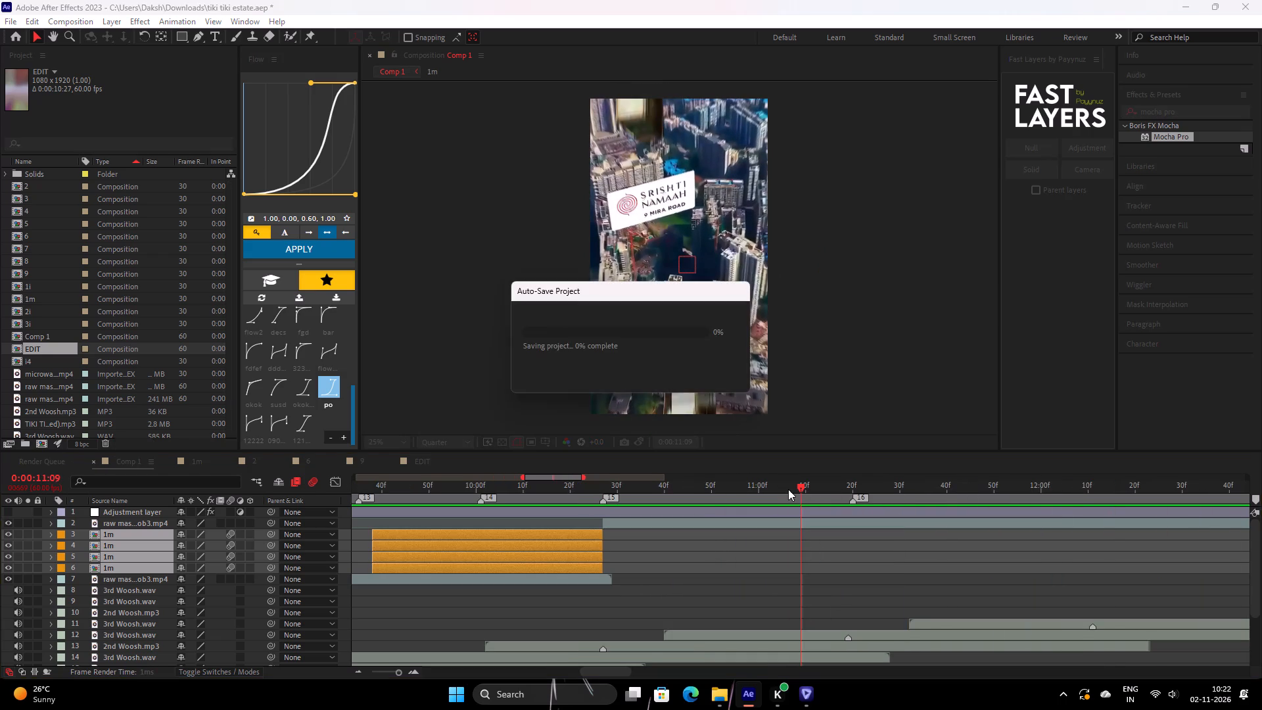
left_click_drag(797, 490, 760, 500)
left_click_drag(793, 487, 409, 545)
left_click_drag(713, 487, 377, 553)
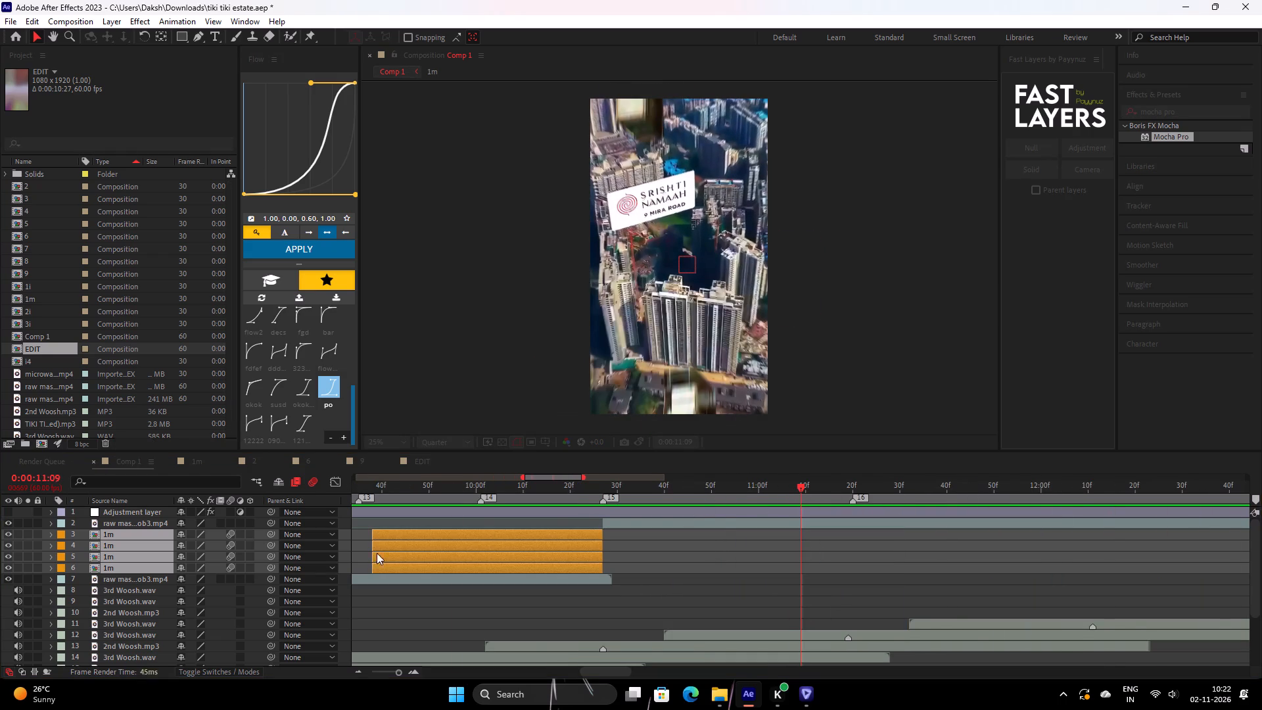
left_click_drag(377, 553, 307, 565)
key("space")
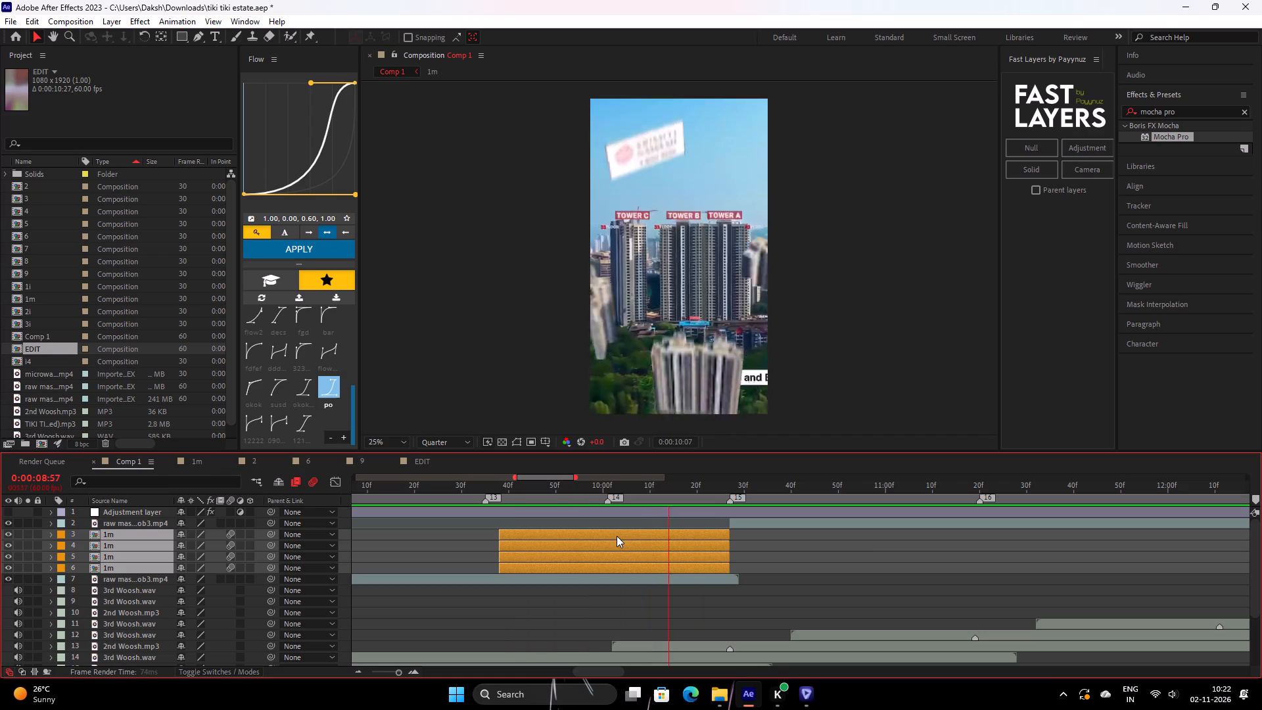
key("space")
left_click_drag(802, 472, 646, 515)
left_click_drag(665, 487, 741, 517)
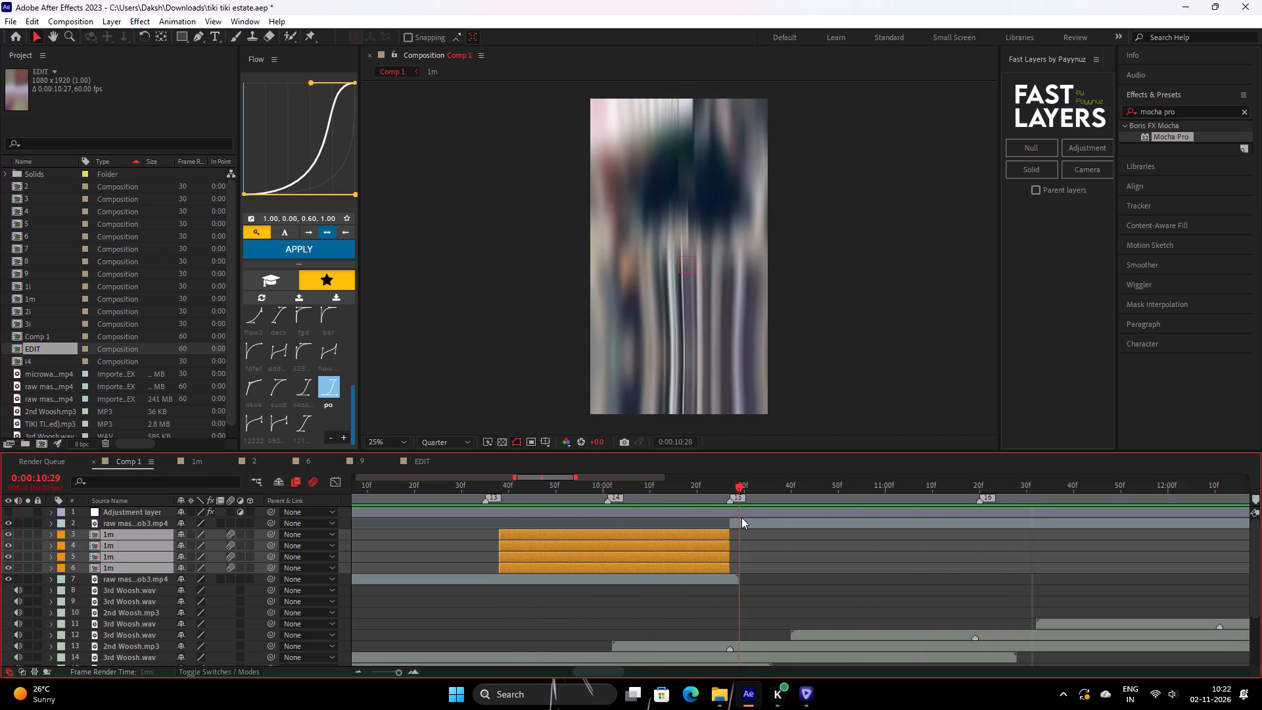
left_click_drag(741, 517, 489, 579)
key("space")
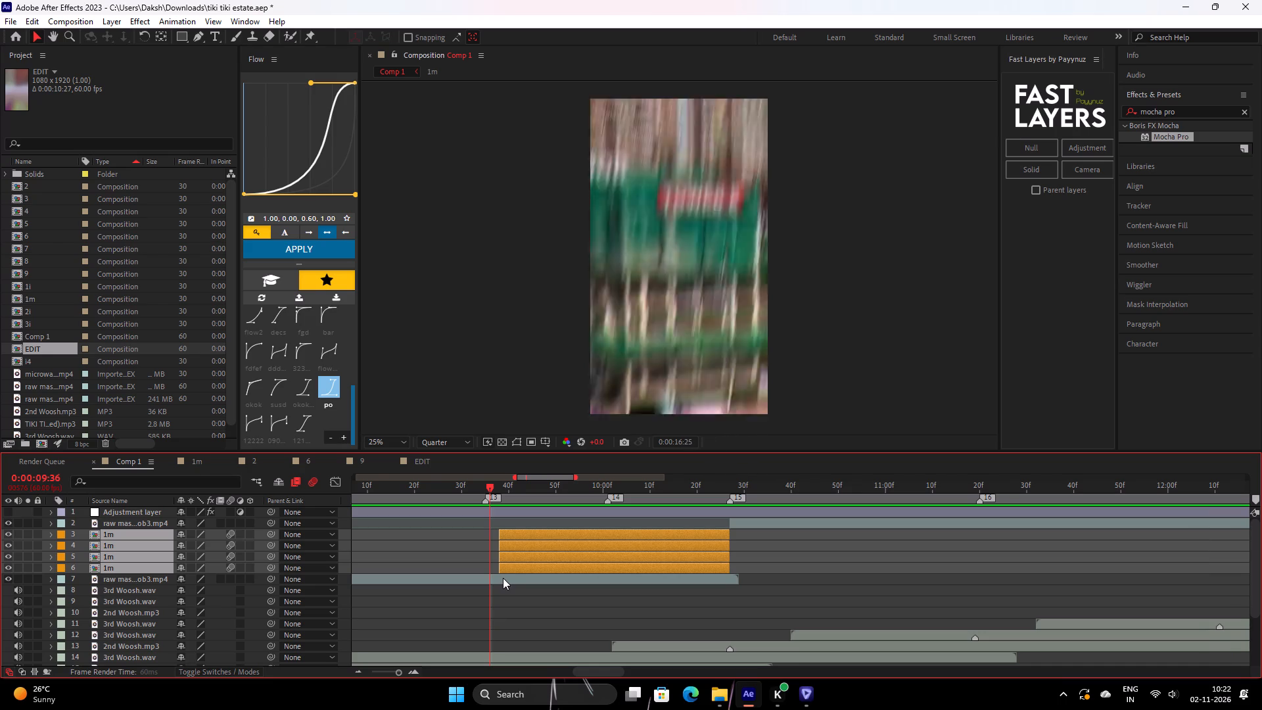
key("space")
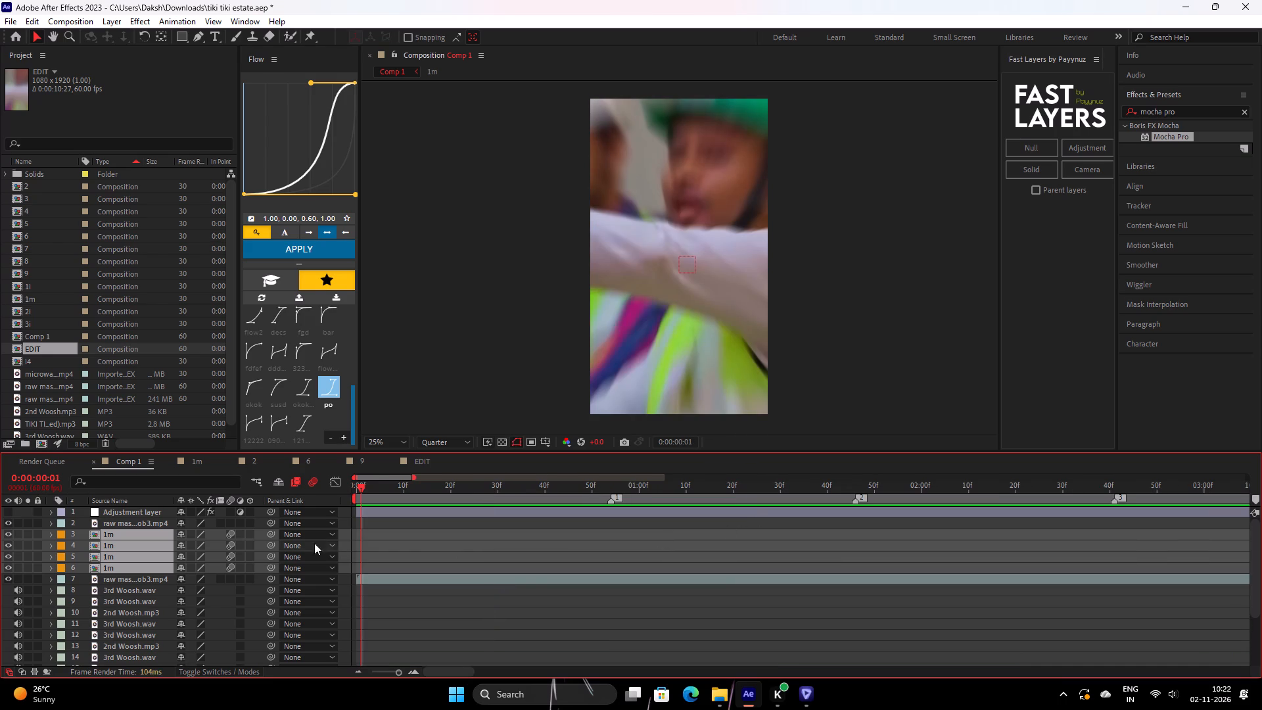
Keyframe the second video layer's opacity at 100% at 0:00:16:32 and 0% at its out point, 0:00:17:25.
left_click(133, 517)
left_click(137, 523)
key("o")
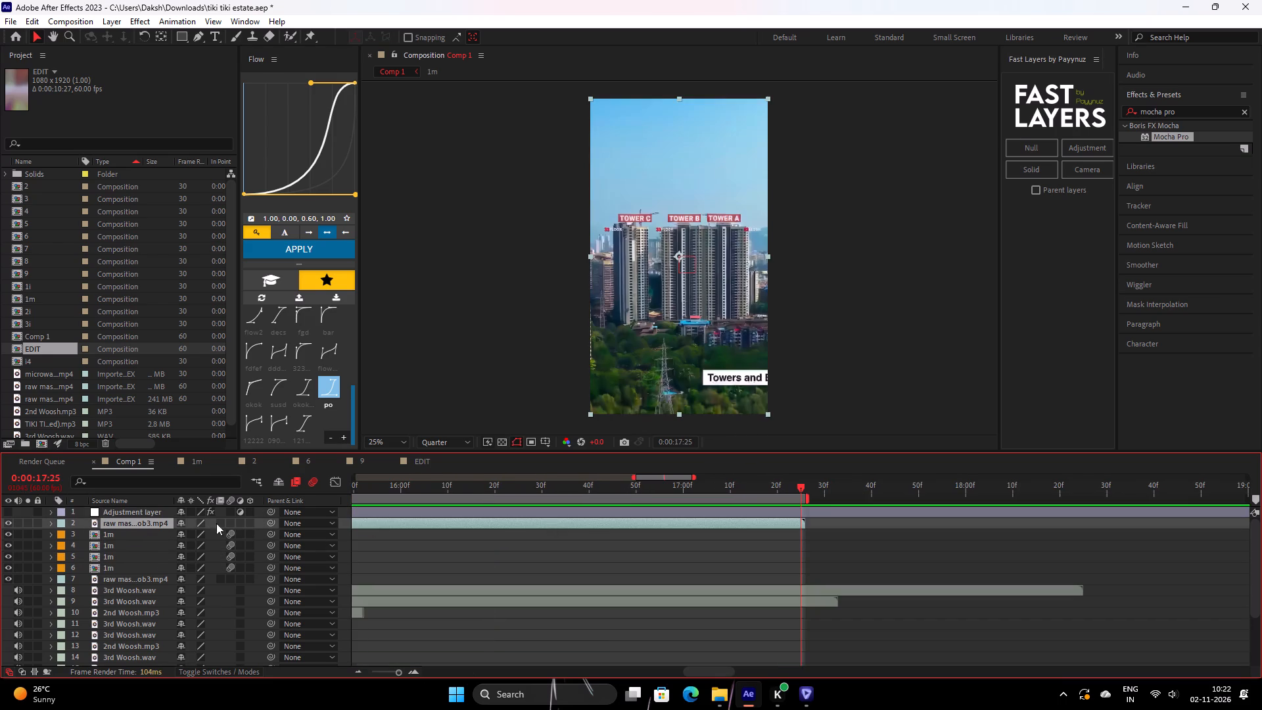
left_click_drag(795, 485, 609, 565)
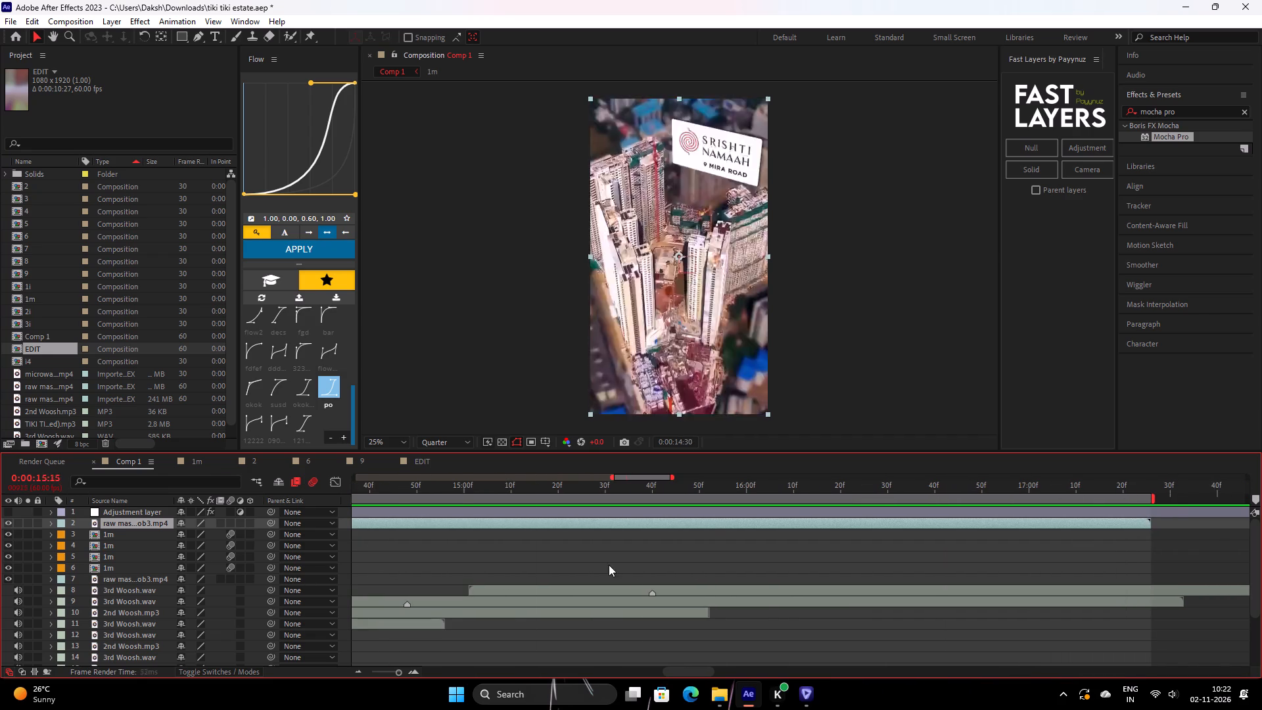
left_click_drag(609, 565, 892, 552)
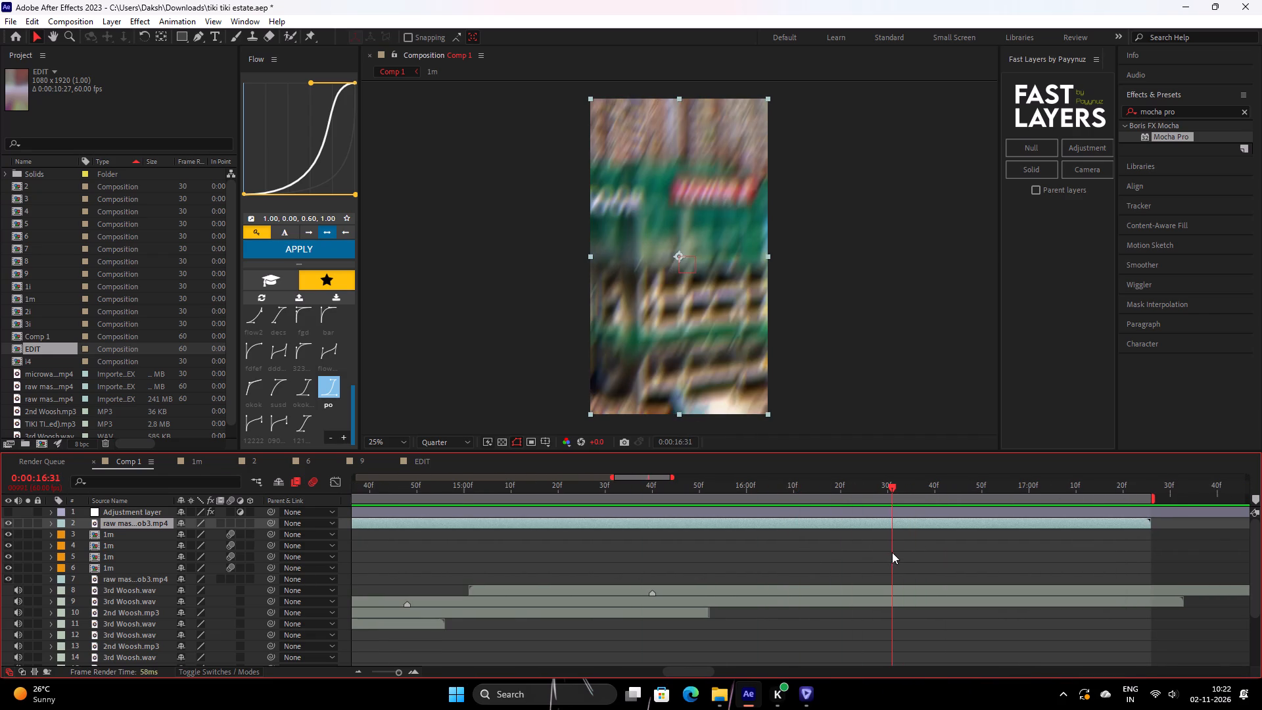
left_click_drag(892, 552, 895, 552)
key("t")
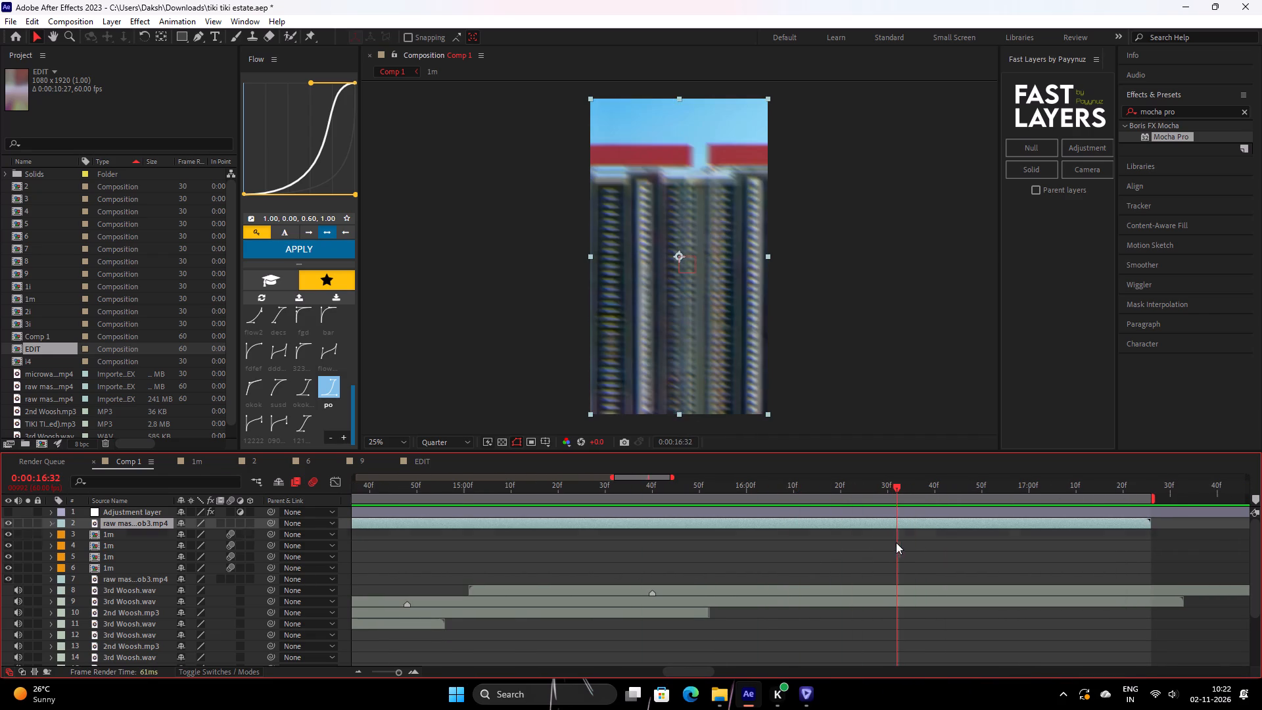
left_click(90, 534)
left_click(81, 534)
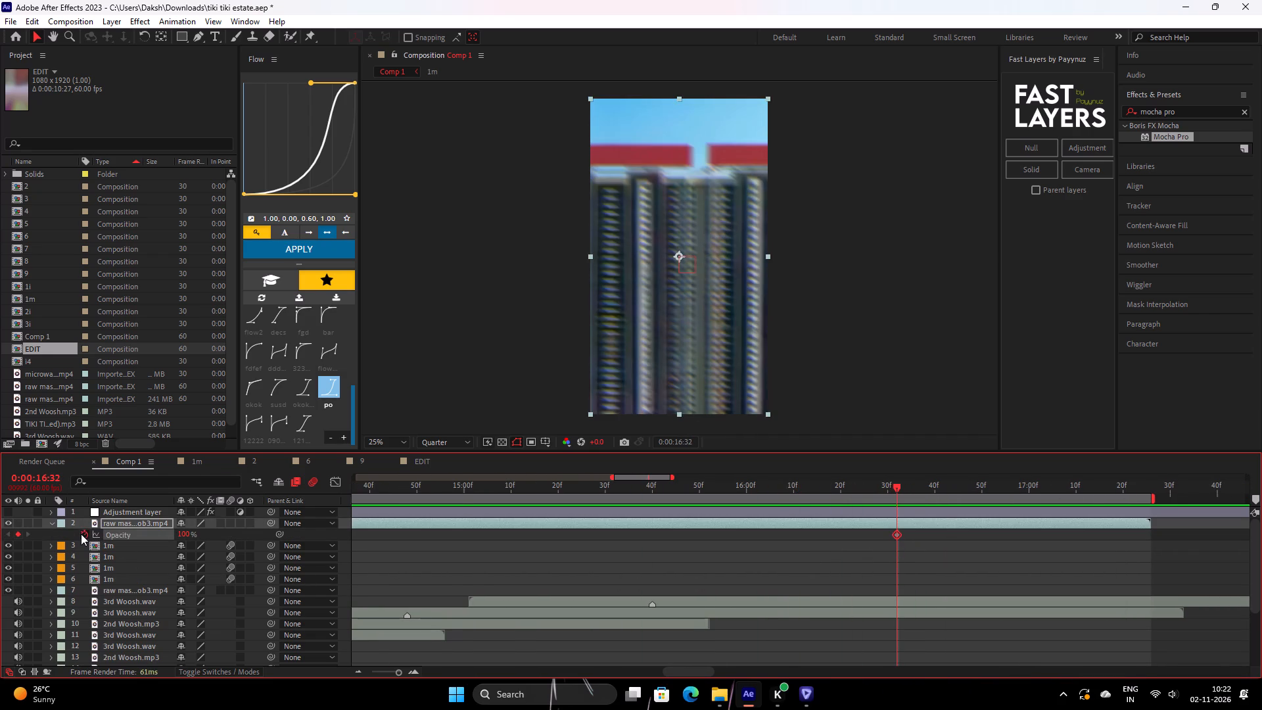
key("o")
left_click_drag(181, 535, 165, 538)
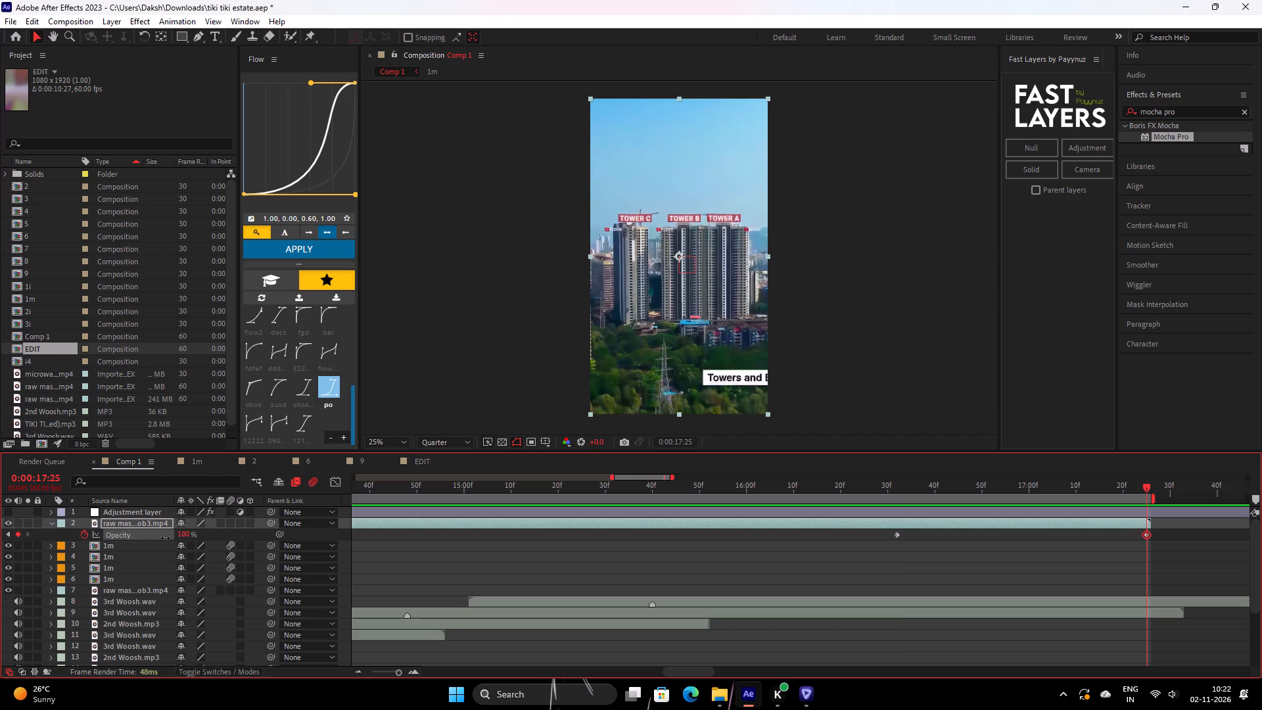
left_click_drag(165, 538, 0, 540)
Apply Flow curve preset 7 (1.00, 0.00, 1.00, 1.00) to both opacity keyframes of the second video layer.
left_click_drag(1212, 565, 827, 506)
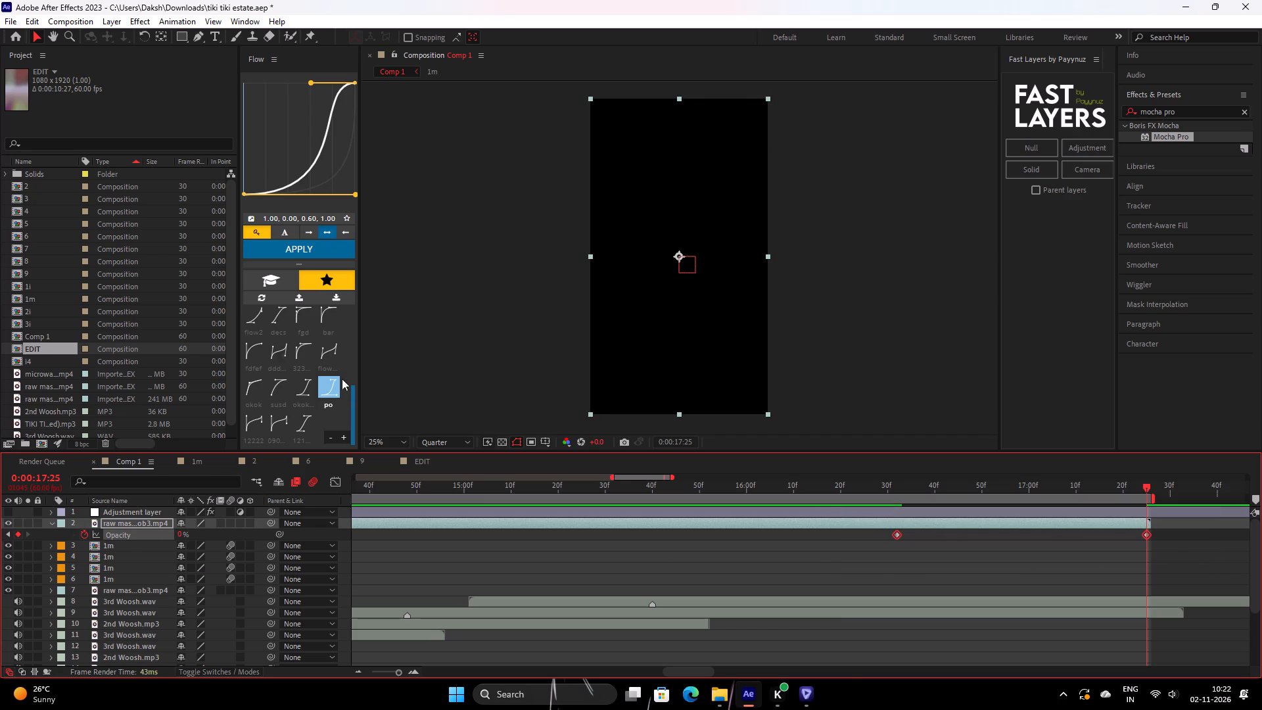
scroll(294, 363, "up", 5)
left_click(299, 358)
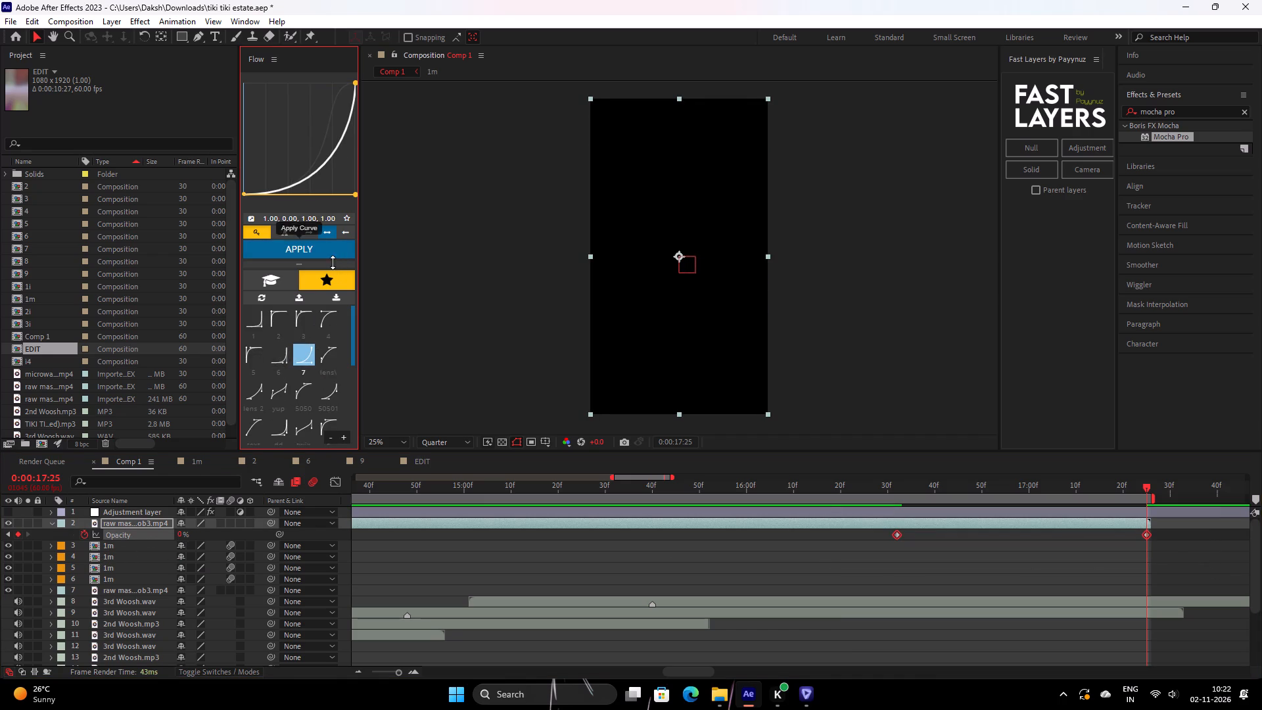
left_click(333, 250)
Keyframe the TIKI music layer's audio levels at 0 dB at 0:00:16:32 and -10 dB at 0:00:17:25.
left_click_drag(962, 481, 897, 520)
scroll(944, 561, "down", 12)
left_click(930, 659)
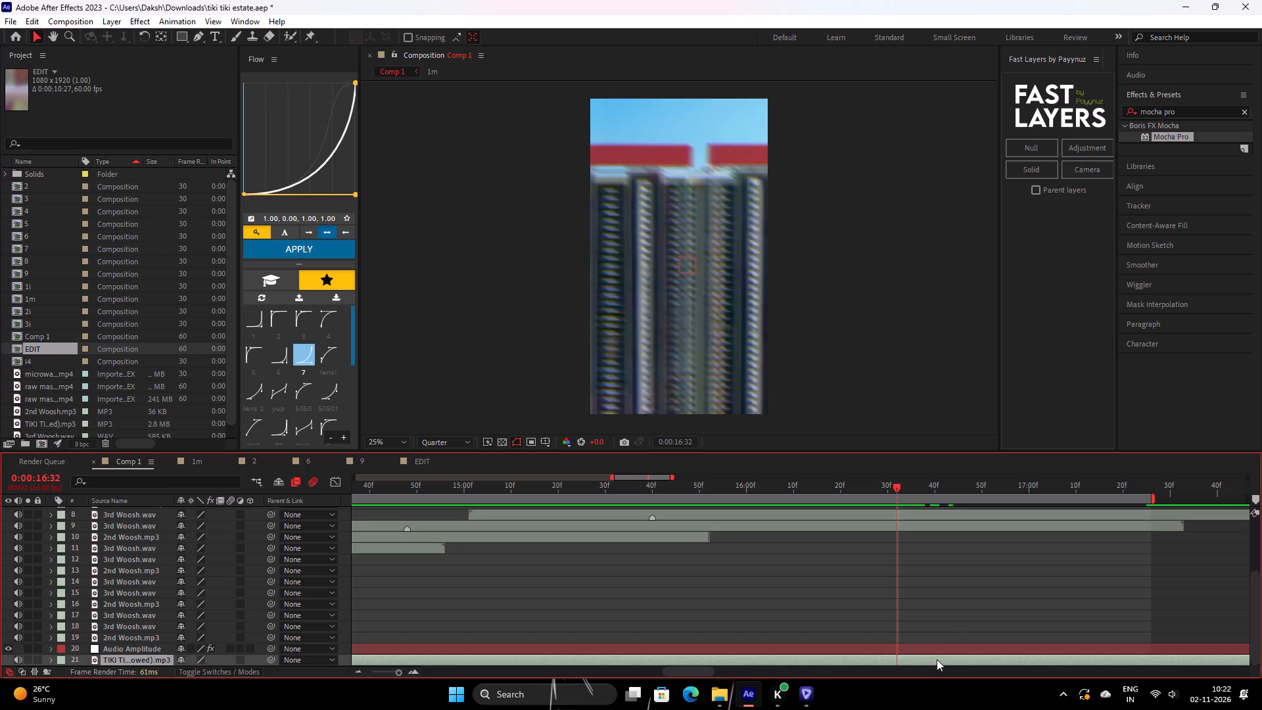
key("l")
scroll(854, 596, "down", 5)
left_click(83, 650)
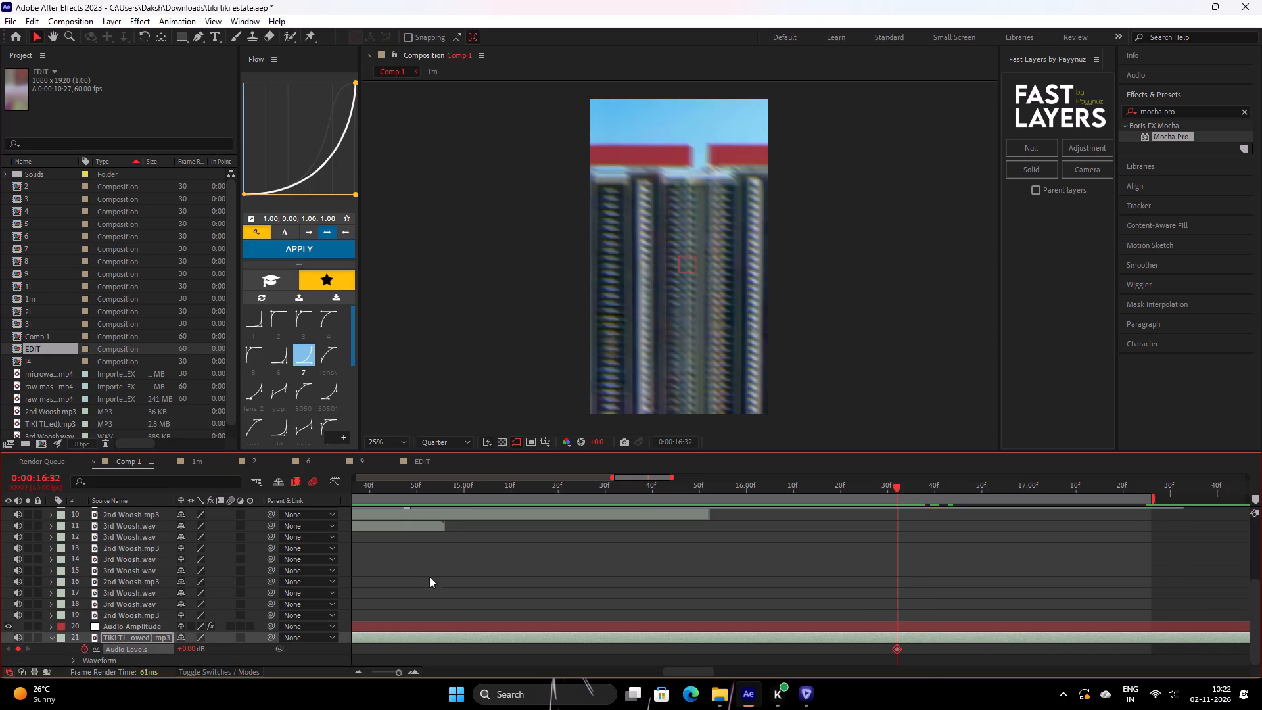
left_click_drag(911, 486, 1147, 550)
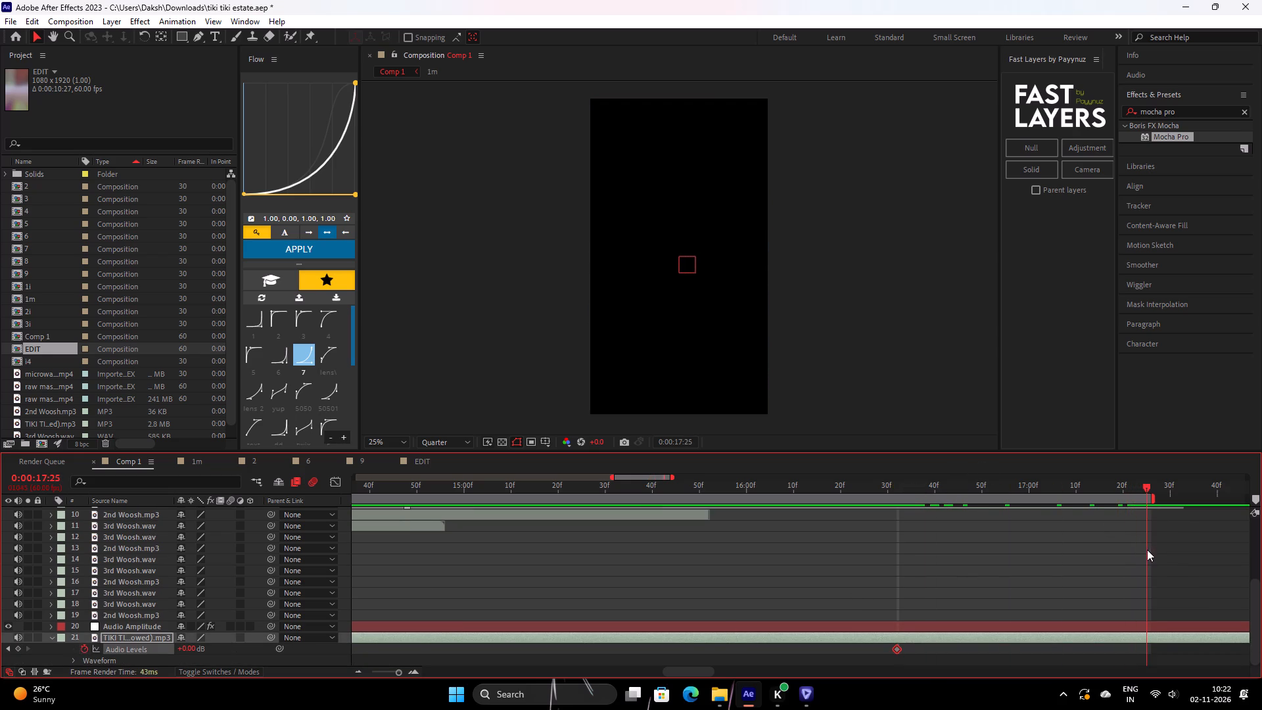
left_click_drag(1147, 550, 1148, 549)
left_click(193, 648)
type("-10")
key("Return")
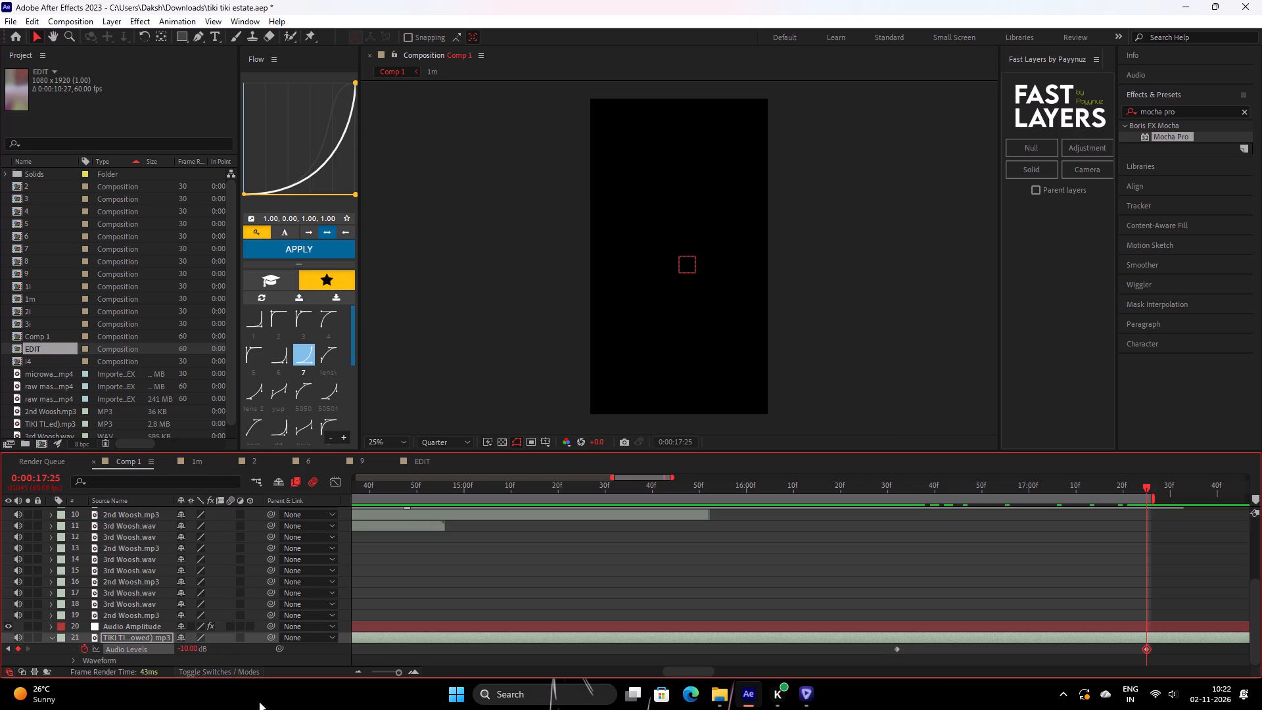
Apply the 1.00, 0.00, 1.00, 1.00 Flow curve to both audio level keyframes of the music layer.
scroll(858, 561, "down", 4)
left_click_drag(851, 586, 1211, 703)
left_click(325, 249)
Play the composition to review the edit and closing fade, and scrub the last frames up to 0:00:17:25.
left_click_drag(992, 479, 866, 504)
left_click_drag(866, 504, 803, 519)
left_click_drag(978, 480, 800, 532)
left_click_drag(918, 483, 785, 539)
key("space")
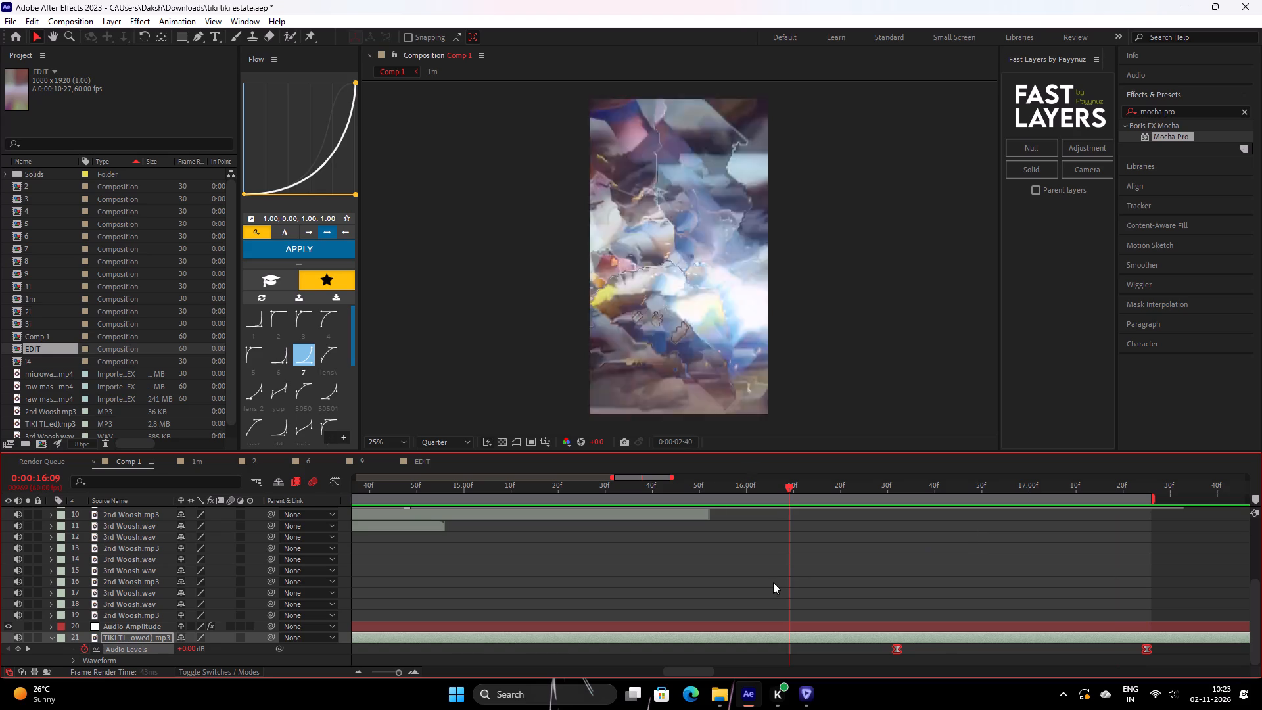
left_click(709, 576)
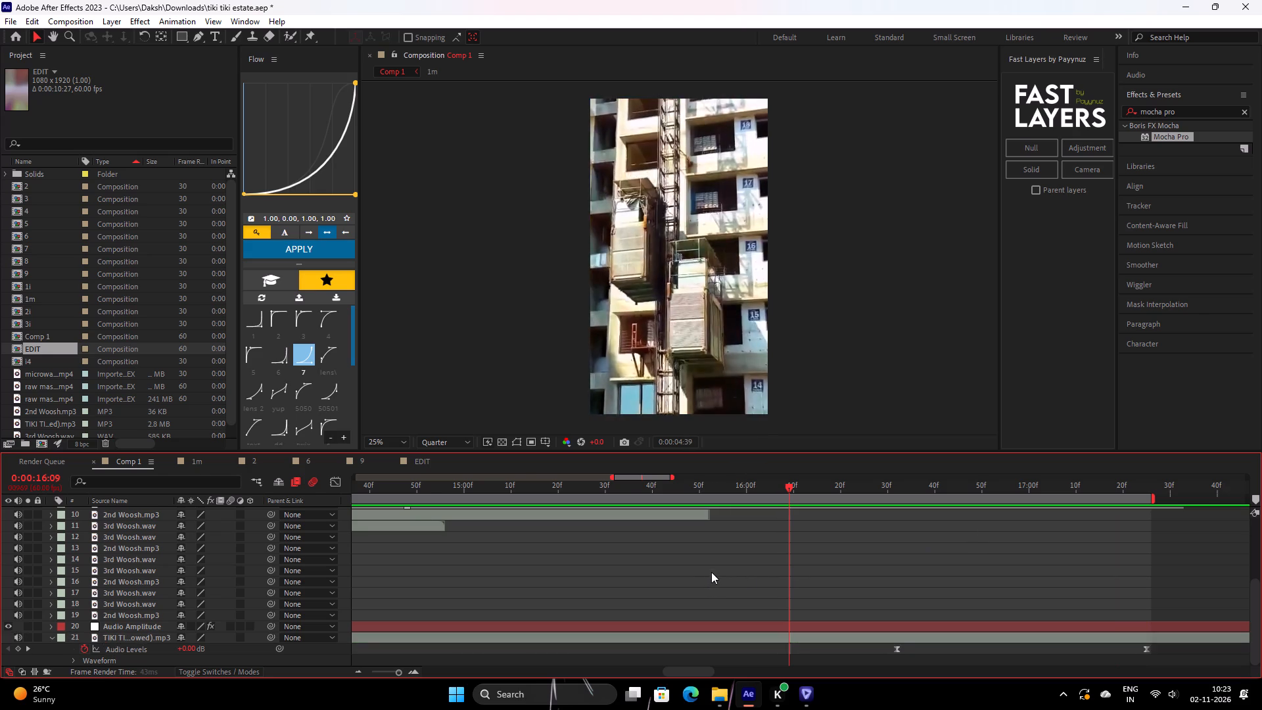
type("ss")
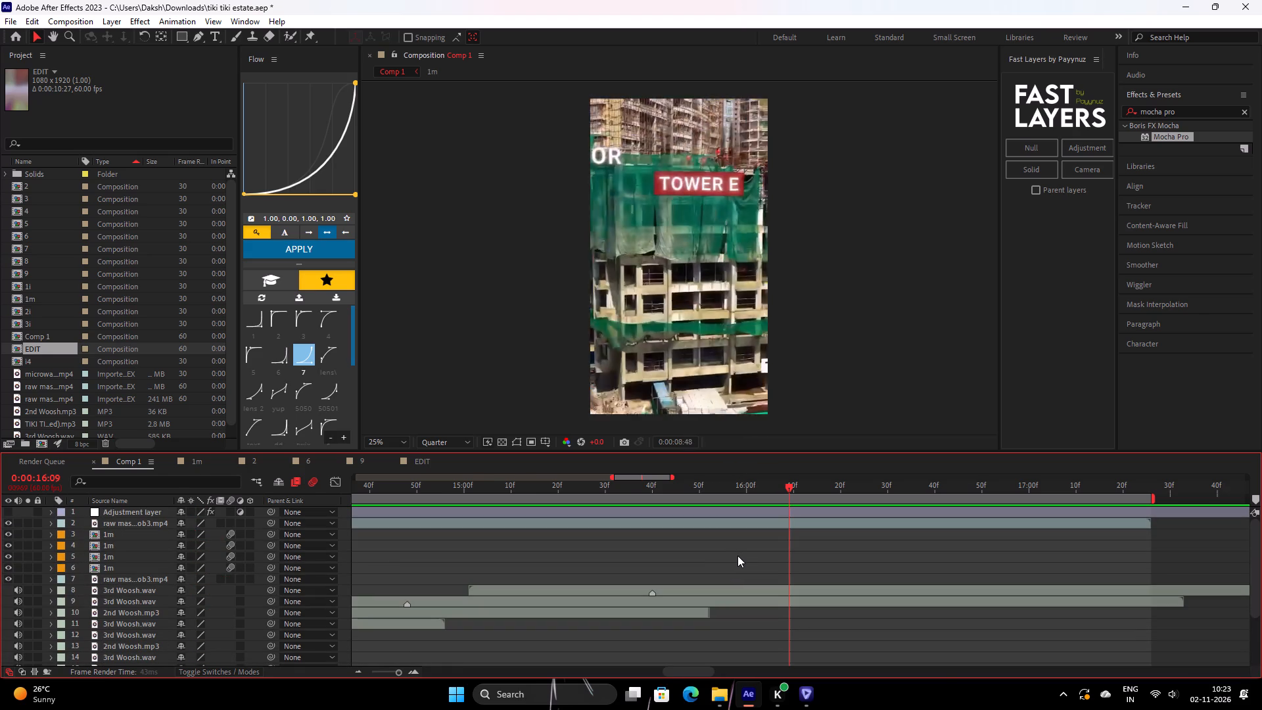
key("space")
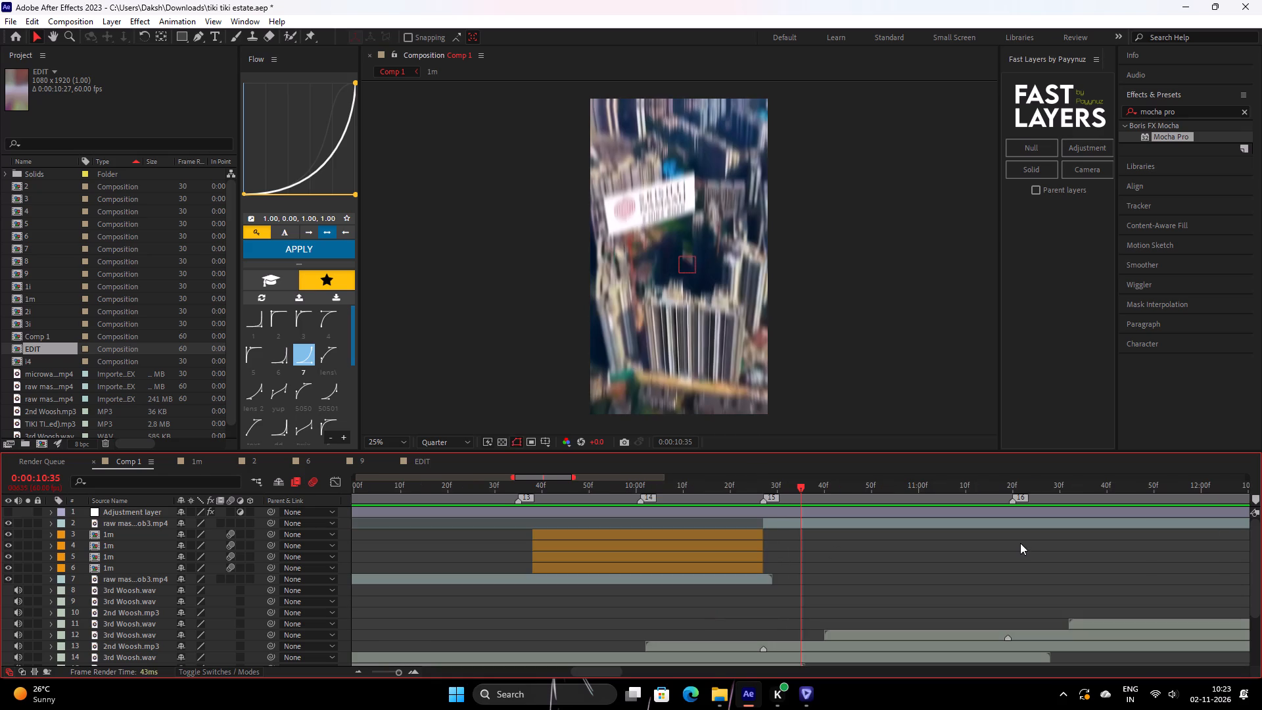
key("space")
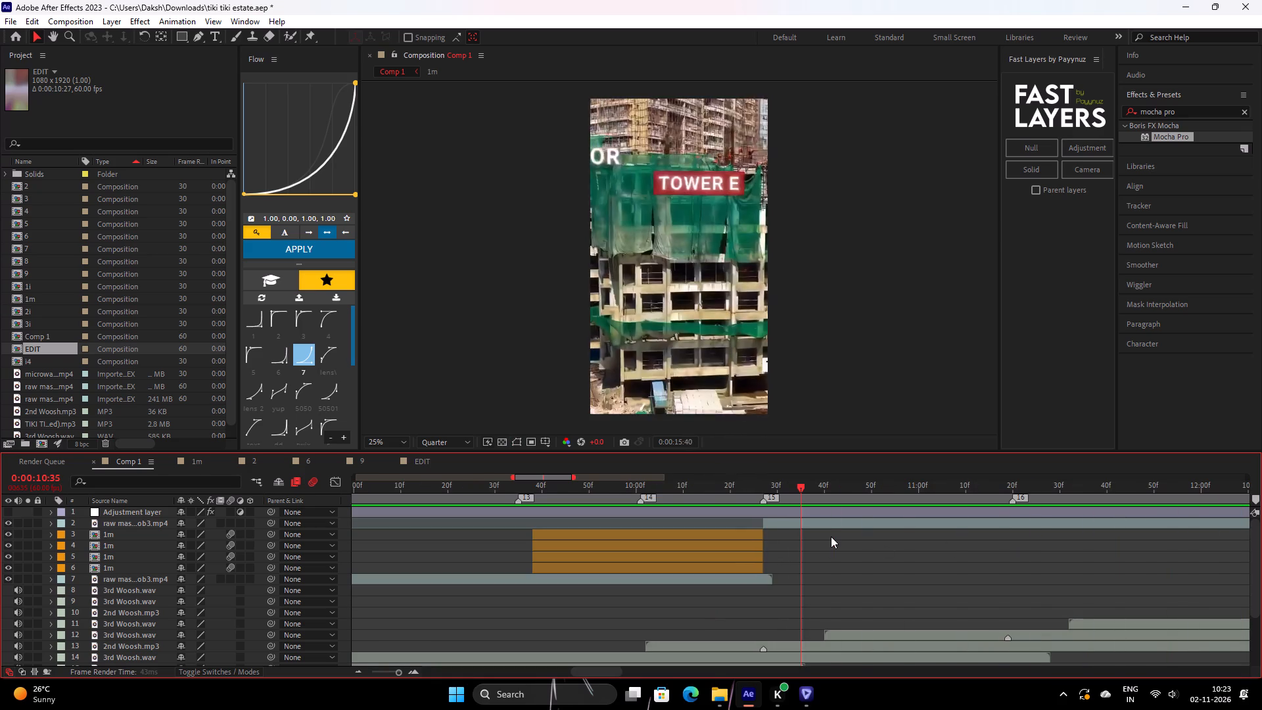
key("space")
left_click(822, 520)
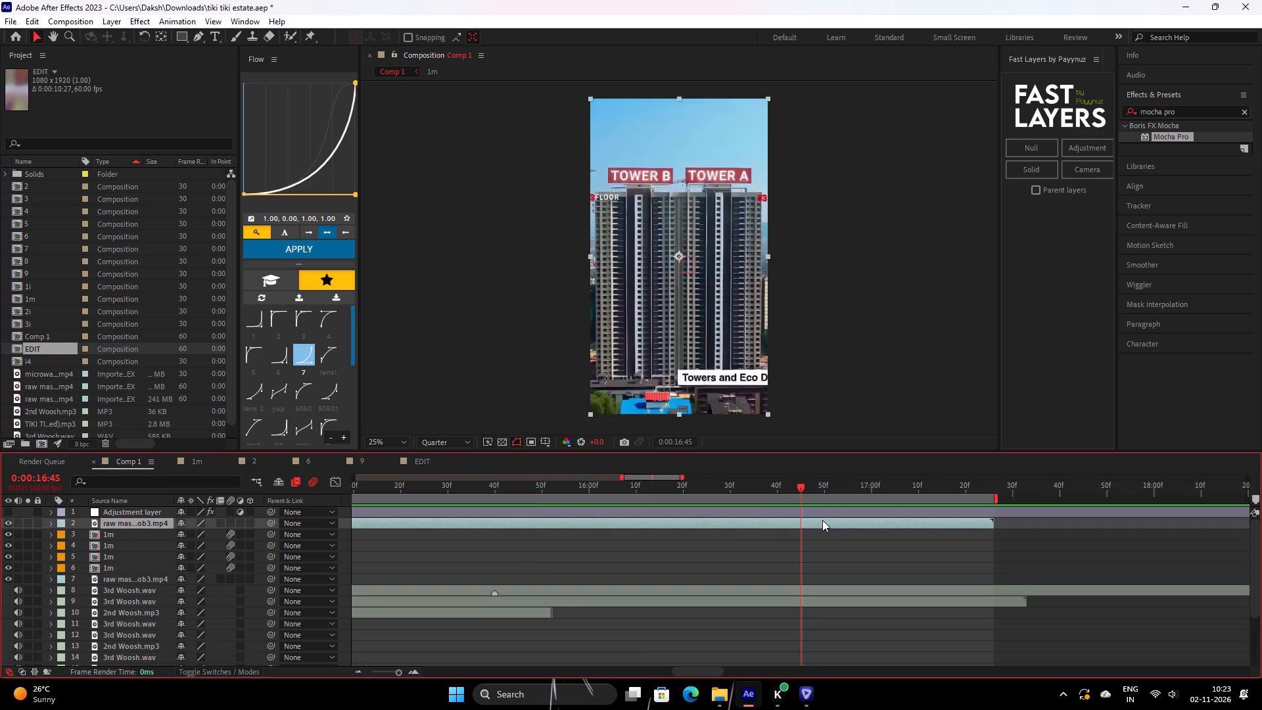
key("o")
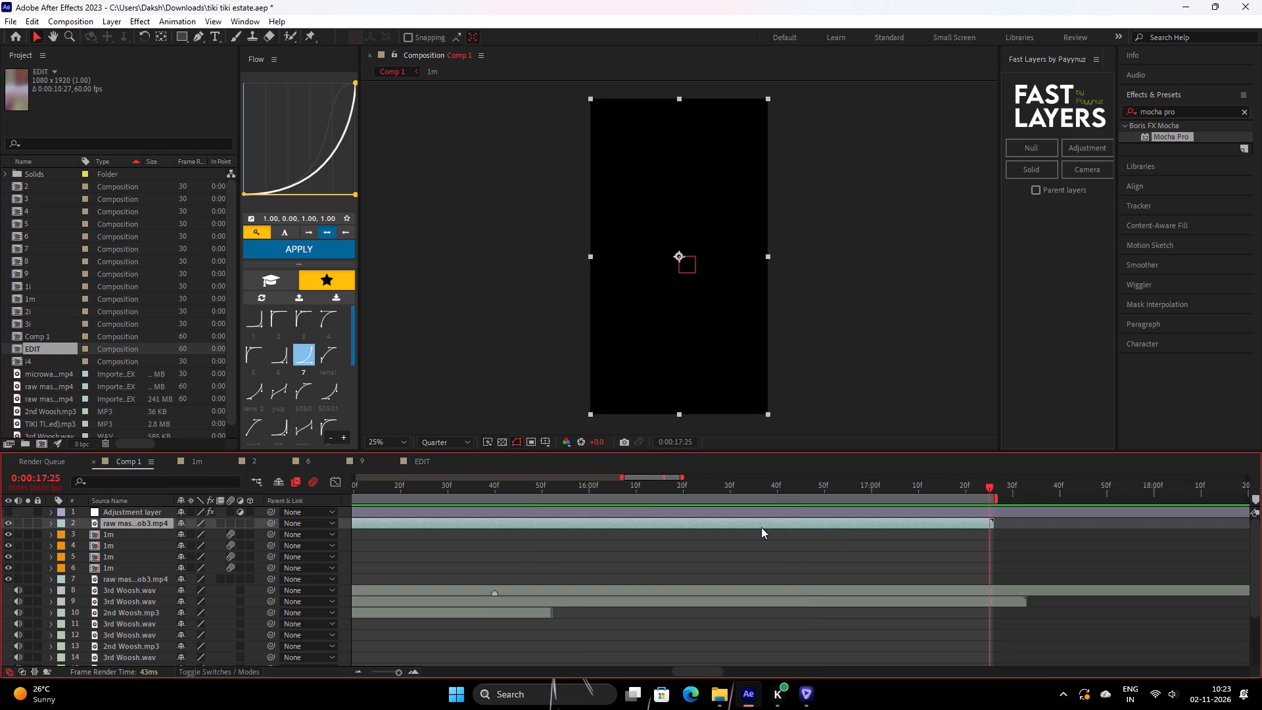
left_click_drag(985, 485, 954, 504)
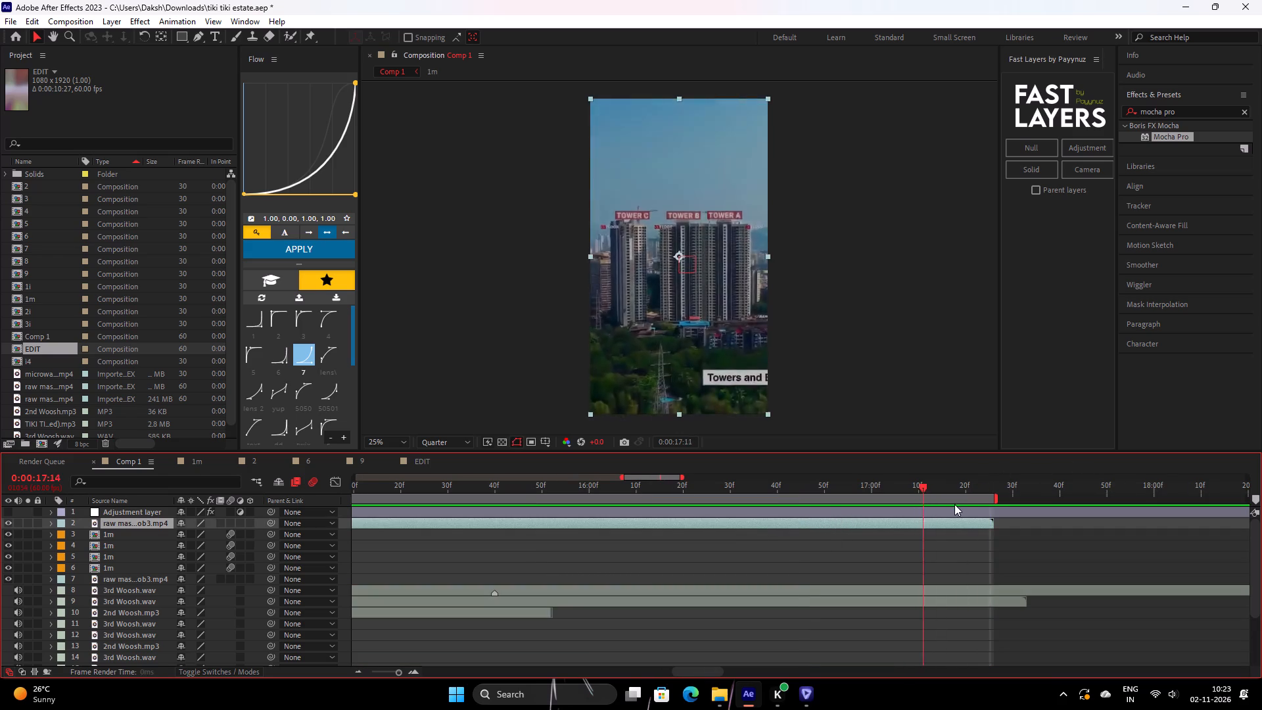
left_click_drag(954, 504, 306, 513)
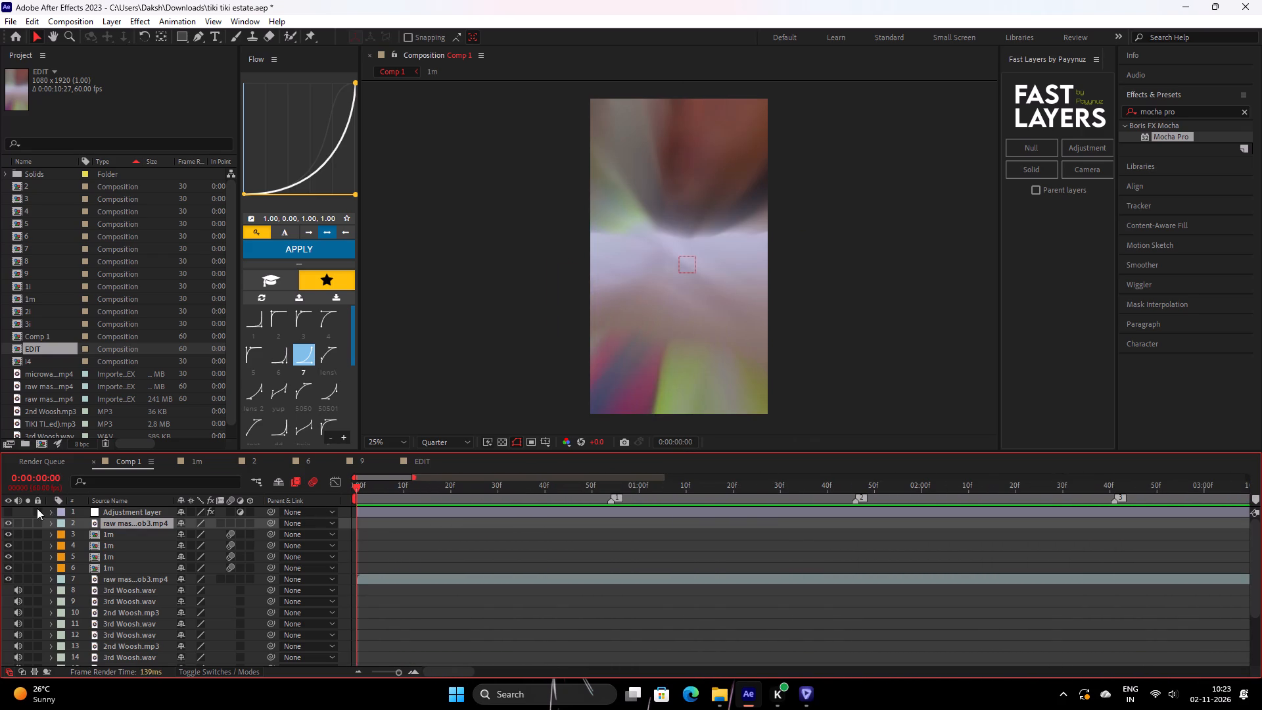
Turn on the visibility of the adjustment layer at the top of Comp 1.
left_click(5, 510)
scroll(369, 595, "down", 2)
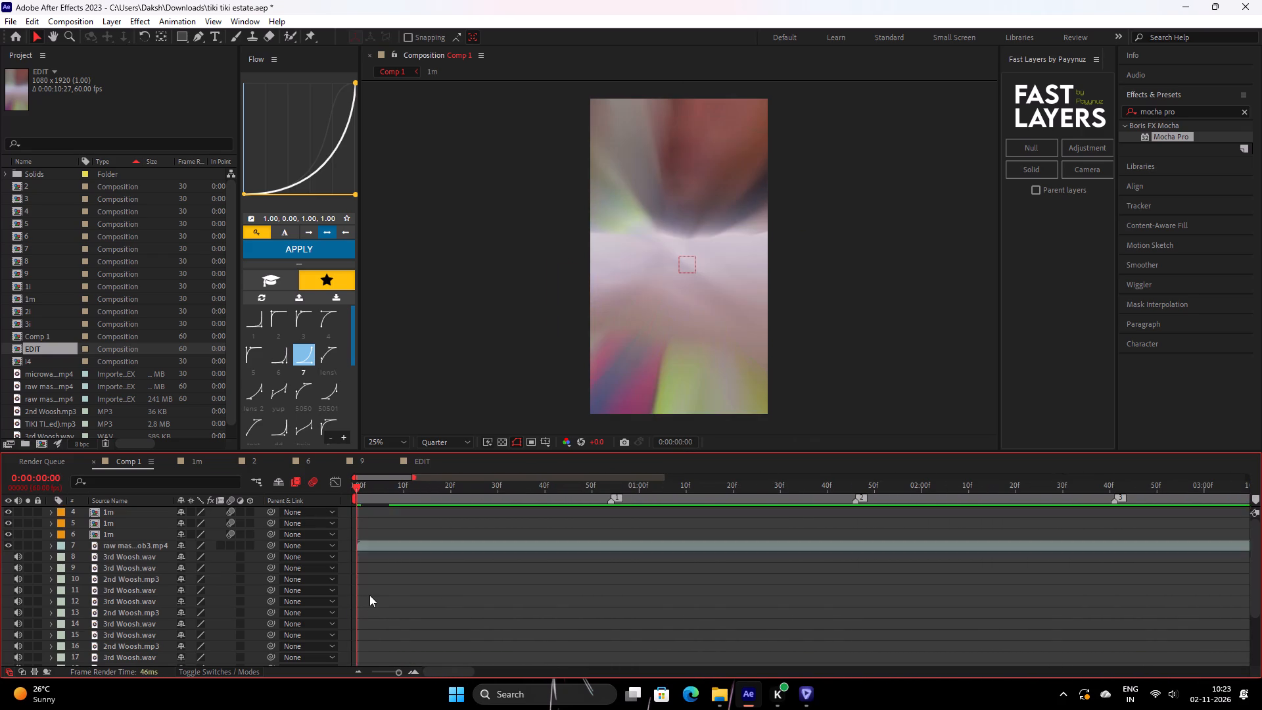
Add Comp 1 to the render queue.
scroll(369, 595, "down", 9)
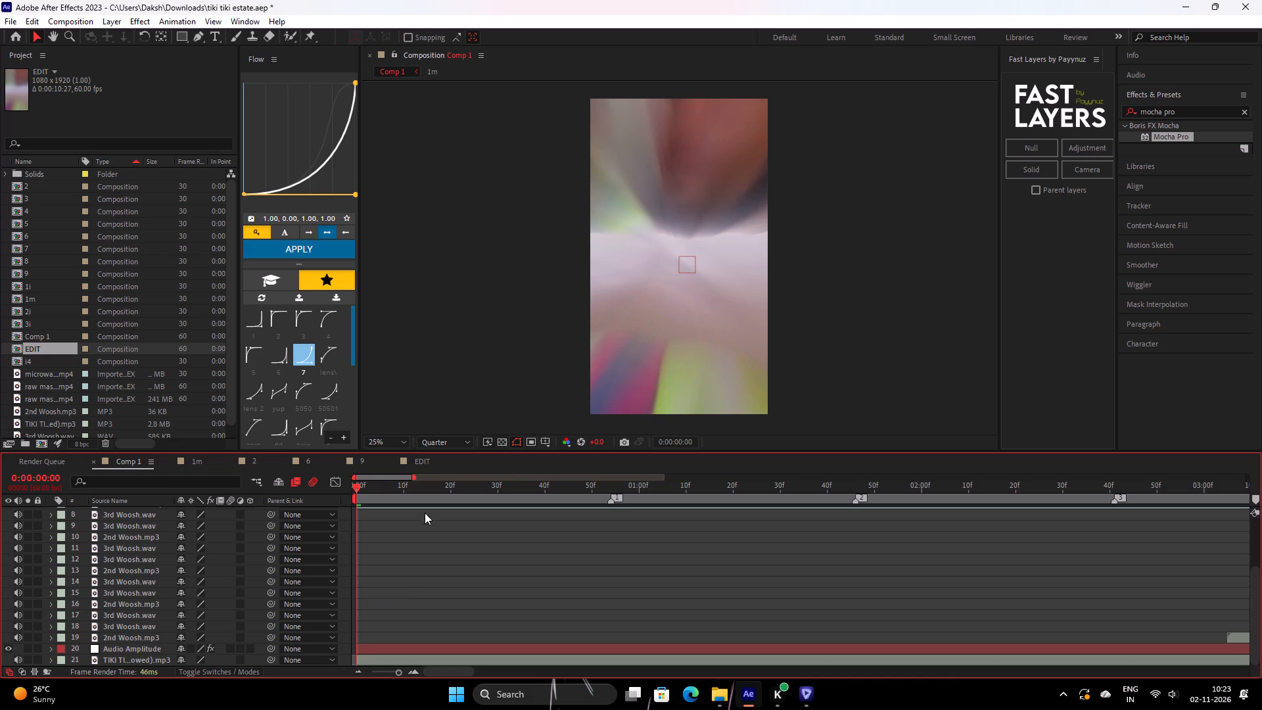
left_click(5, 11)
left_click(5, 17)
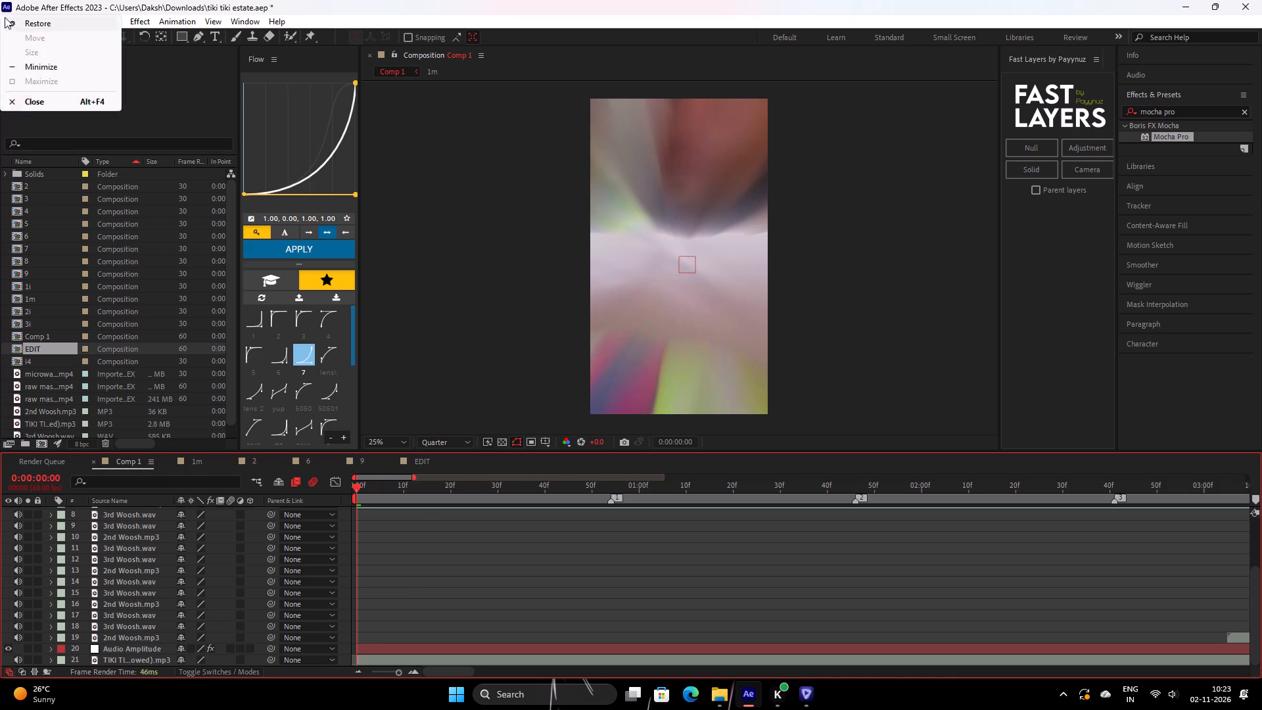
left_click(1180, 13)
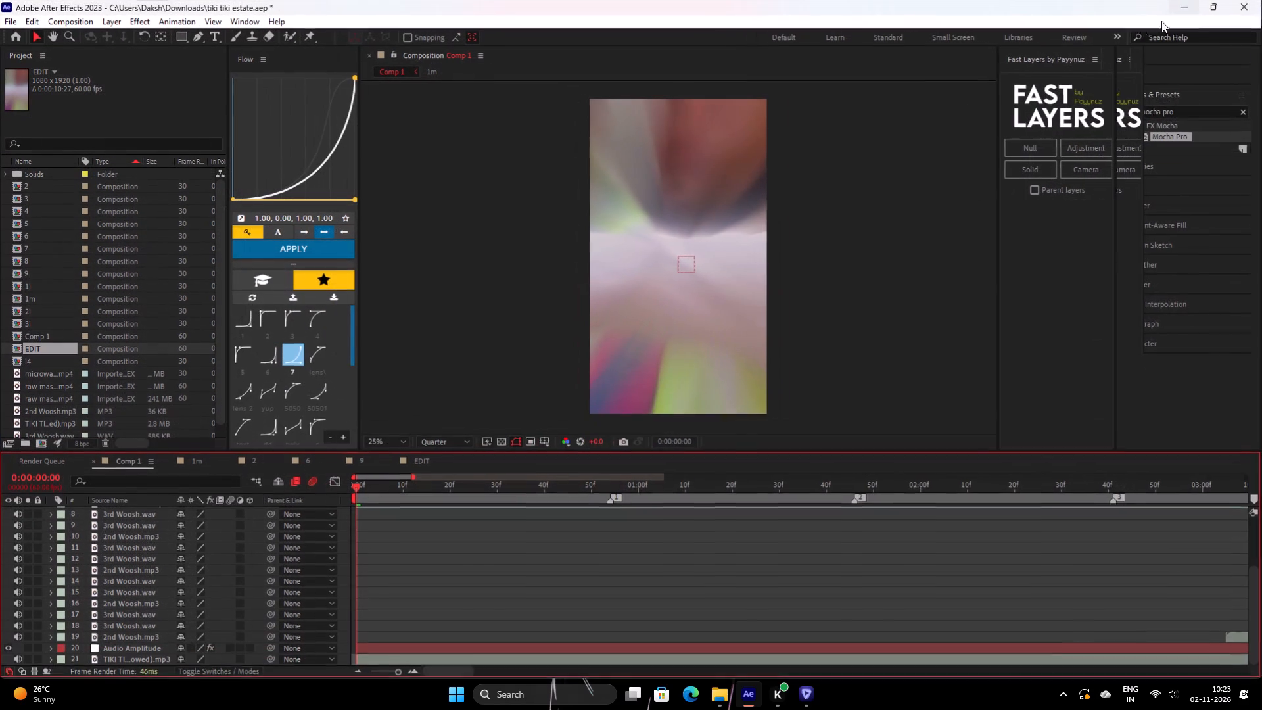
left_click(13, 28)
left_click(10, 15)
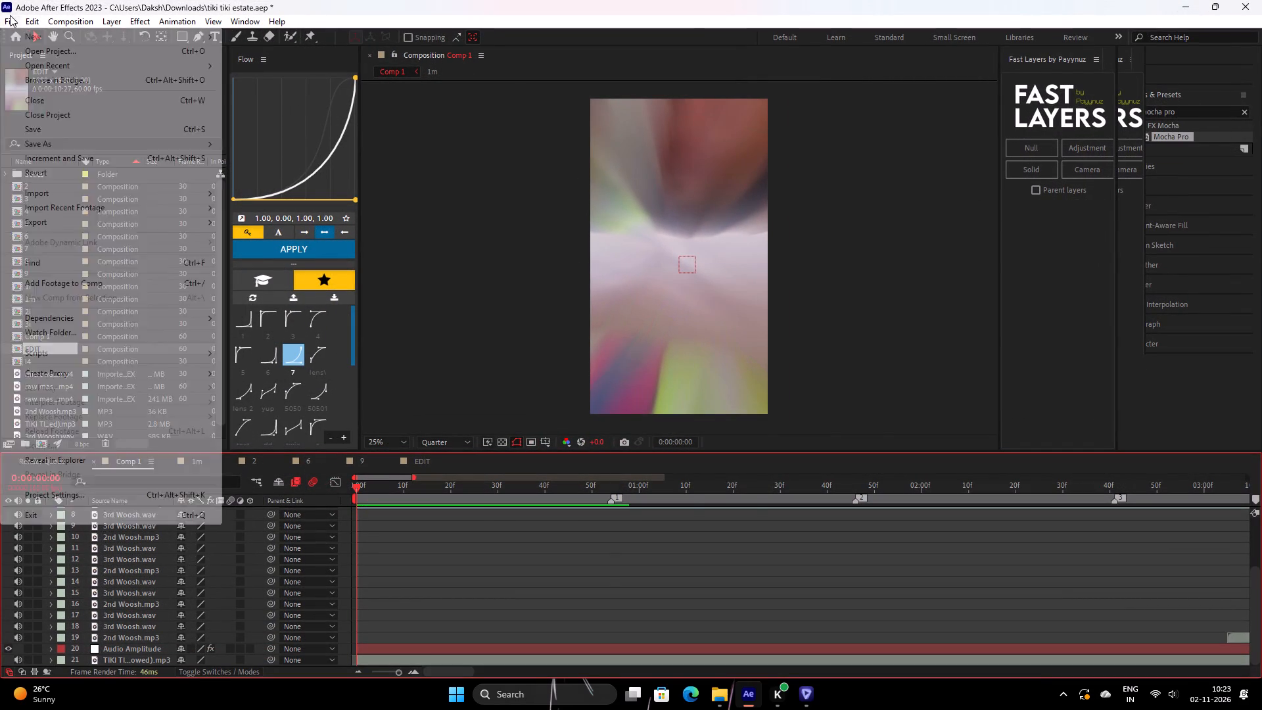
left_click(55, 220)
left_click(287, 232)
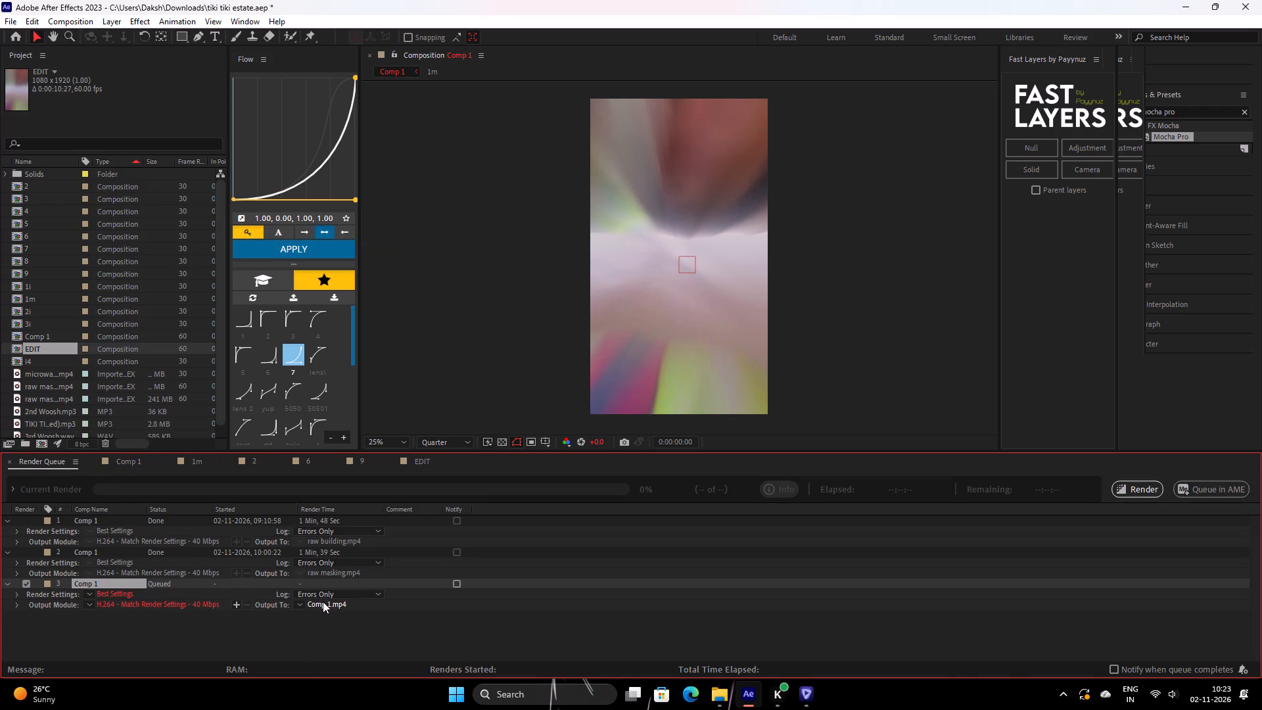
Set the queued Comp 1 render's output file to "estate buildings" as an H.264 MP4 in the Downloads folder.
left_click(323, 604)
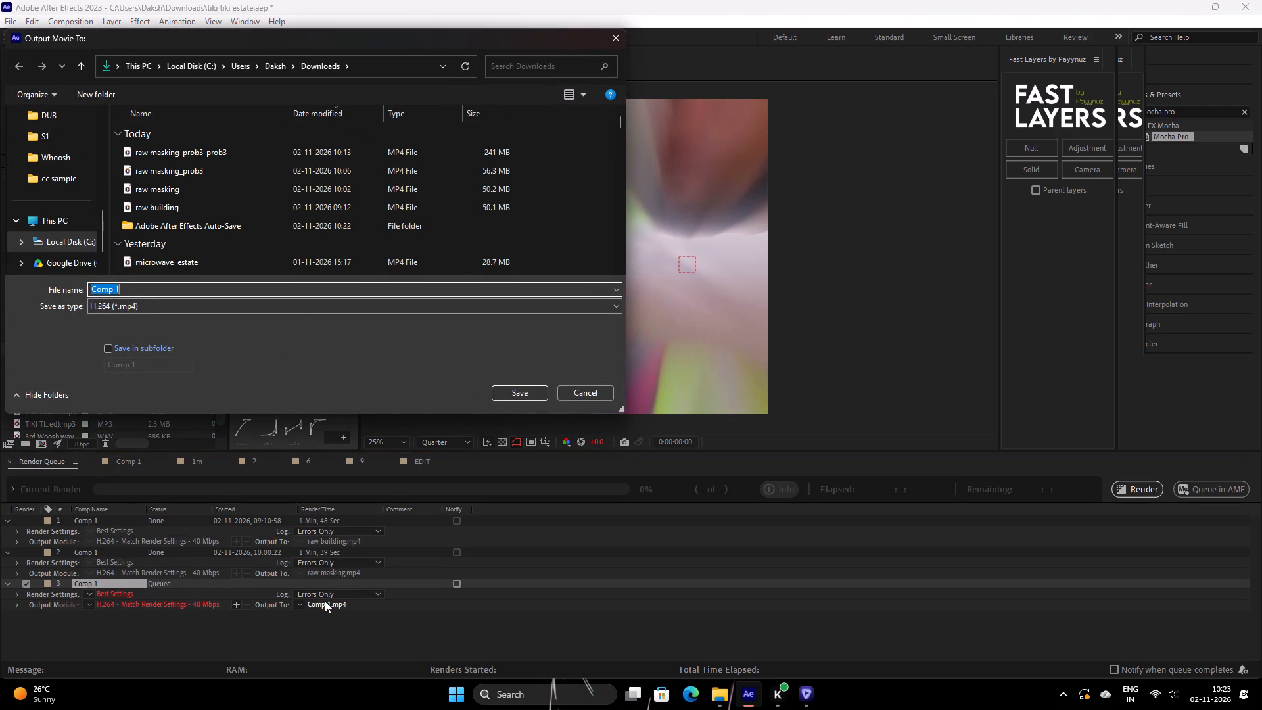
type("ti")
key("BackSpace")
key("BackSpace")
key("BackSpace")
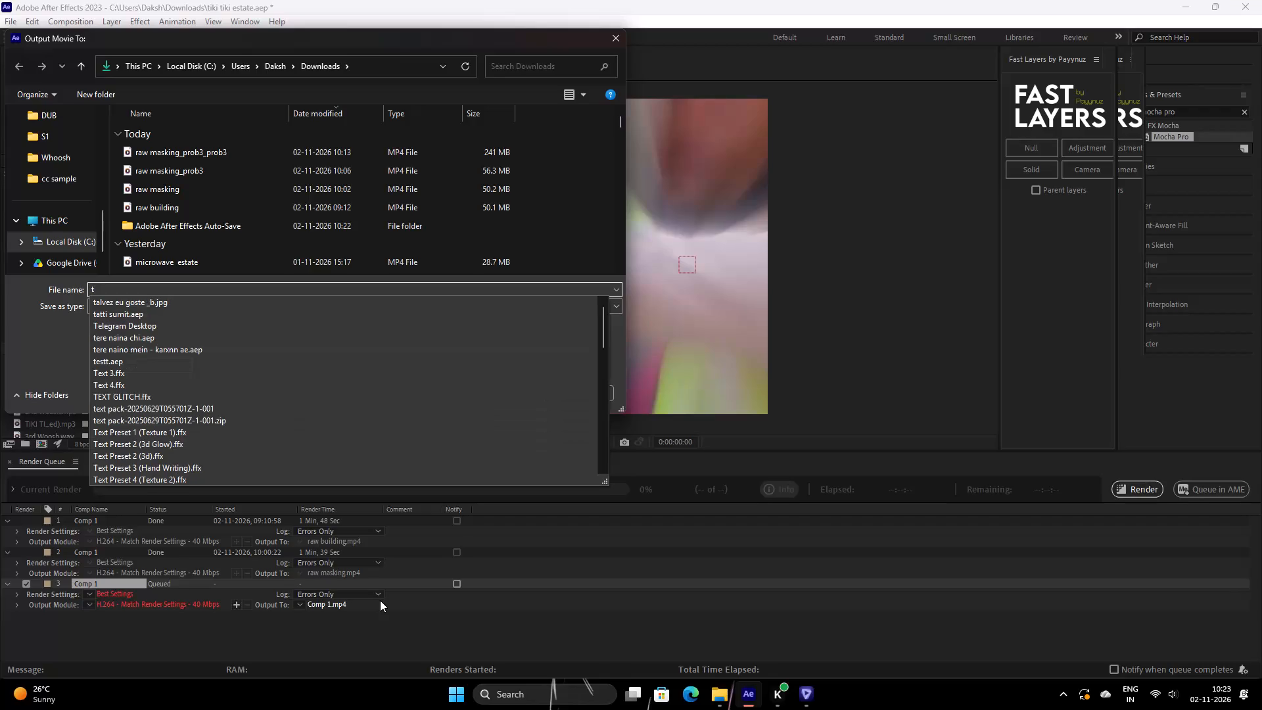
type("es")
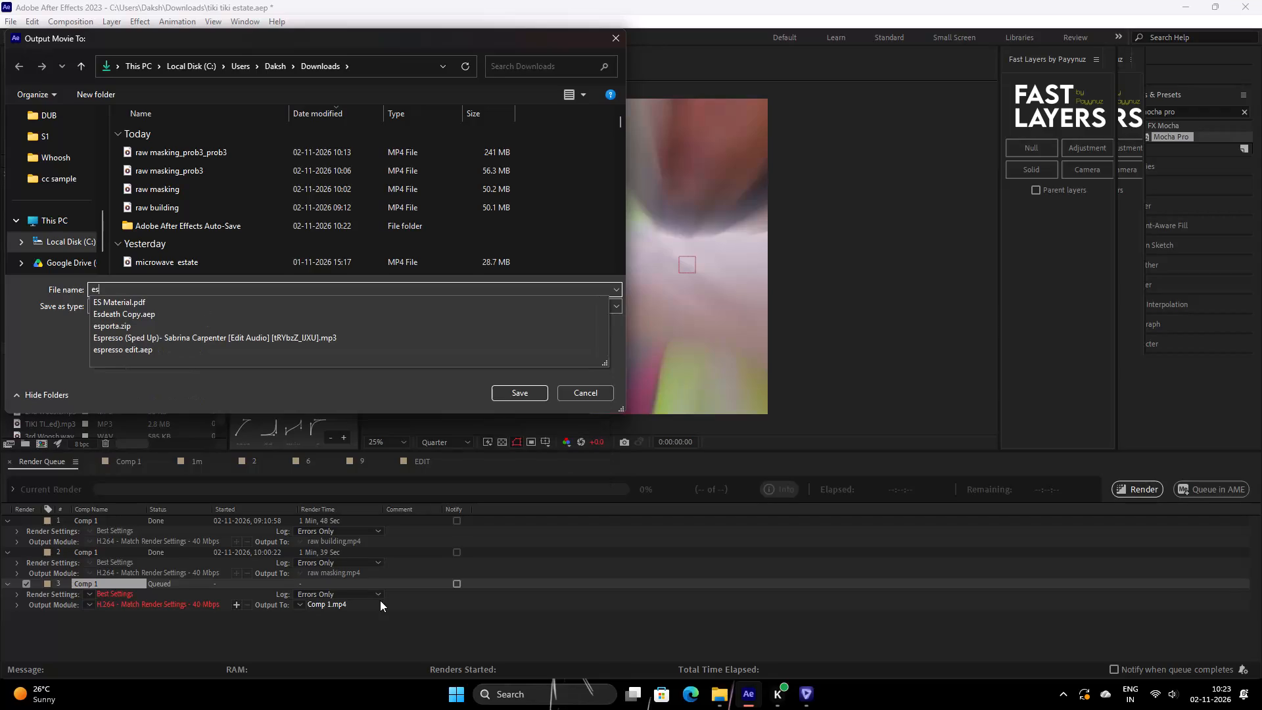
key("a")
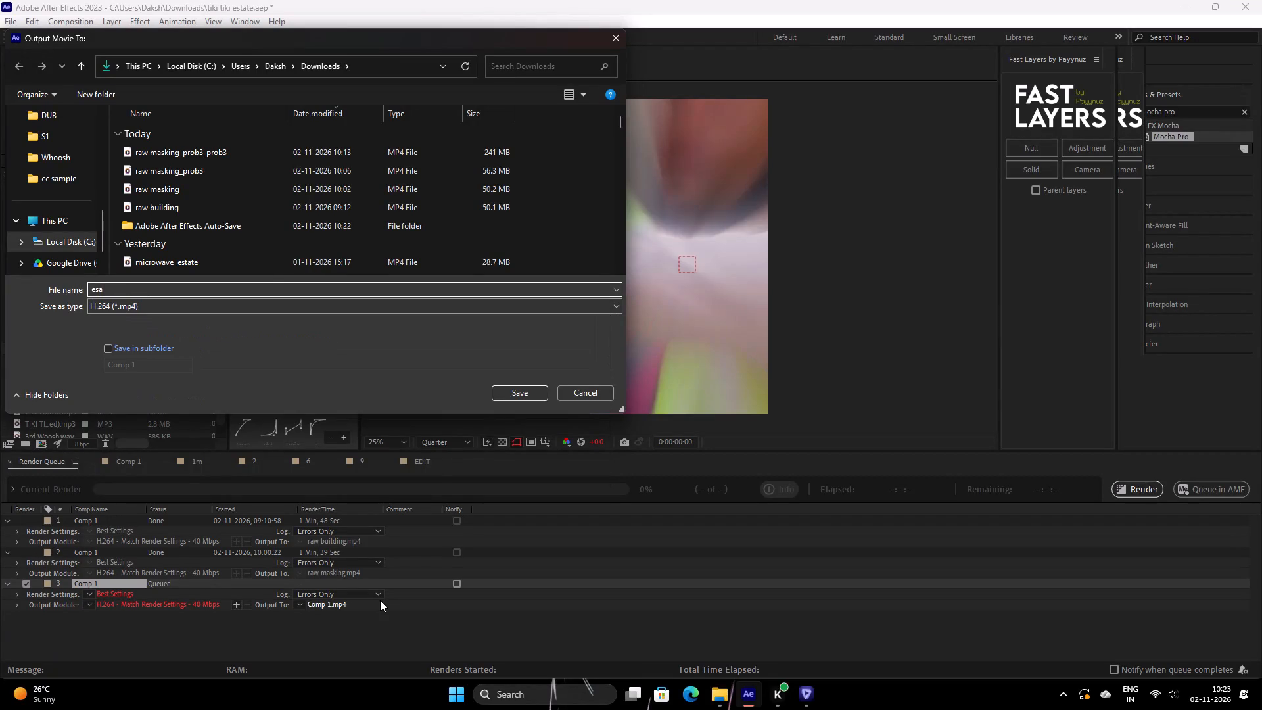
key("BackSpace")
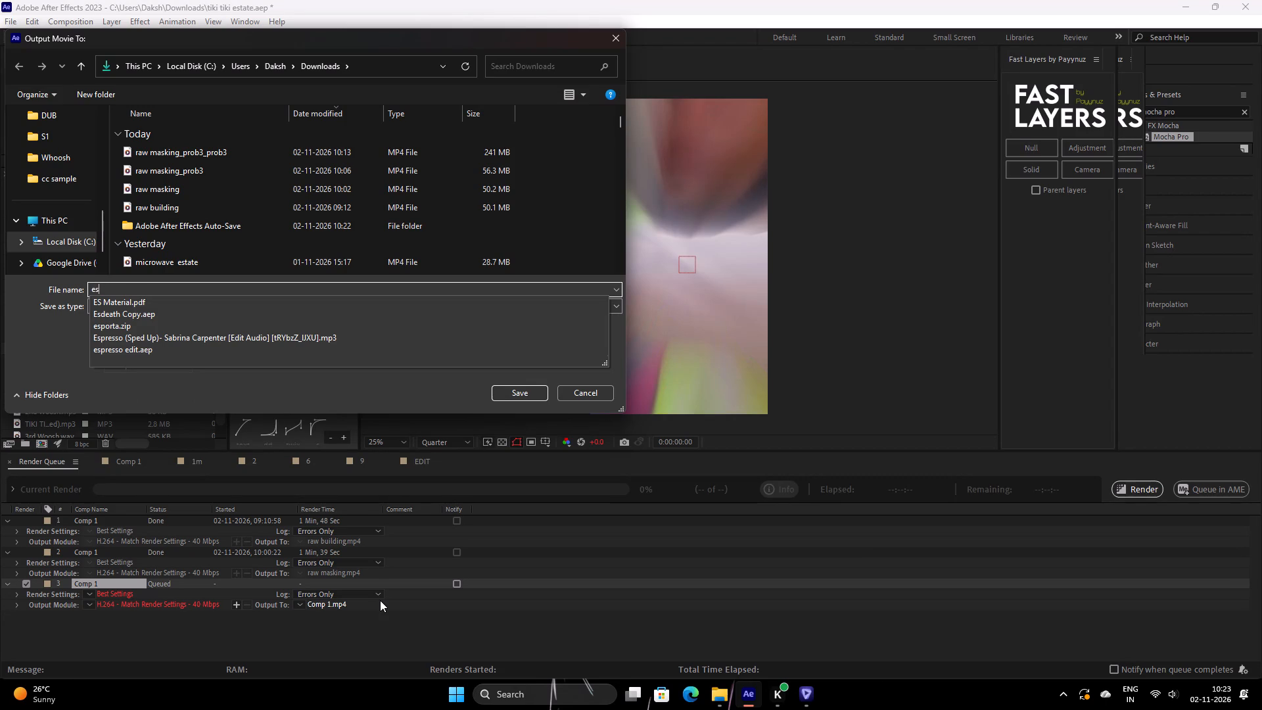
type("tate bu")
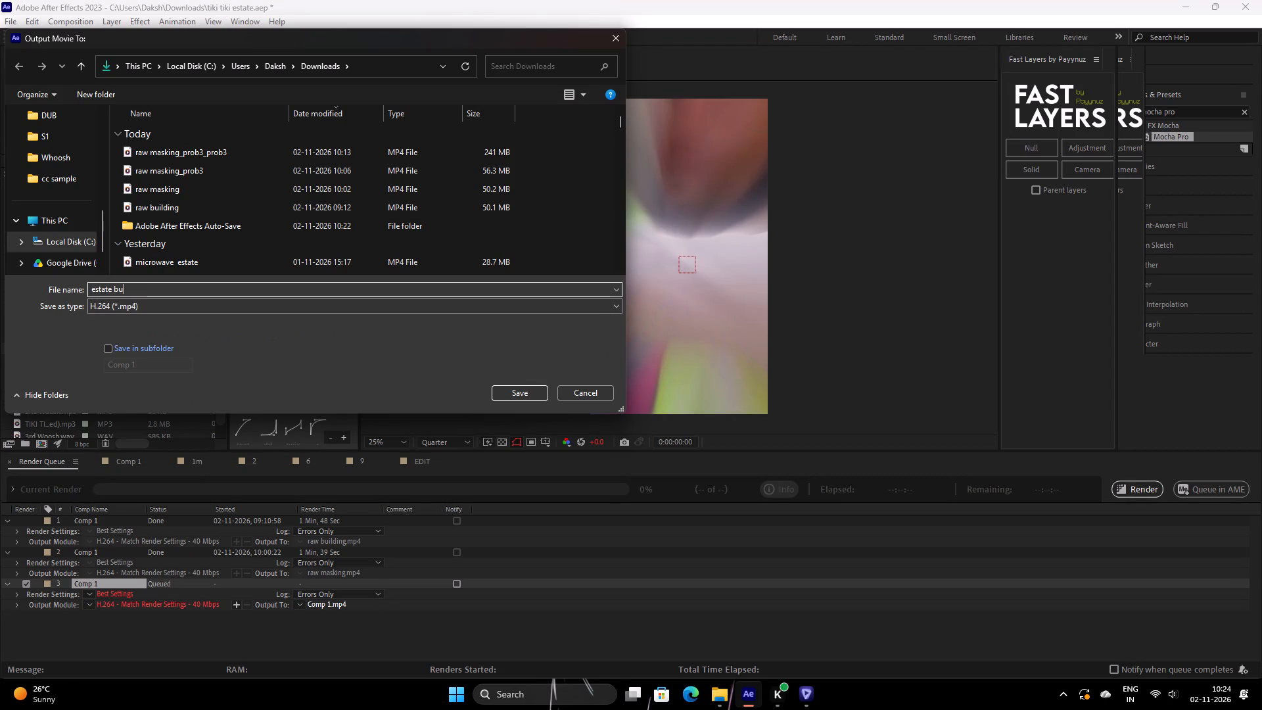
type("ildings")
key("Return")
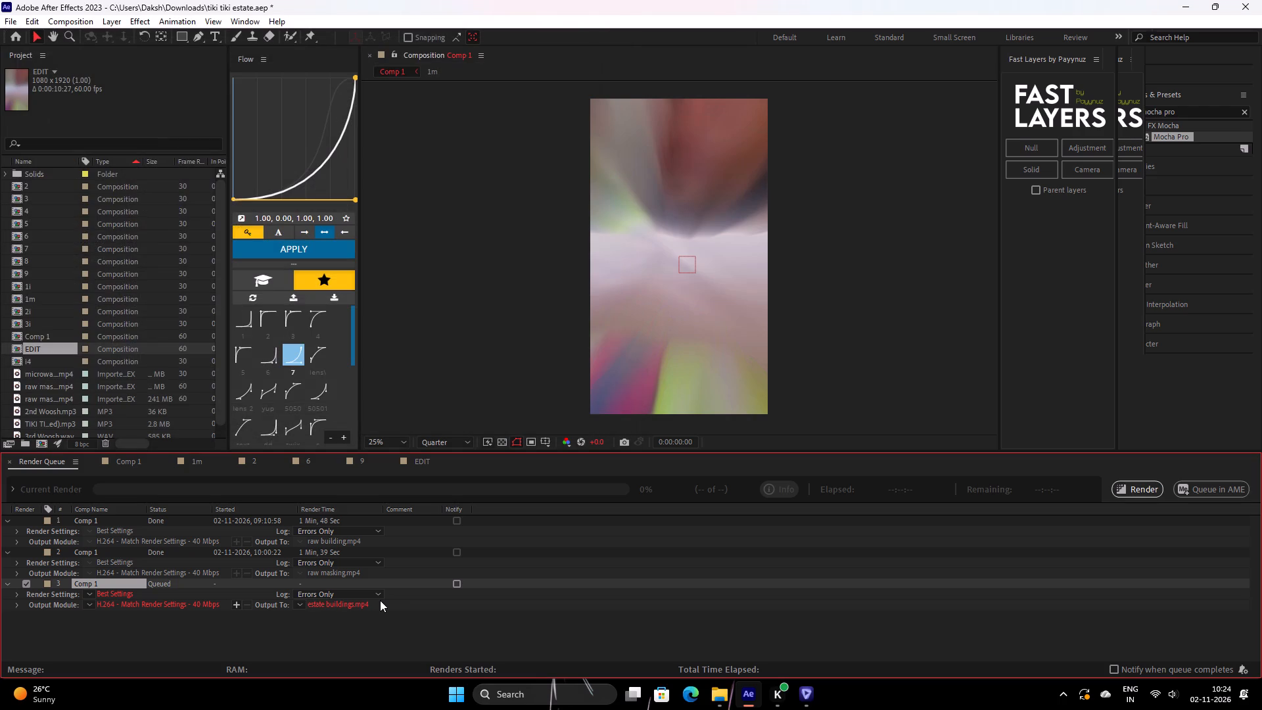
Start rendering the queued Comp 1 item.
key("Return")
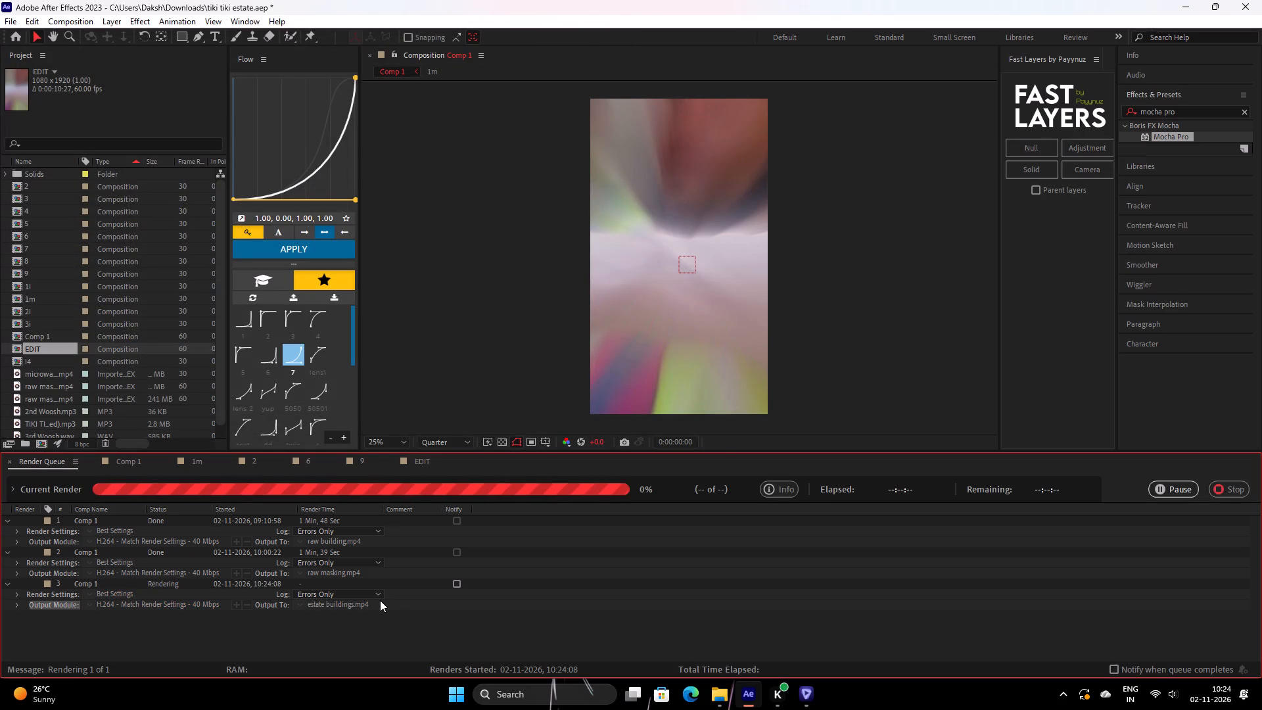
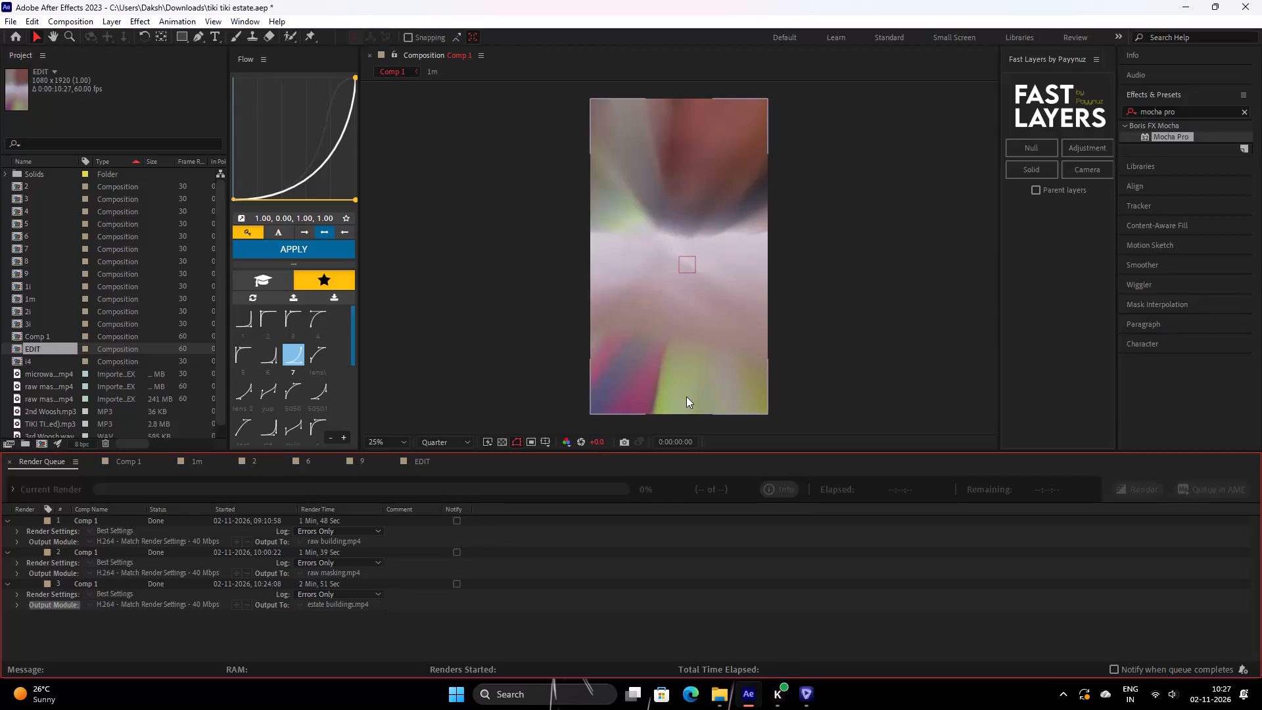
Save the tiki tiki estate project under its existing file name.
key("ctrl+s")
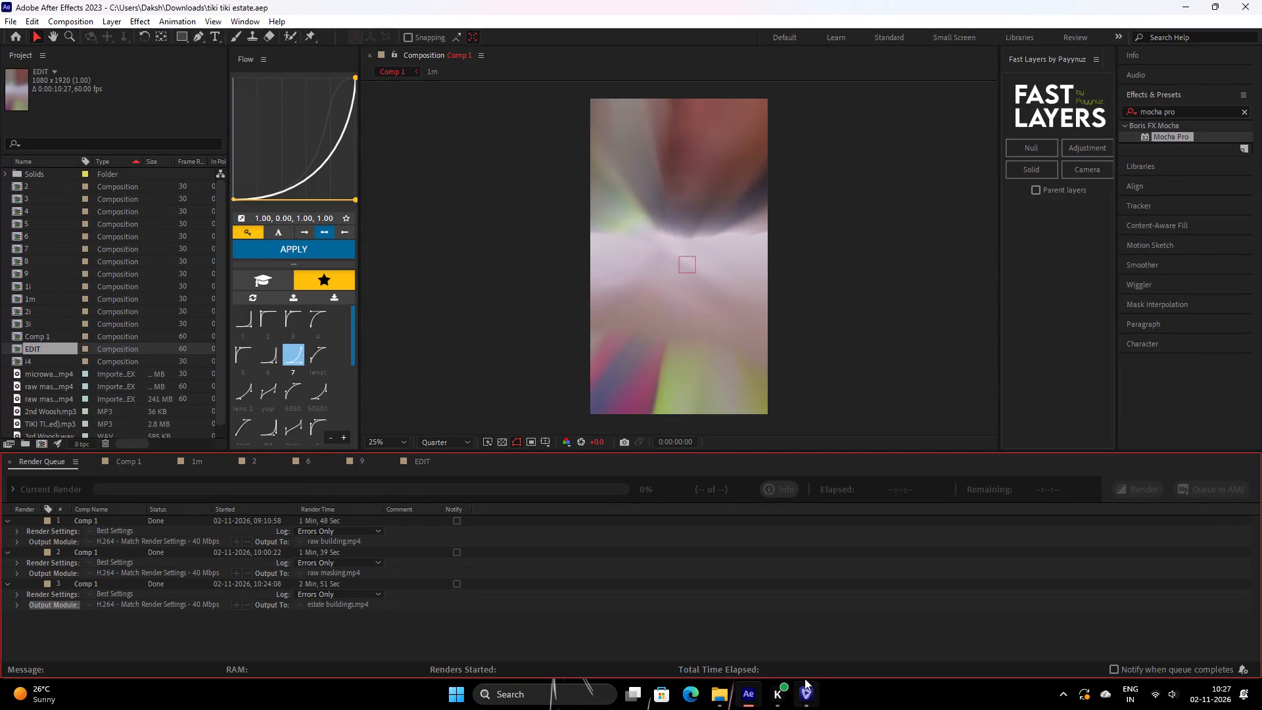